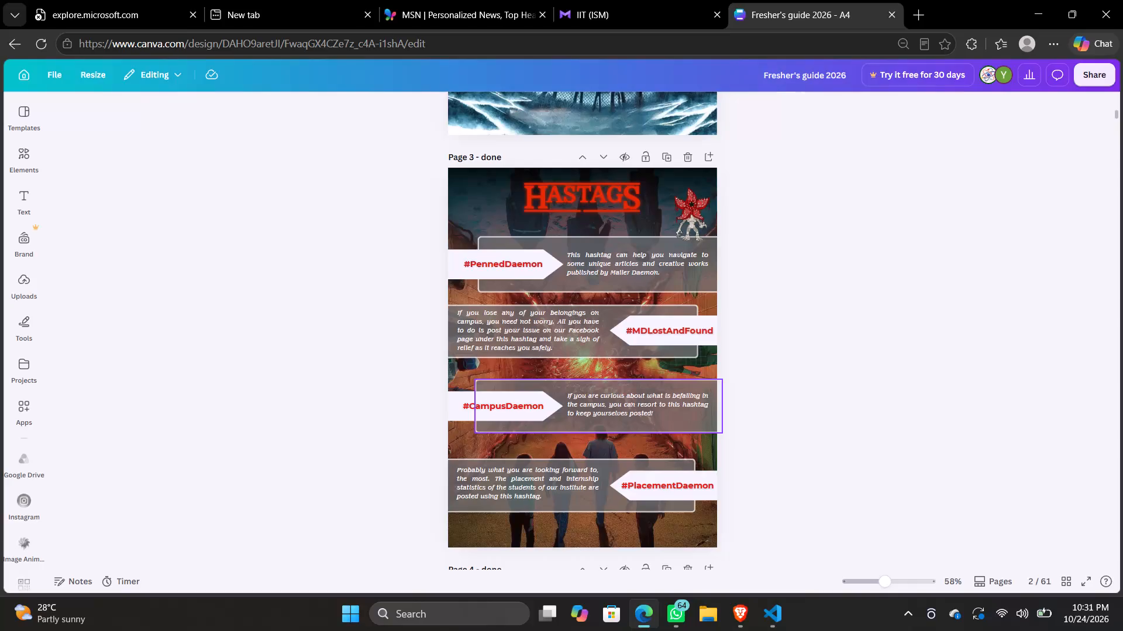
Compare the text formatting of the Fests introduction on page 5 with the #EpochODaemon description on page 4.
scroll(709, 389, down, 3)
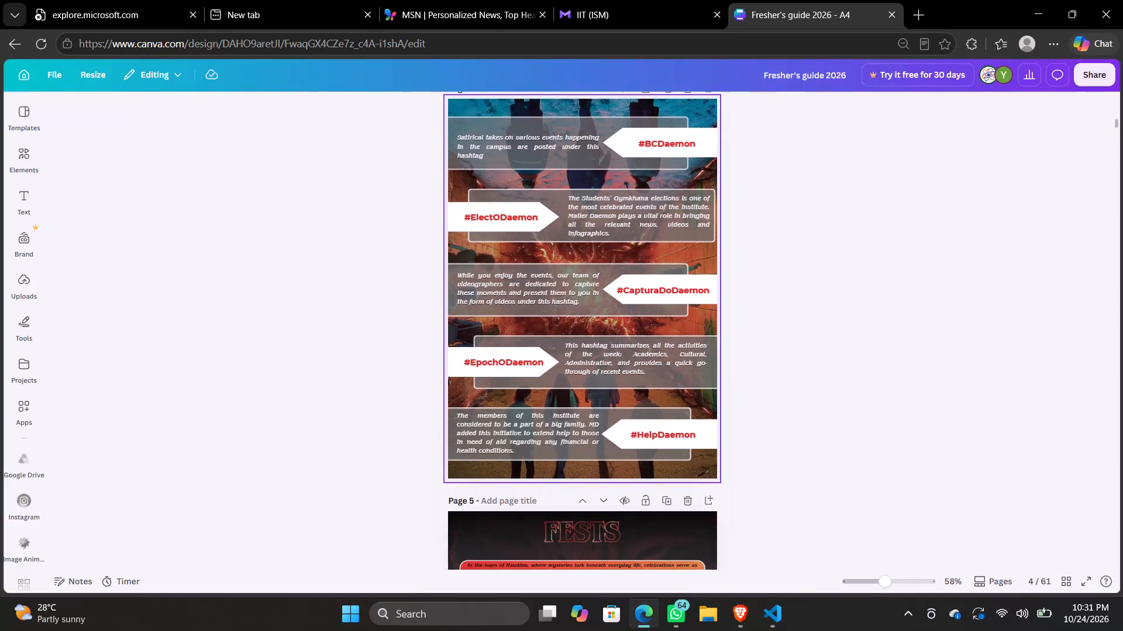
scroll(709, 389, down, 1)
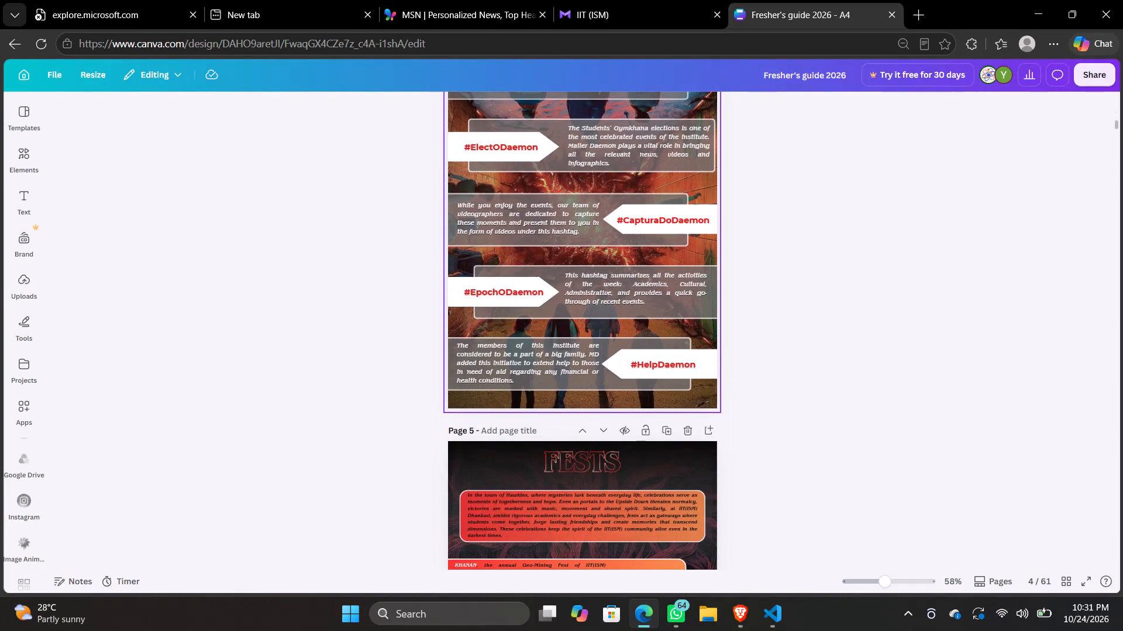
scroll(709, 389, down, 3)
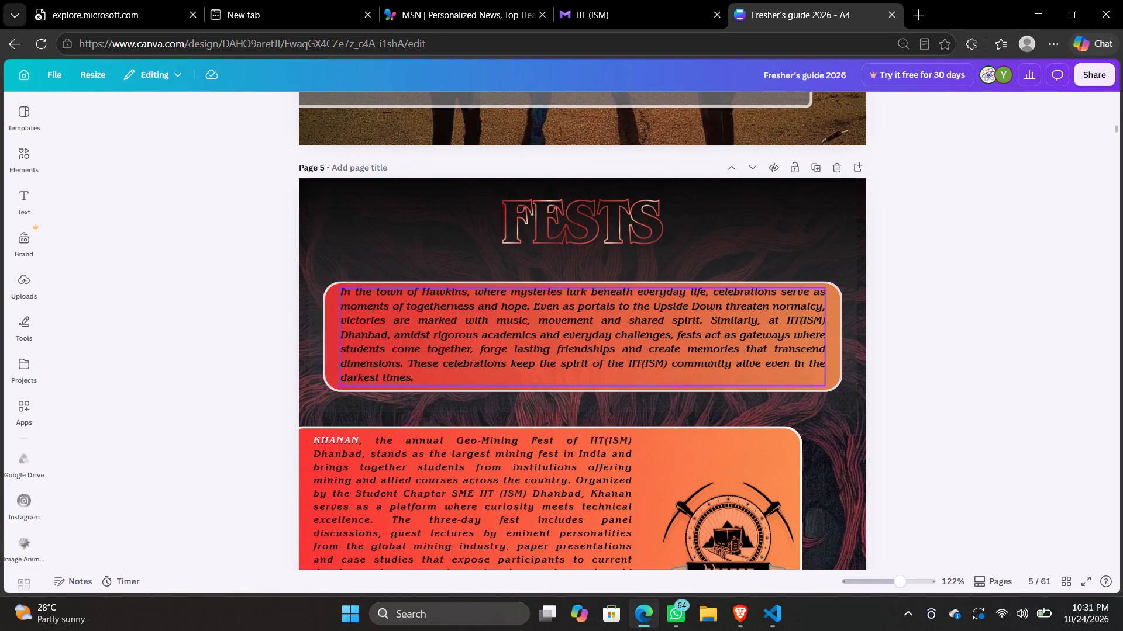
click(652, 335)
click(652, 335)
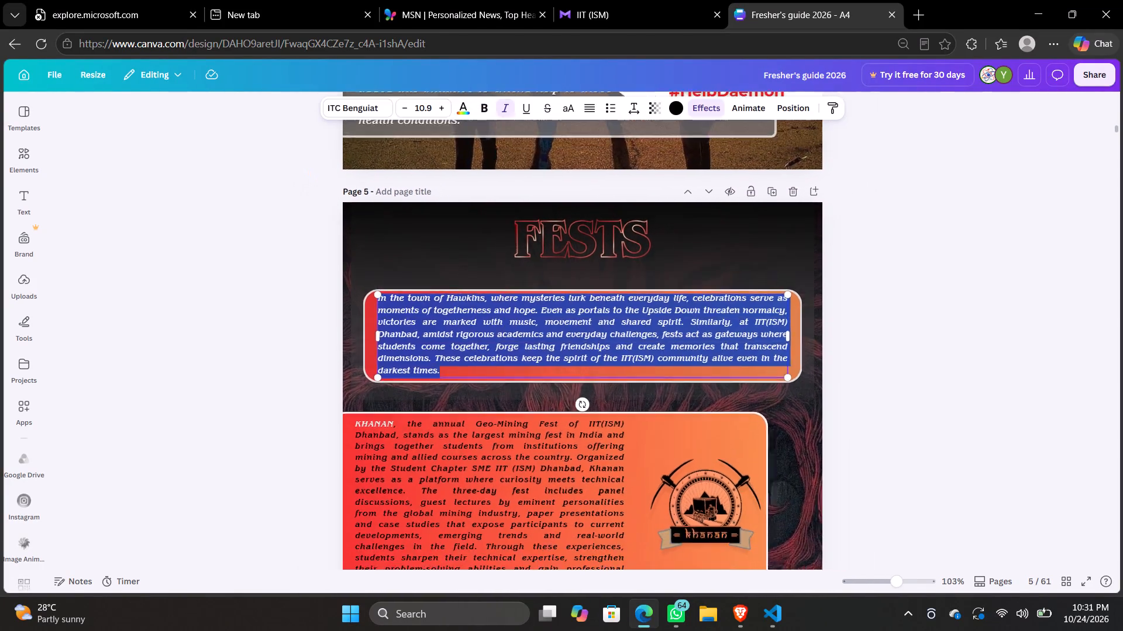
click(904, 433)
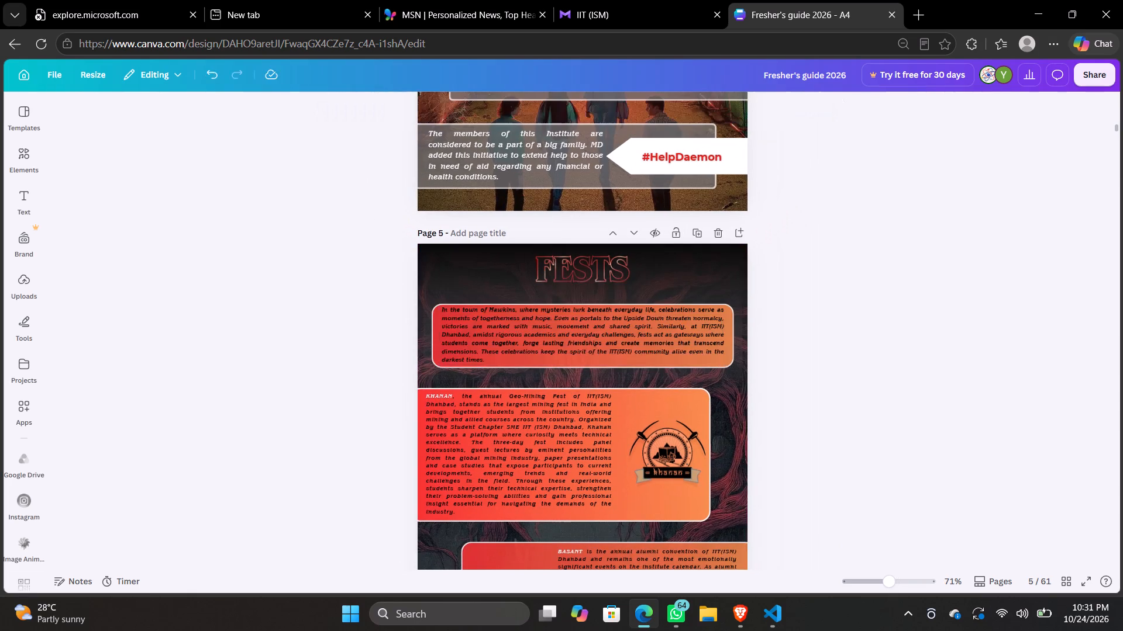
scroll(904, 433, down, 7)
scroll(904, 433, up, 6)
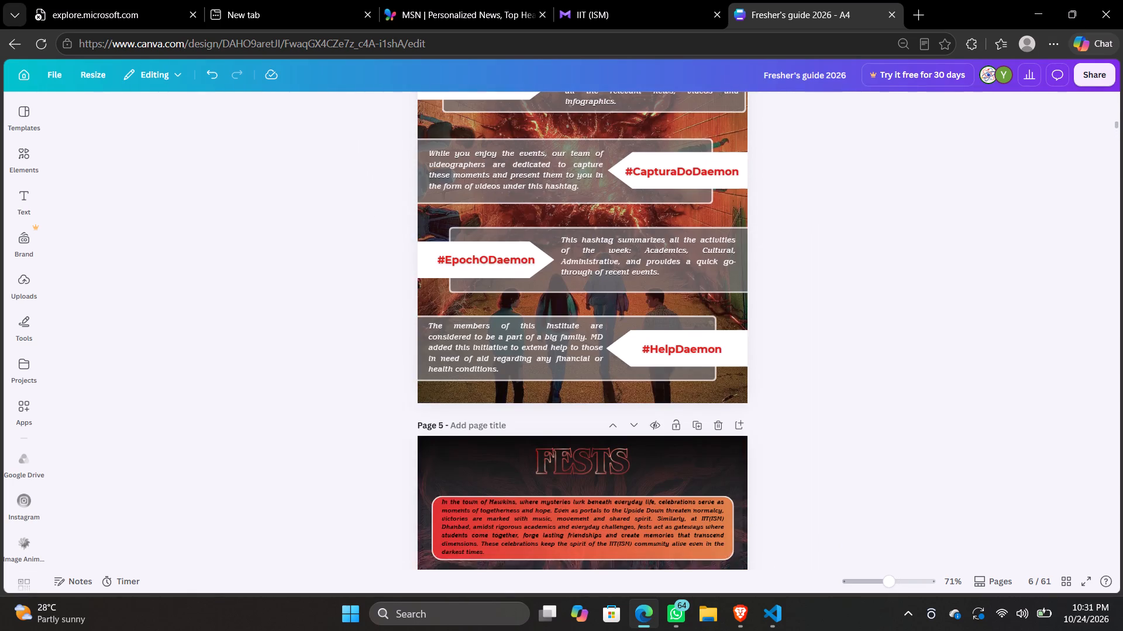
scroll(904, 433, up, 1)
click(656, 262)
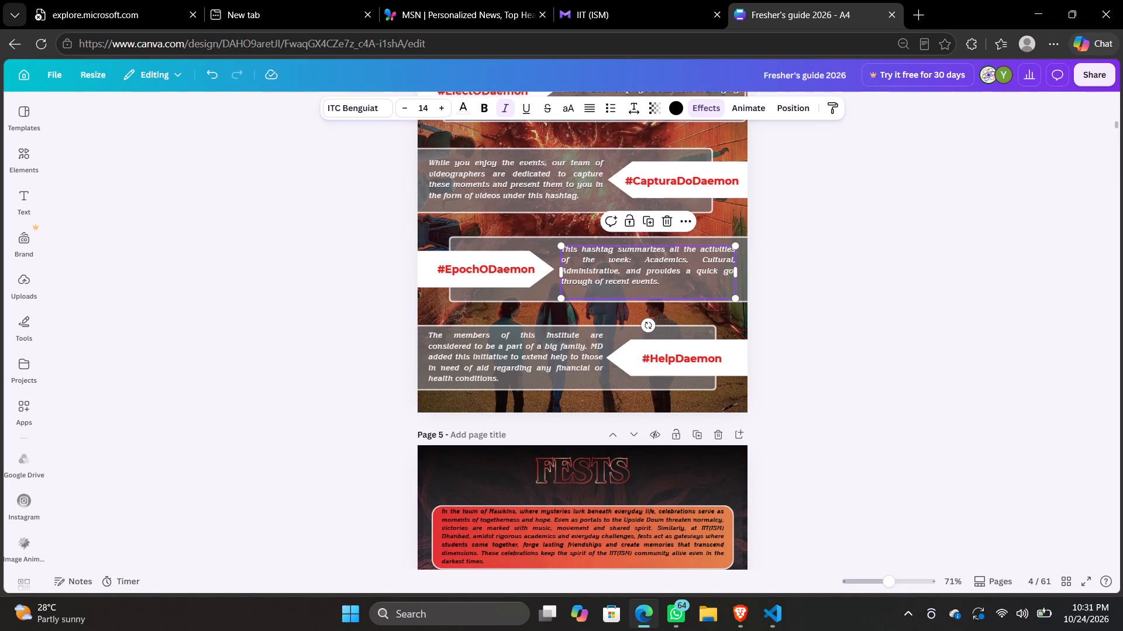
Review the Fests pages and check the text formatting of the Srijan description on page 6.
scroll(824, 363, down, 6)
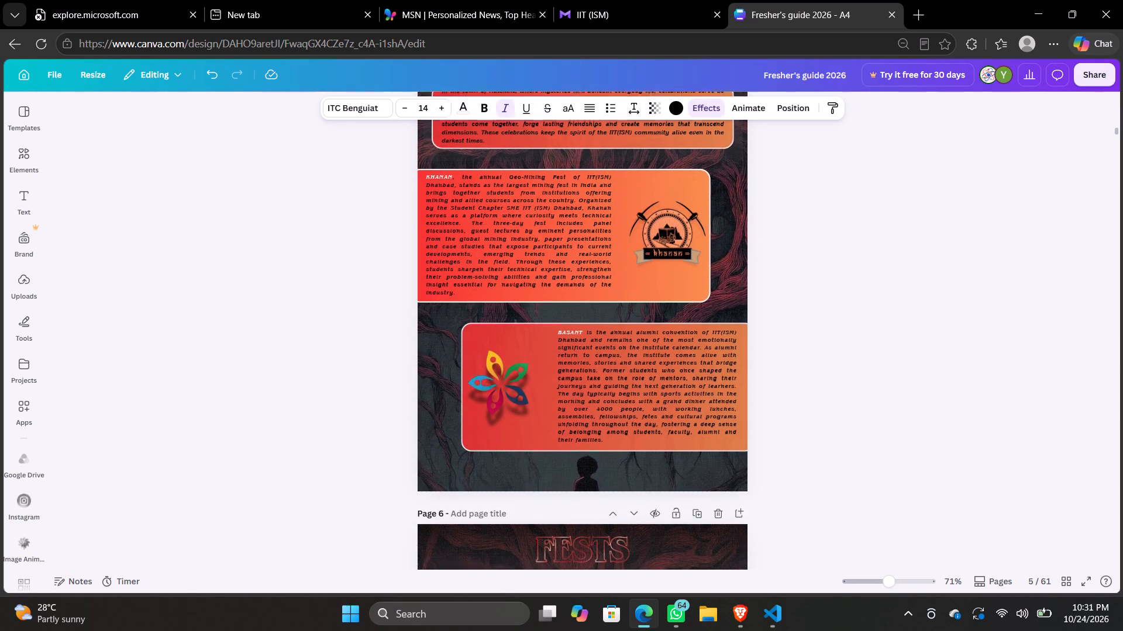
scroll(824, 363, down, 4)
click(676, 332)
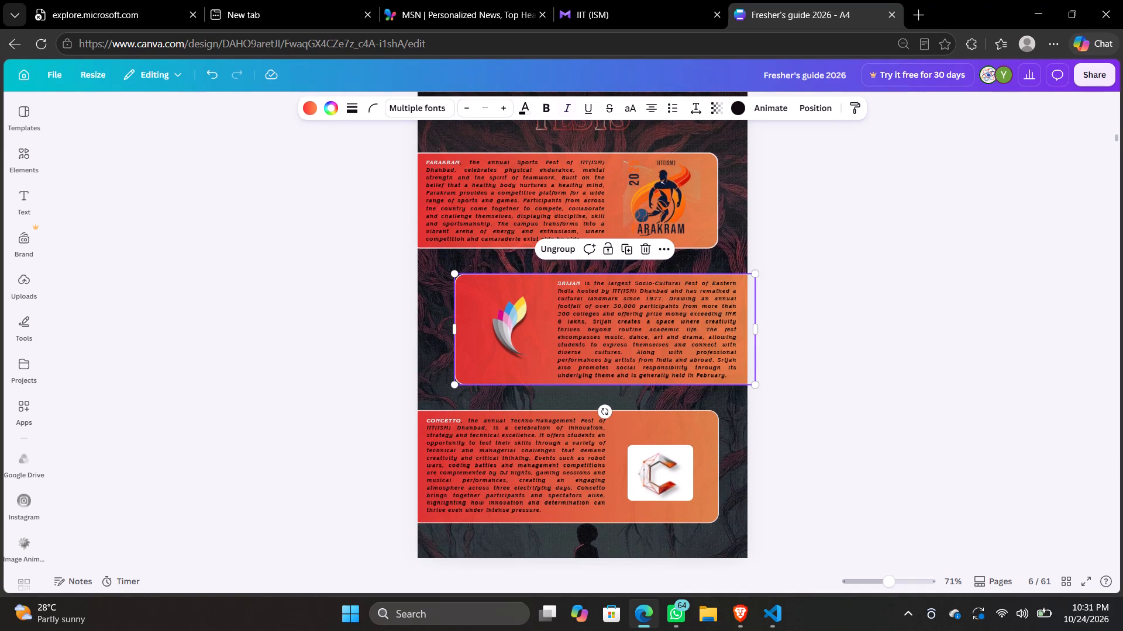
click(676, 332)
Check the text formatting of the ARKA, Mechismu, Fintech, Robotronics and Cyber Labs descriptions on Clubs pages 7 and 8.
scroll(676, 332, down, 5)
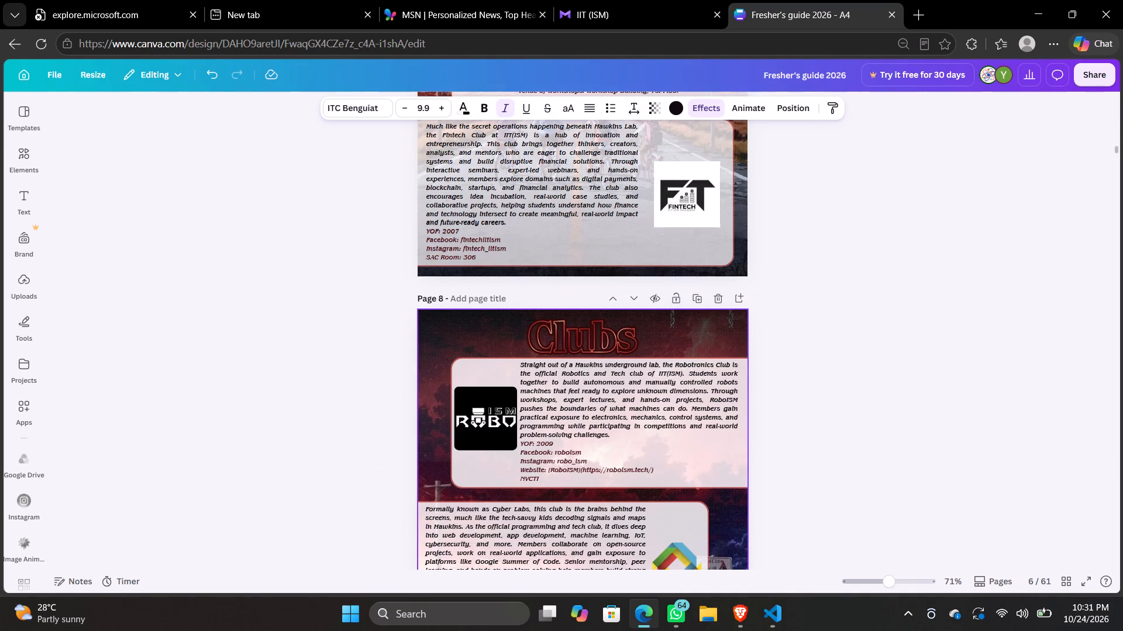
click(657, 381)
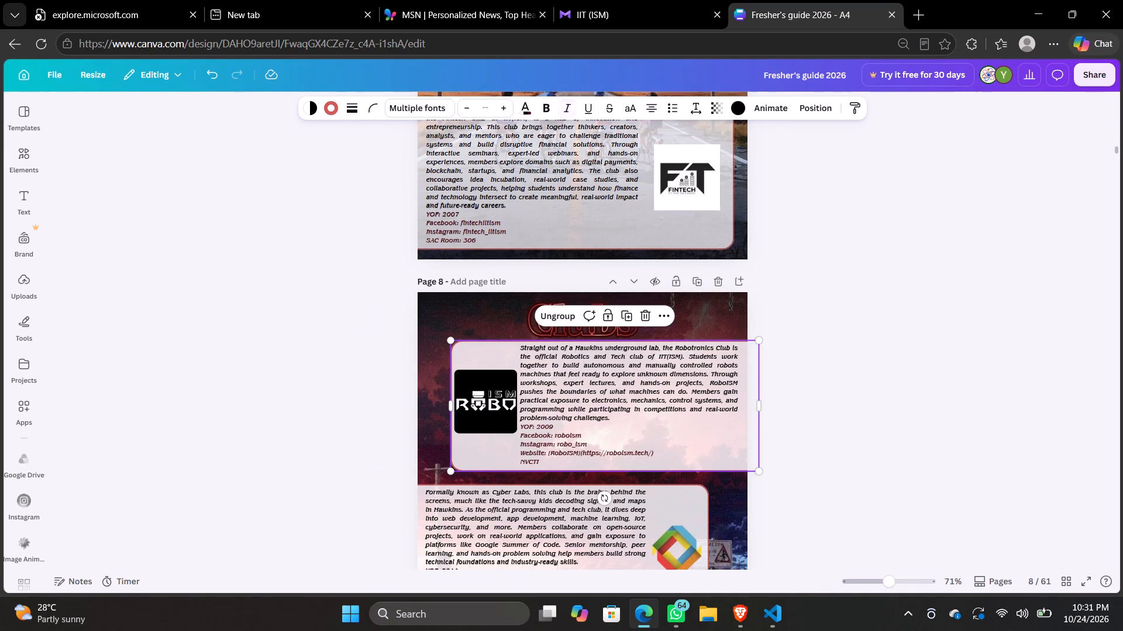
scroll(657, 381, up, 4)
double_click(564, 348)
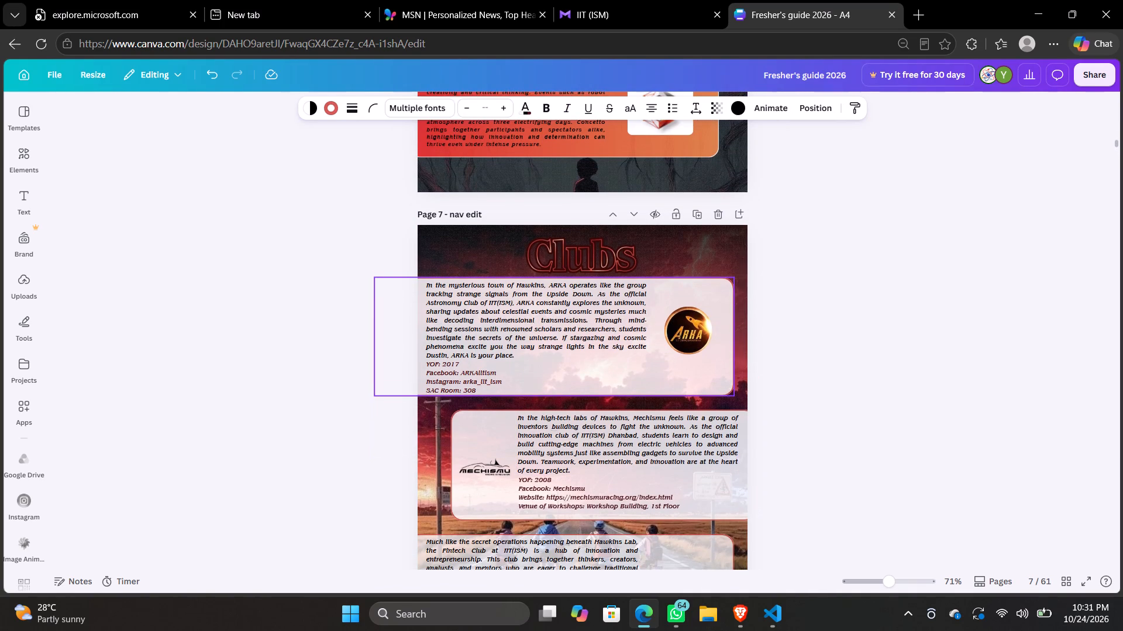
double_click(652, 461)
scroll(652, 461, down, 2)
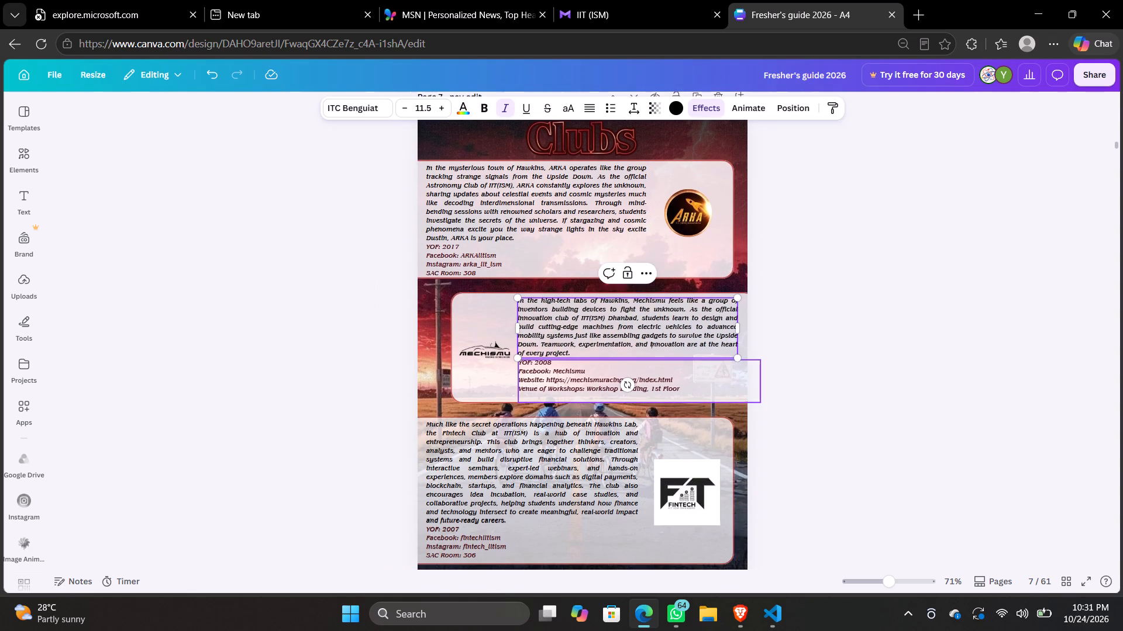
click(561, 388)
click(517, 465)
click(517, 465)
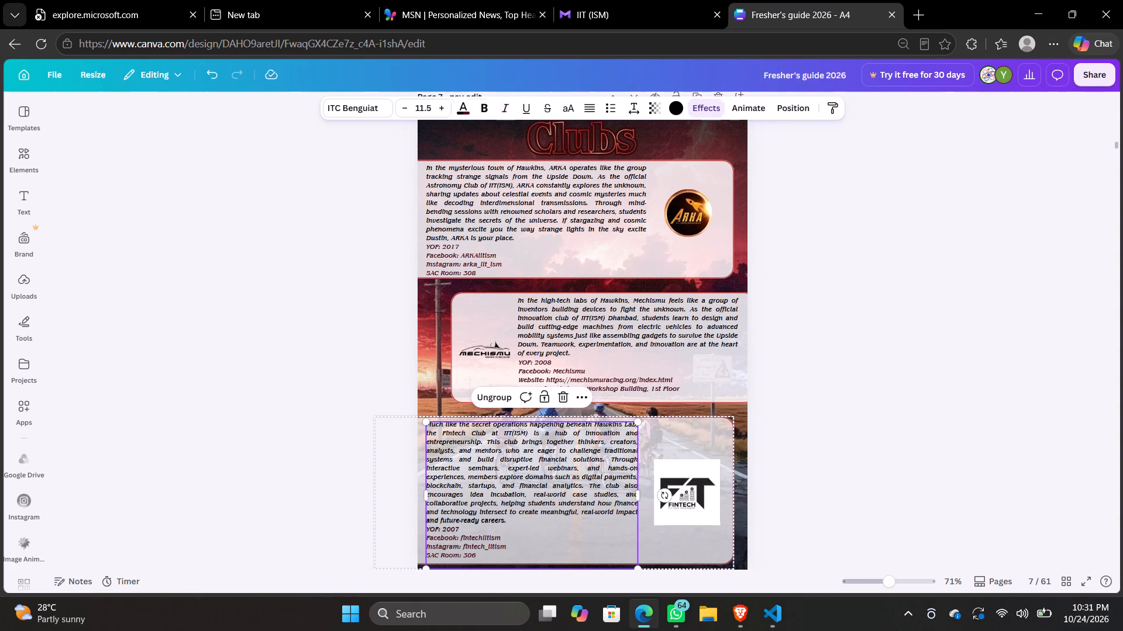
scroll(517, 465, down, 3)
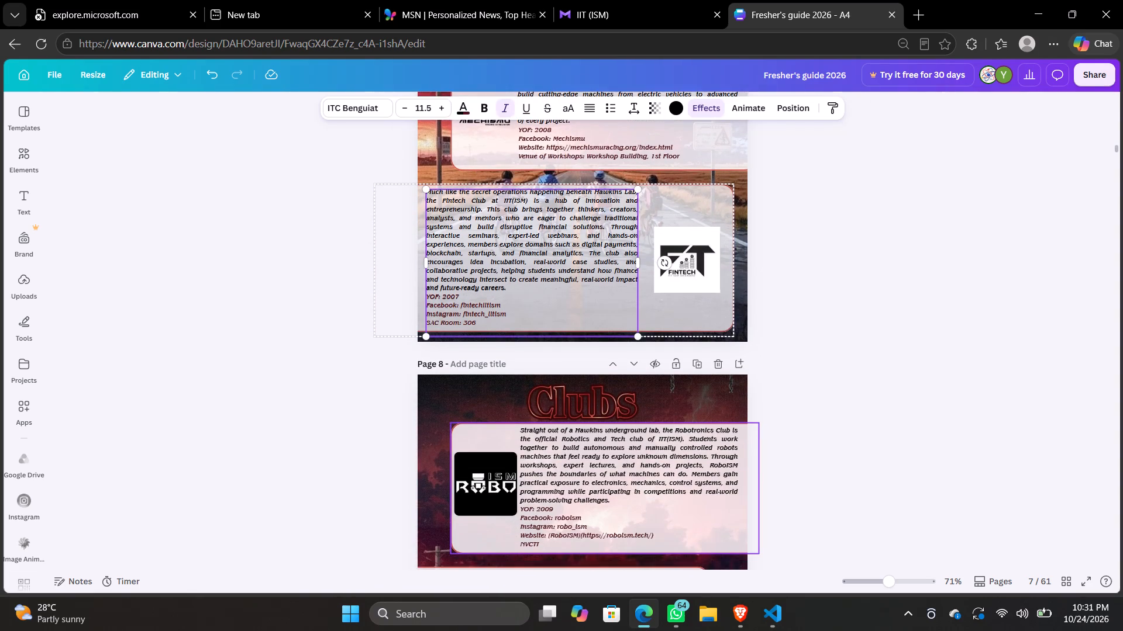
double_click(557, 458)
scroll(557, 458, down, 3)
triple_click(557, 458)
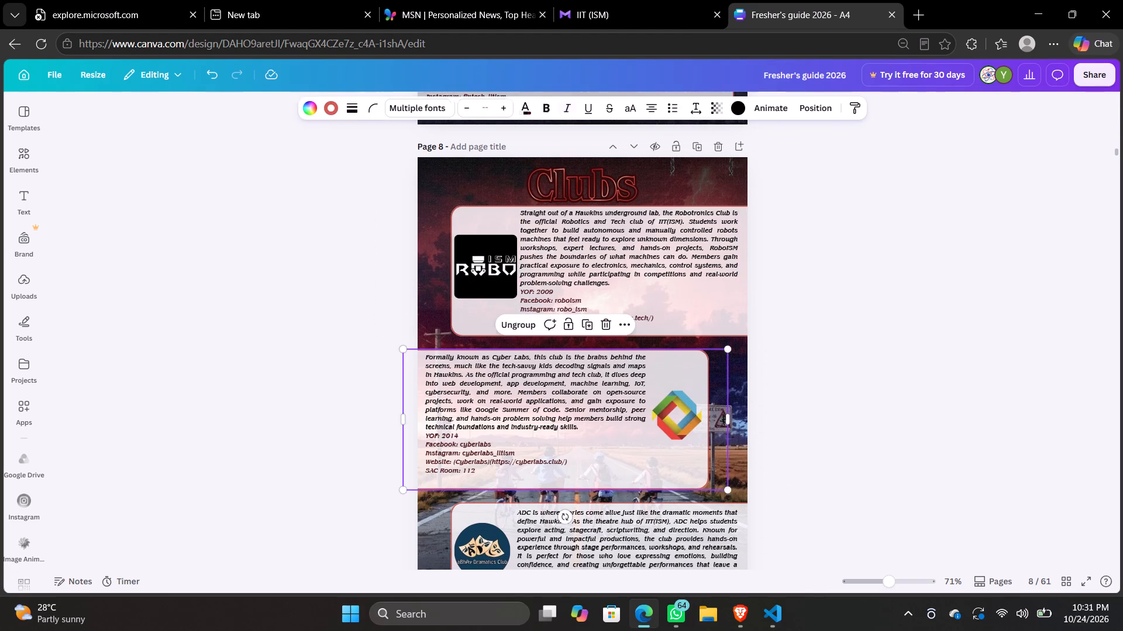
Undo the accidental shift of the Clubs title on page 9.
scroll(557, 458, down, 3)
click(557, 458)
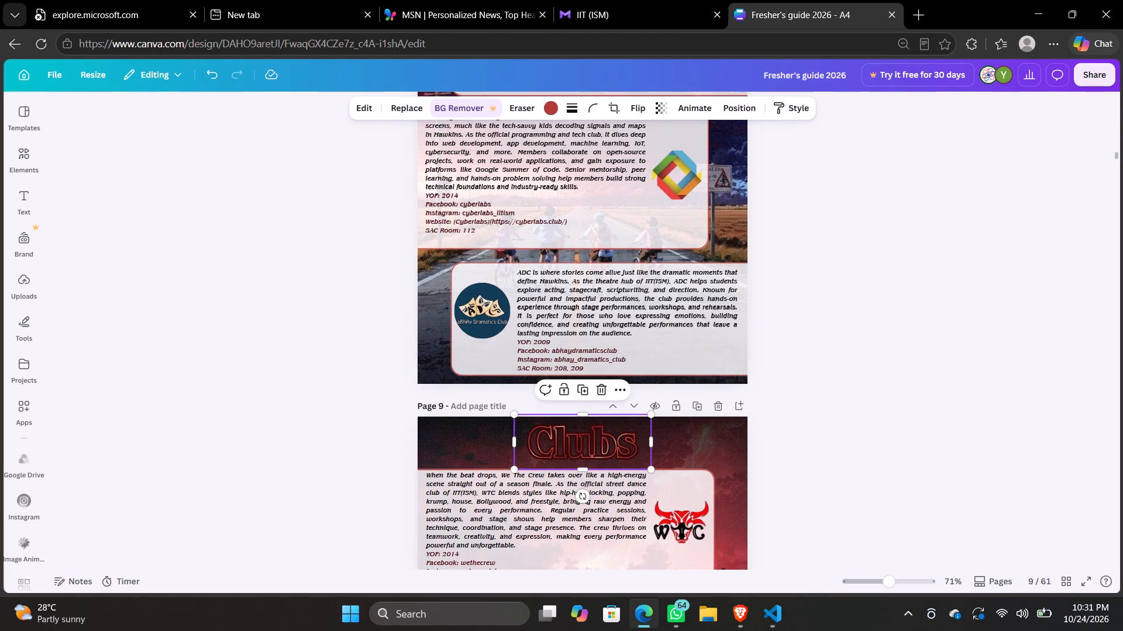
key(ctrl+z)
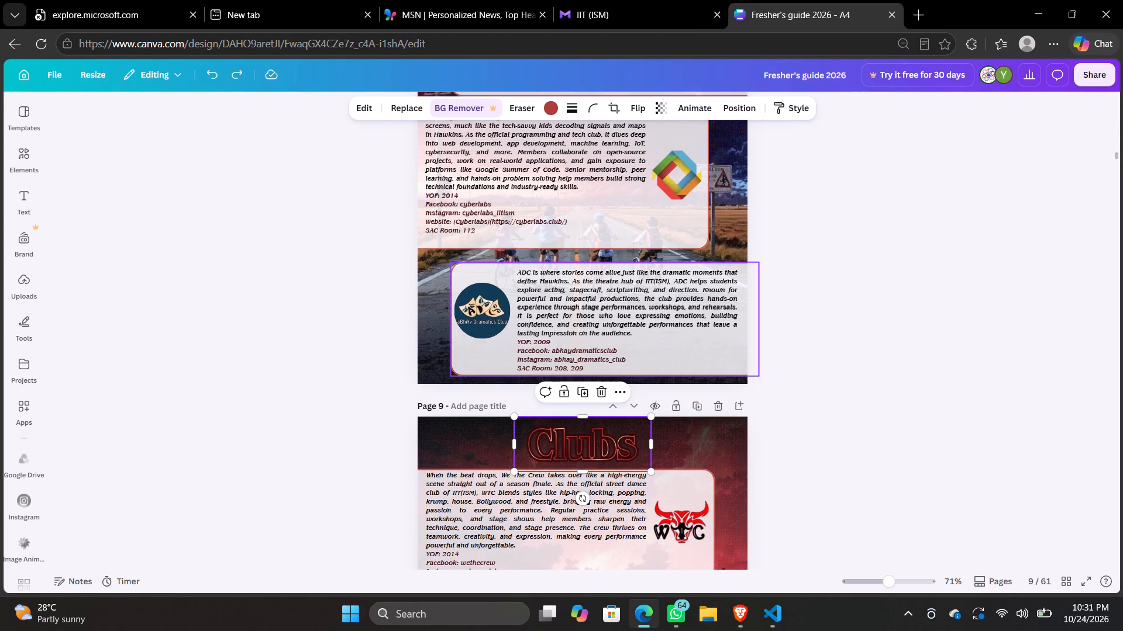
Check the text formatting of the club descriptions on page 9 and look over Clubs pages 10 and 11.
double_click(566, 338)
scroll(566, 338, down, 2)
triple_click(566, 338)
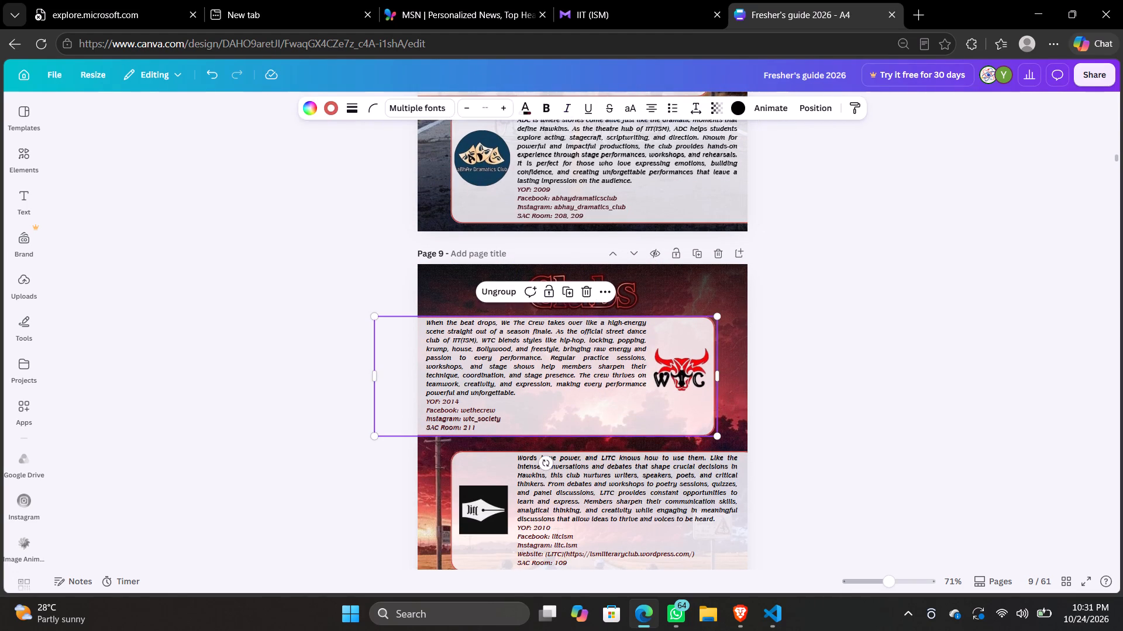
scroll(566, 338, down, 2)
triple_click(566, 338)
scroll(566, 338, down, 3)
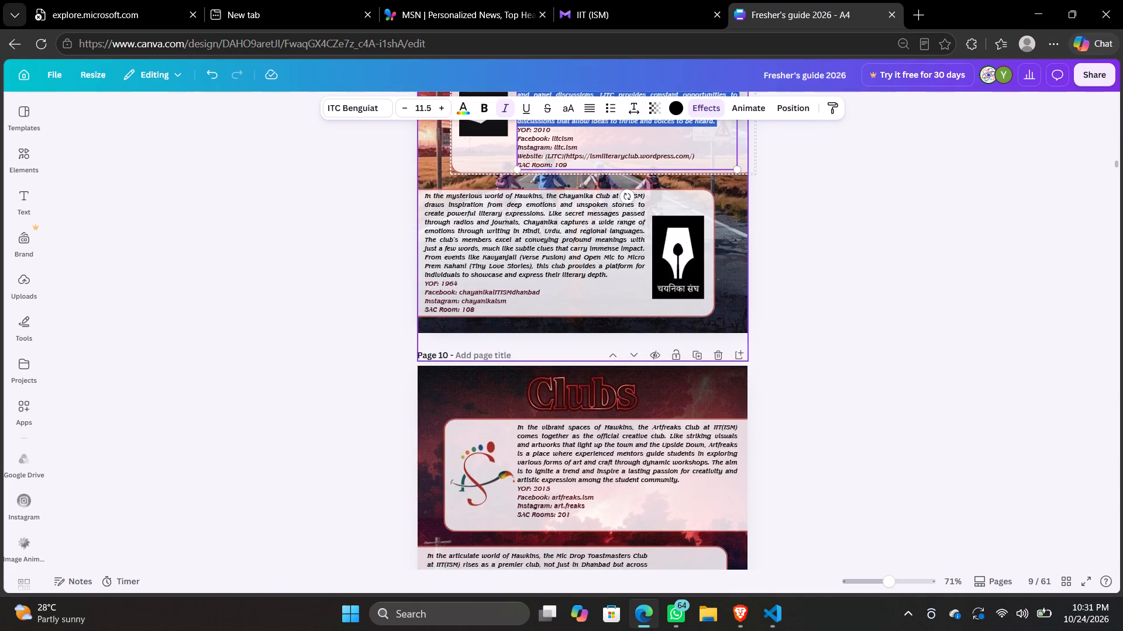
scroll(566, 338, down, 4)
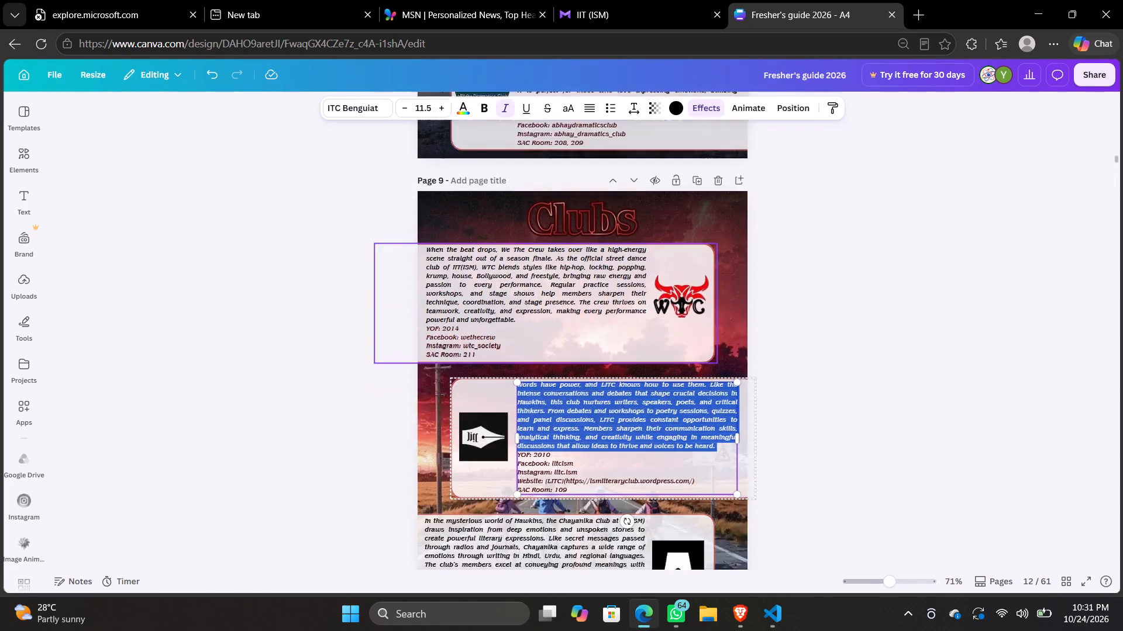
scroll(566, 338, down, 3)
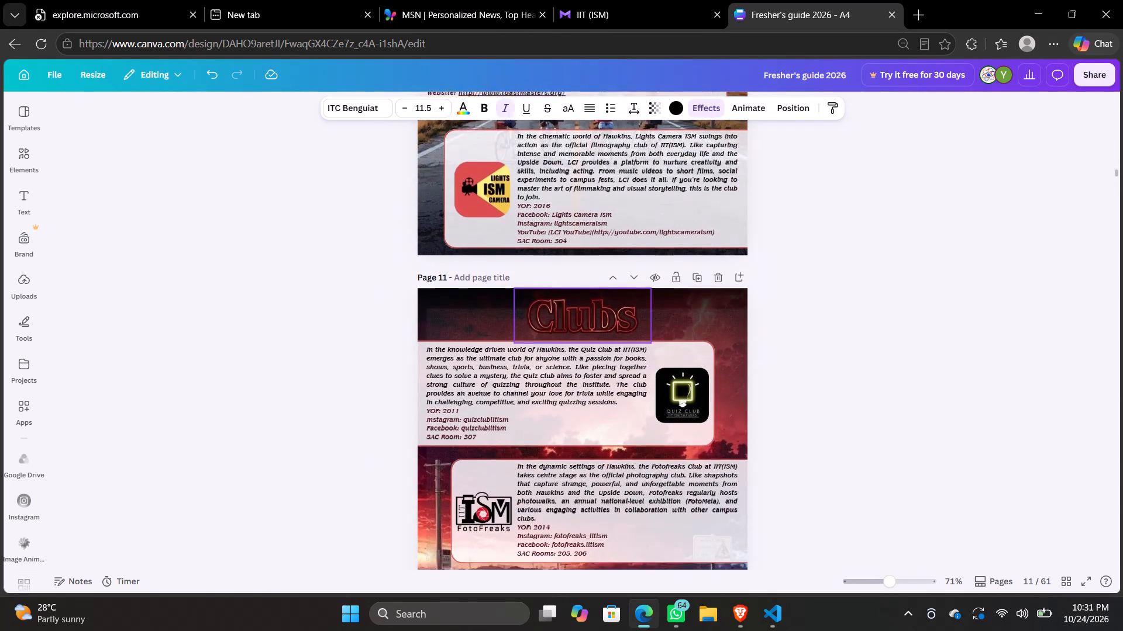
Check the text formatting of the Comedy Club and Competitive Coding Club descriptions while reviewing Clubs pages 12 to 17.
scroll(566, 338, down, 3)
double_click(570, 320)
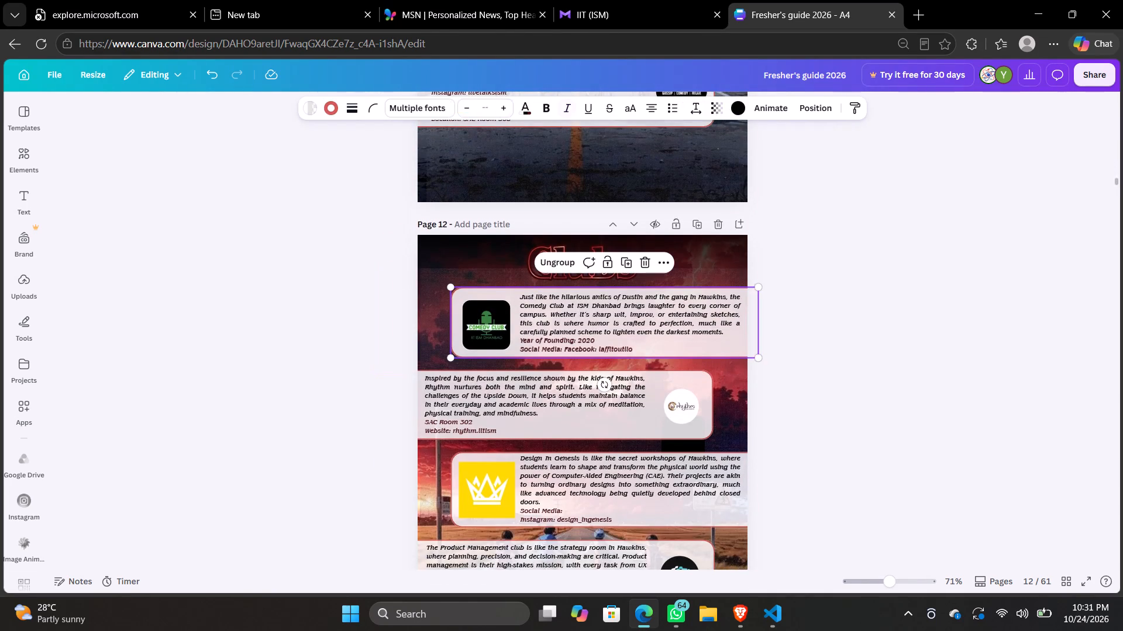
scroll(570, 320, down, 5)
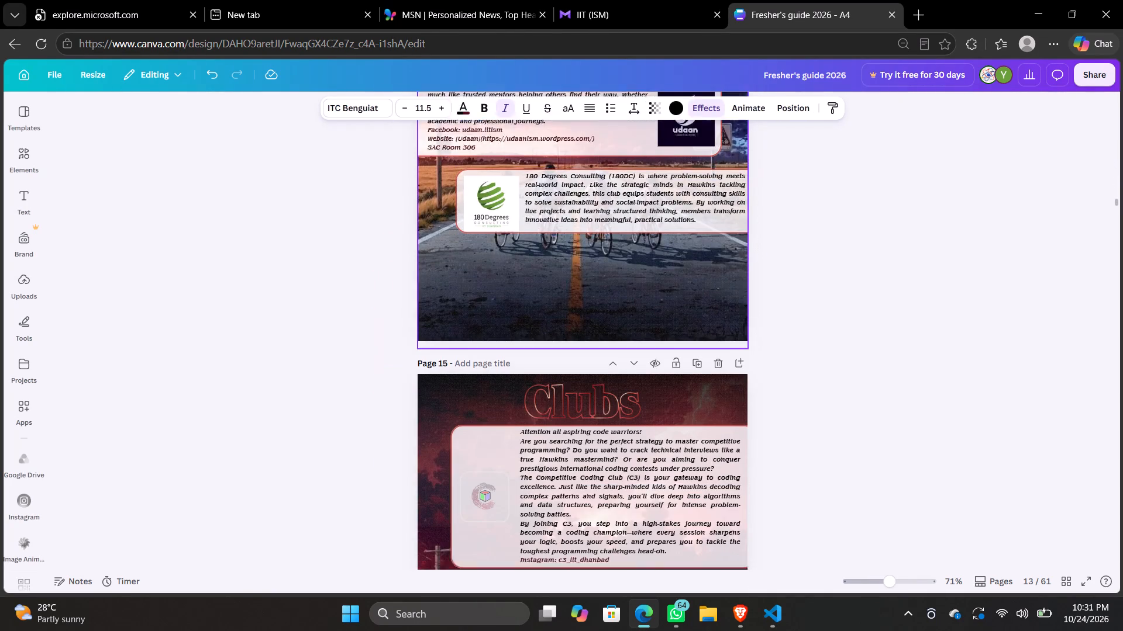
scroll(570, 320, down, 1)
triple_click(570, 320)
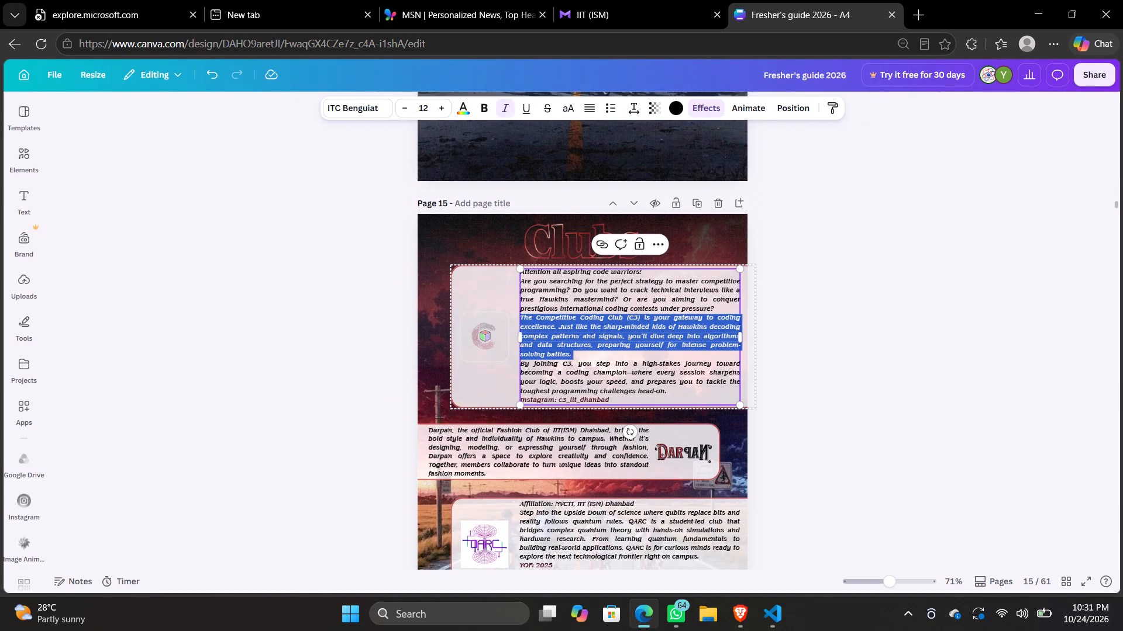
scroll(570, 320, down, 4)
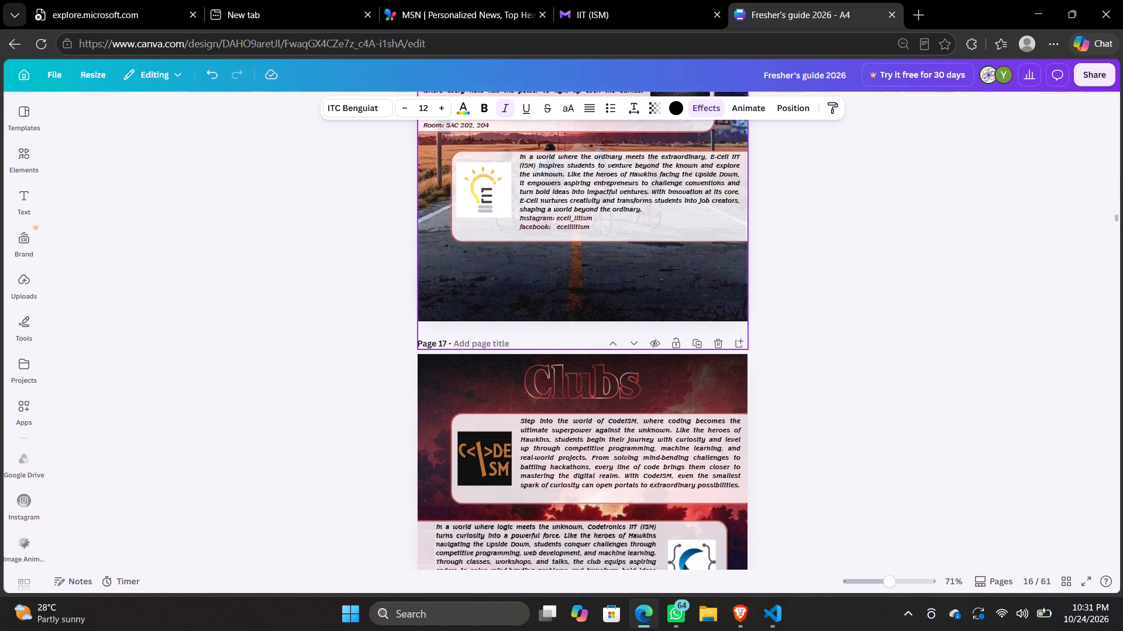
Check the text formatting of the NGOs introduction and the Fast Forward India description on page 18.
scroll(570, 320, down, 1)
click(570, 320)
double_click(570, 320)
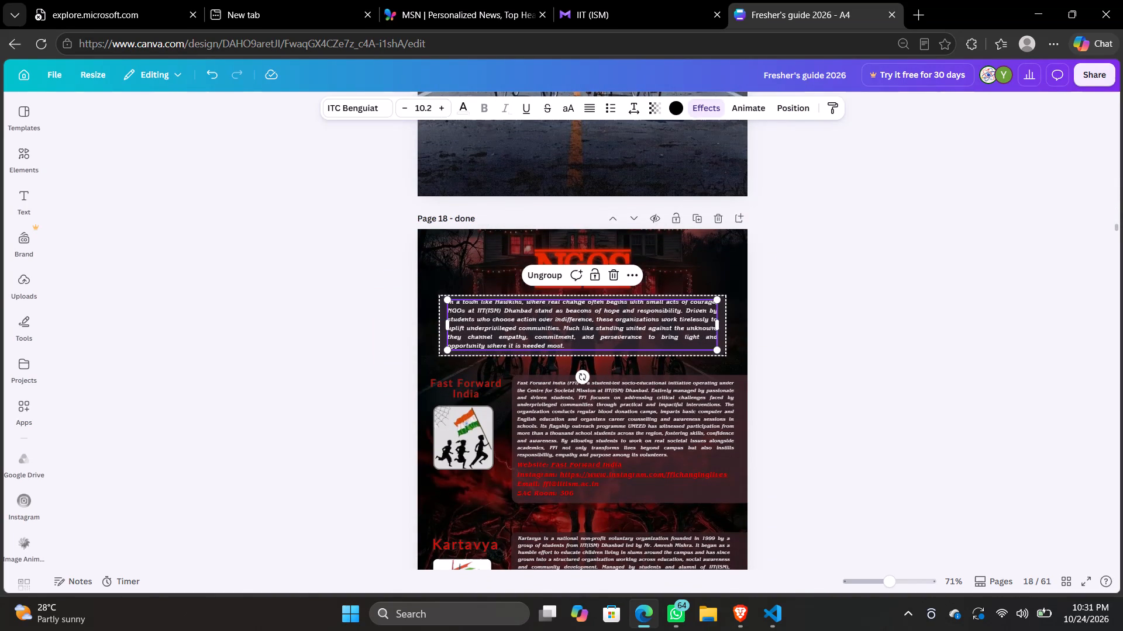
triple_click(621, 418)
Review the Administrative Bodies pages 19 to 21, checking the text formatting of the TEXMIN and Gymkhana descriptions.
scroll(621, 418, down, 1)
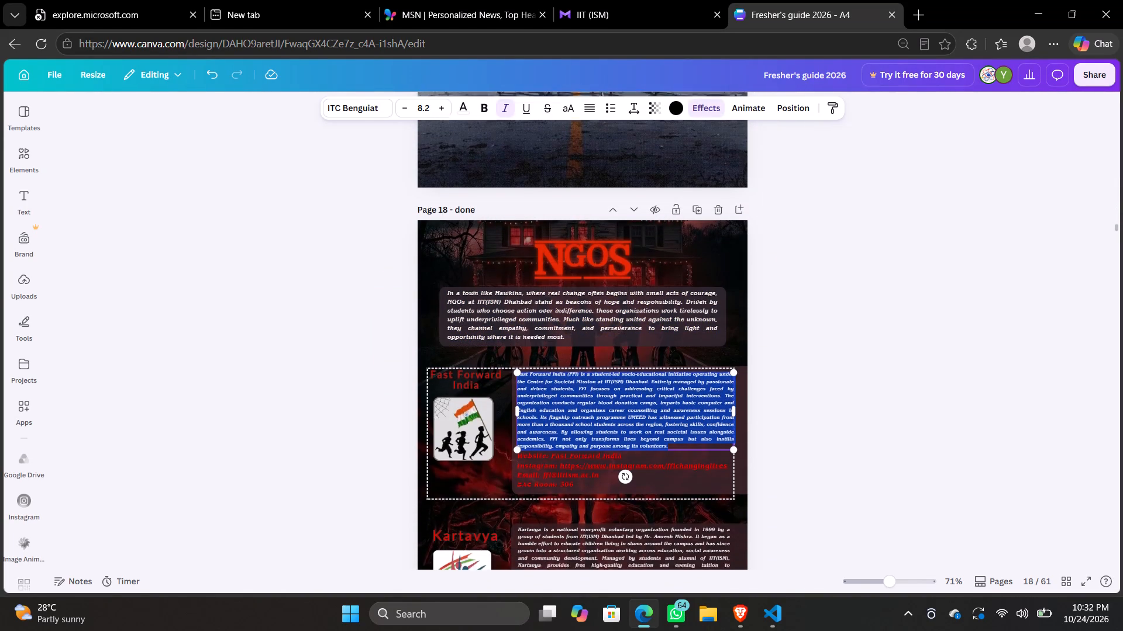
scroll(621, 418, down, 6)
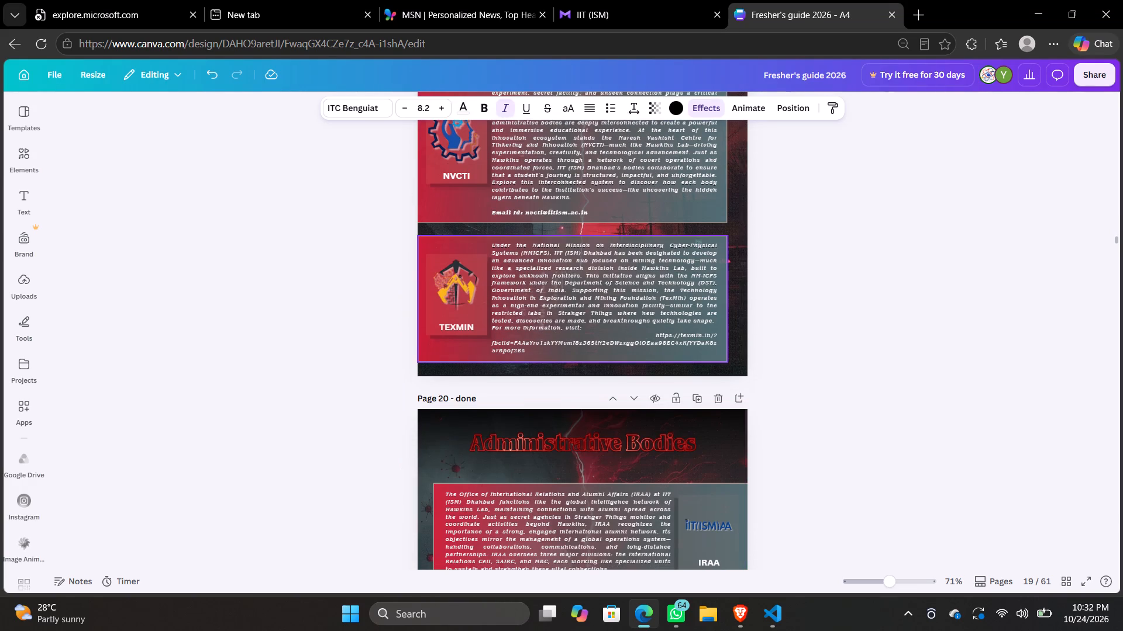
double_click(584, 319)
scroll(584, 319, down, 4)
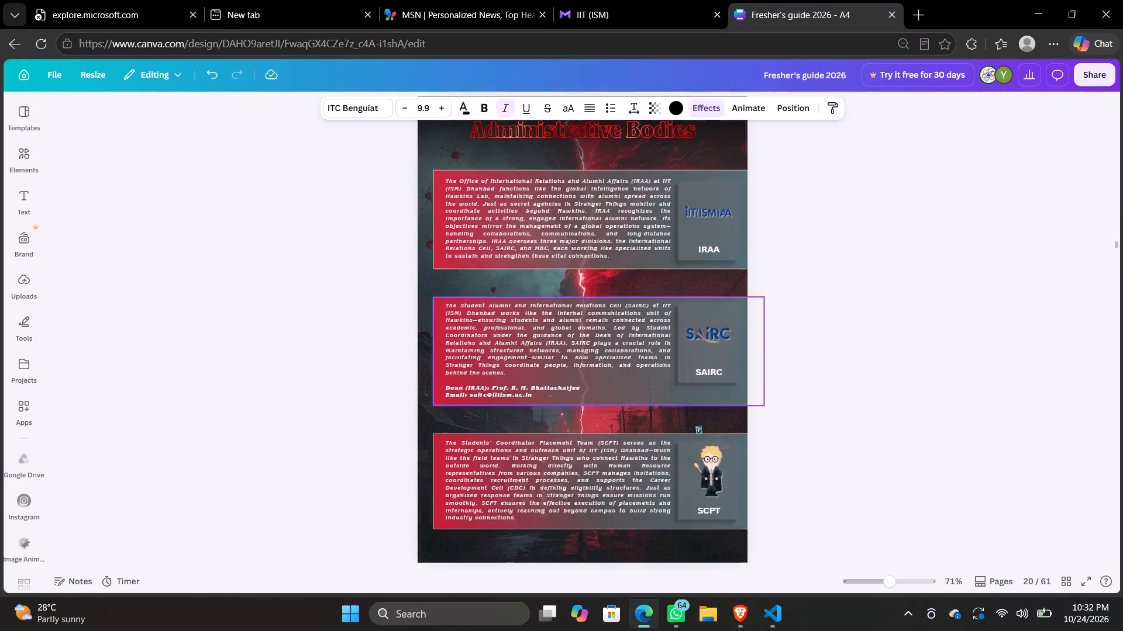
scroll(584, 319, down, 2)
double_click(585, 375)
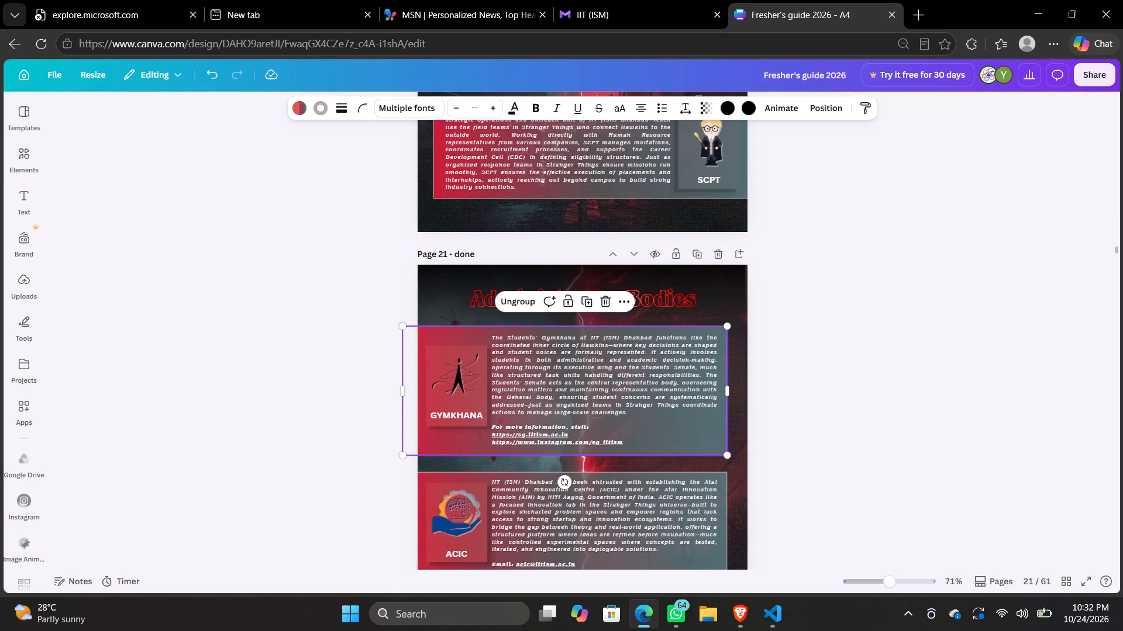
Review the pages following the Gymkhana section and examine the campus map on pages 22 and 23.
scroll(585, 375, down, 9)
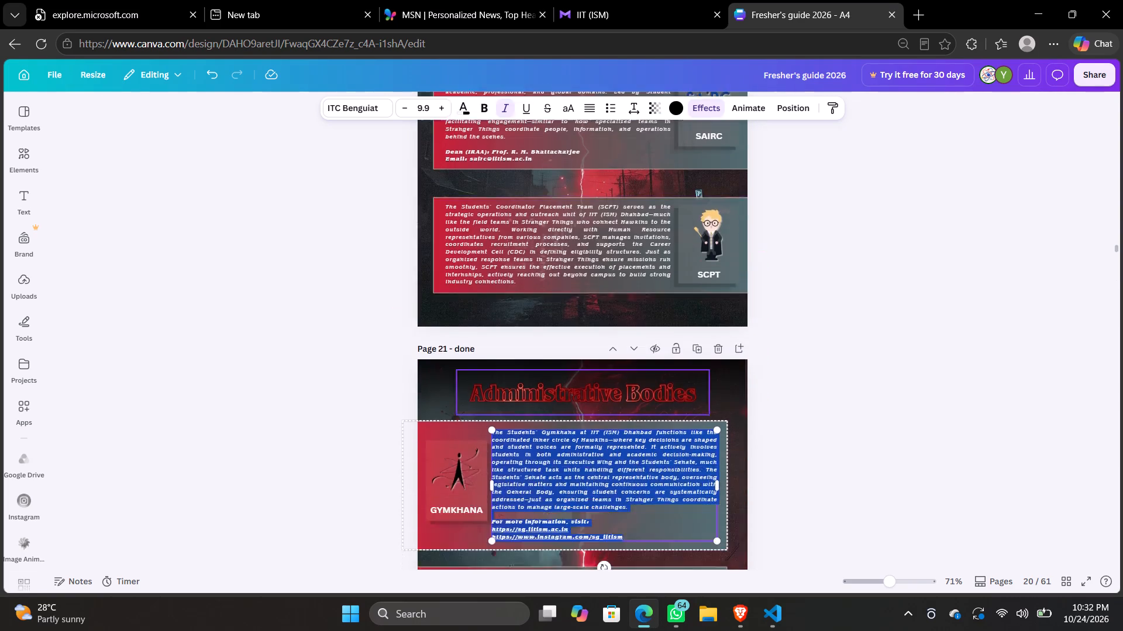
scroll(585, 375, down, 3)
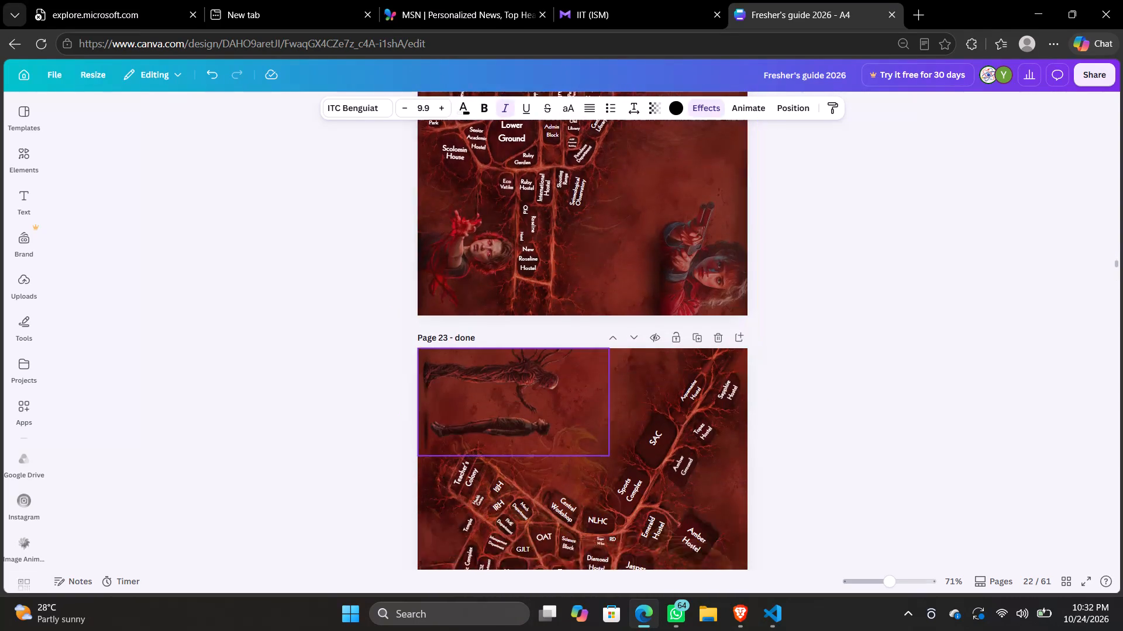
scroll(585, 375, down, 3)
scroll(585, 375, up, 1)
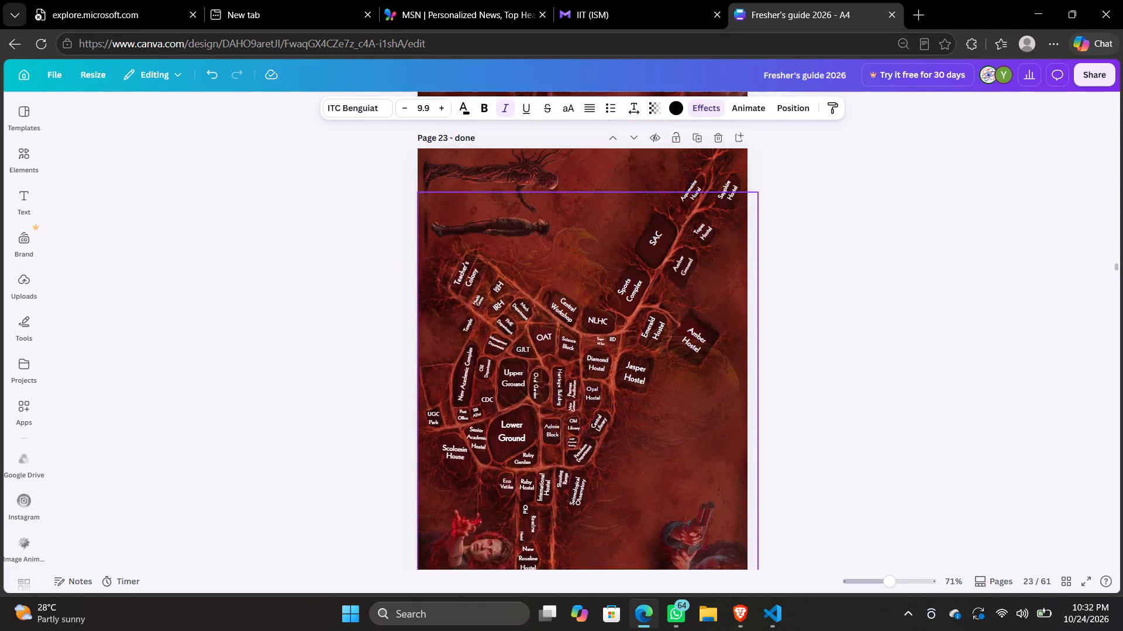
scroll(585, 375, up, 1)
scroll(585, 375, down, 1)
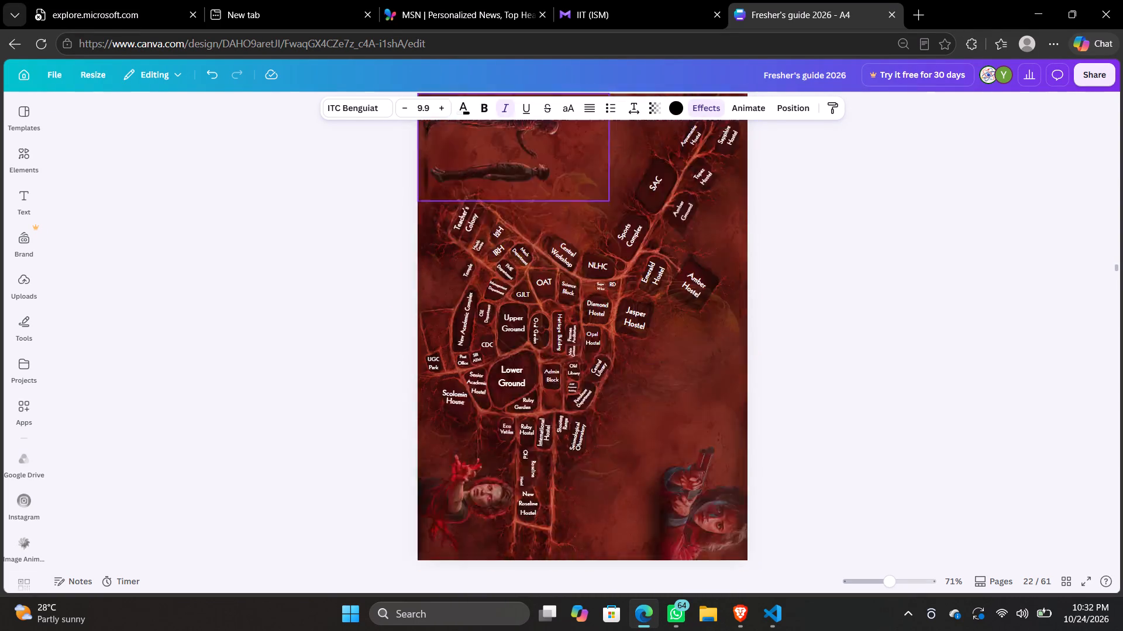
Set the description paragraphs of Matiyaana, Raula/Bhaukal, Bond and Maal on Lingos page 24 to the ITC Benguiat font.
scroll(585, 375, down, 2)
double_click(509, 249)
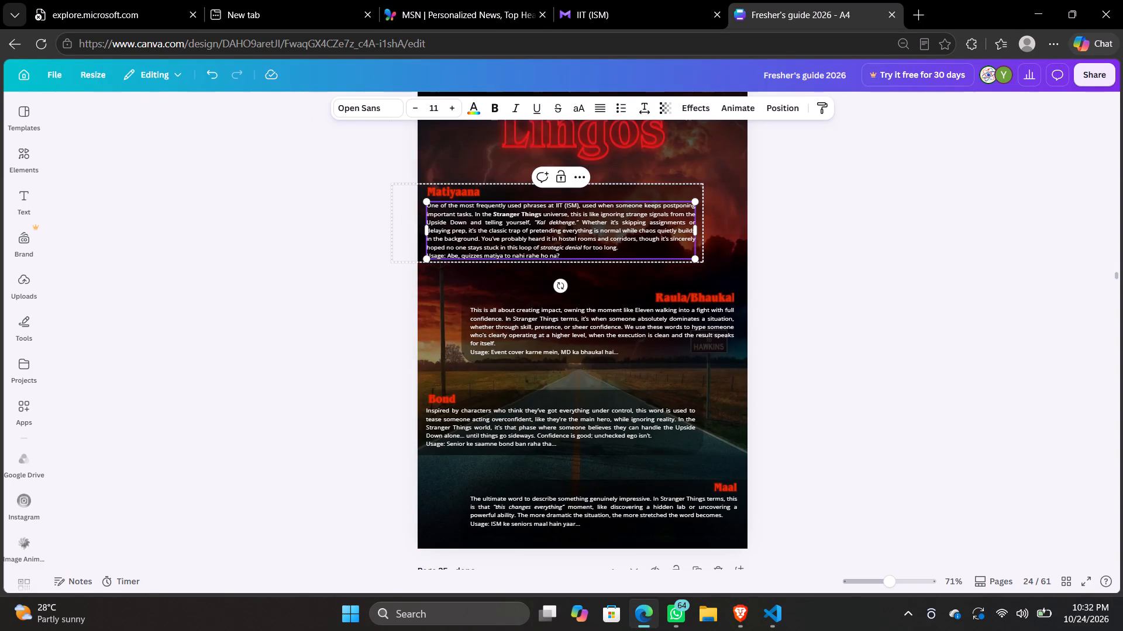
click(355, 100)
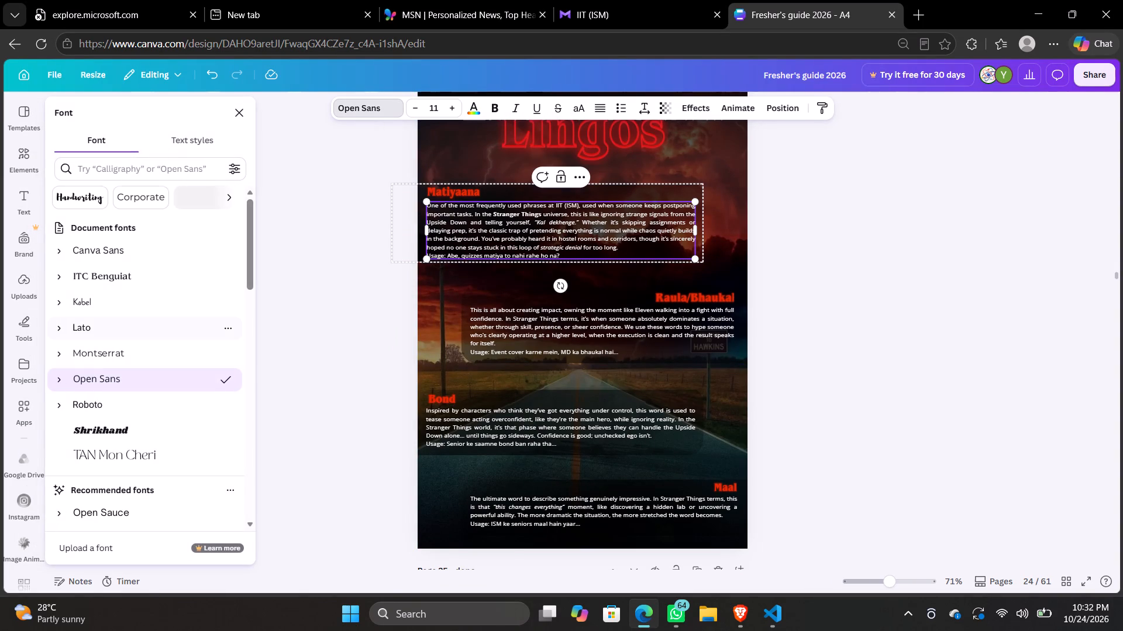
click(132, 280)
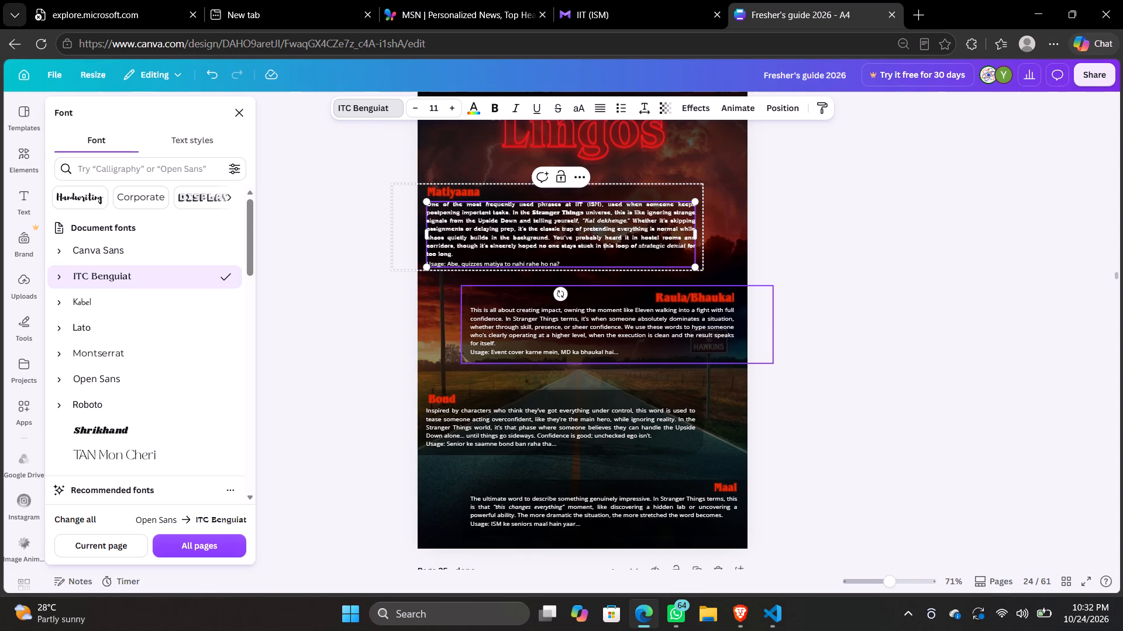
click(463, 311)
double_click(502, 320)
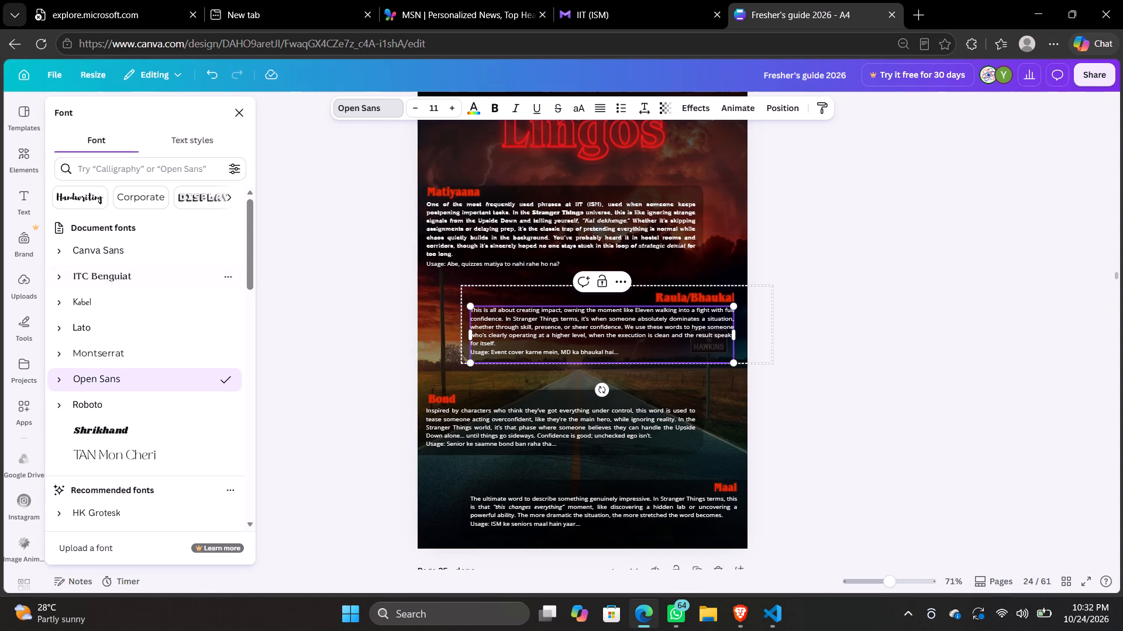
click(134, 266)
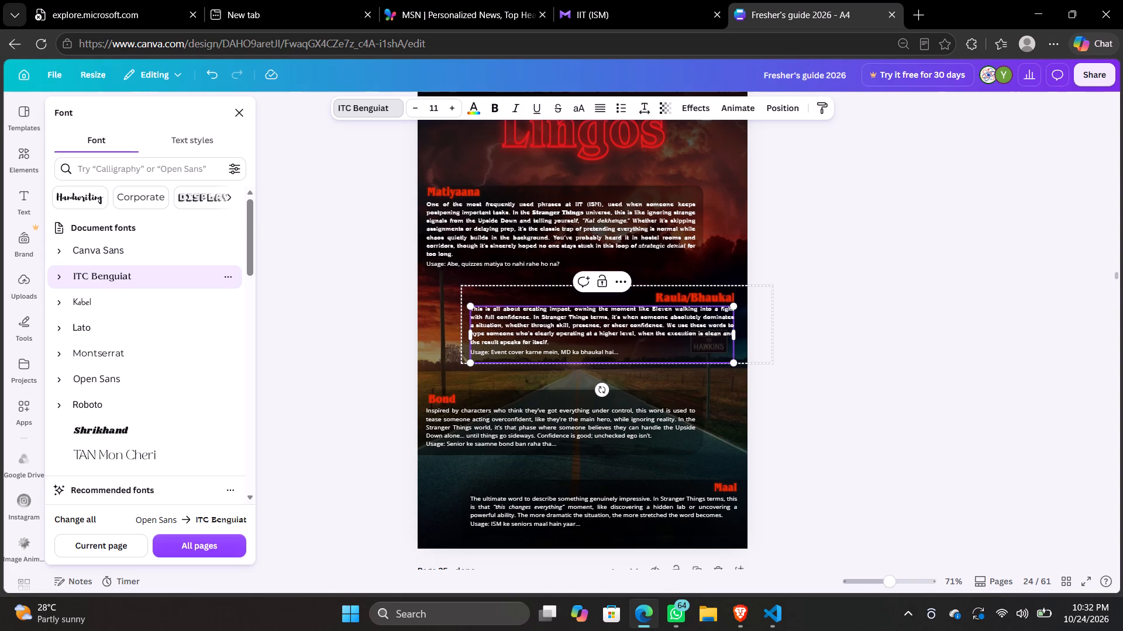
double_click(456, 420)
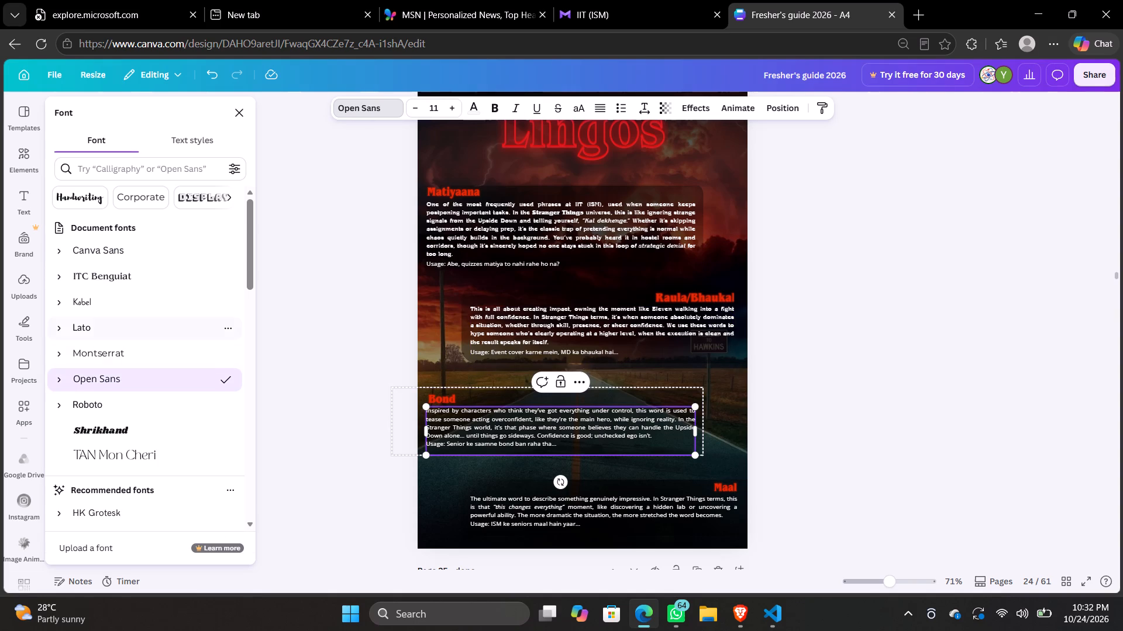
click(101, 281)
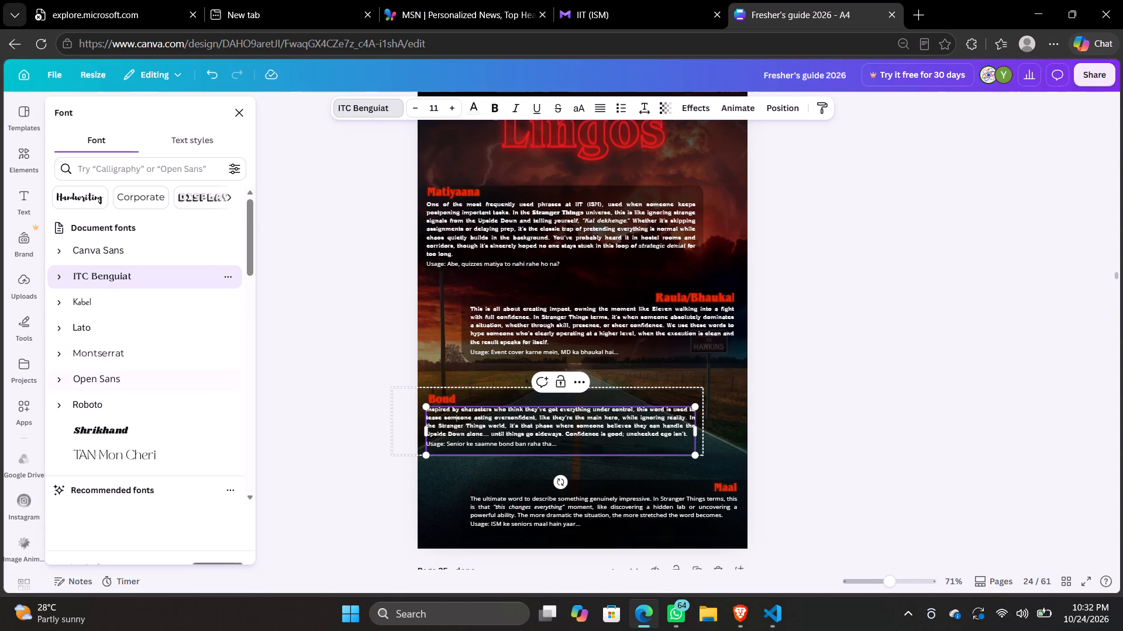
double_click(502, 497)
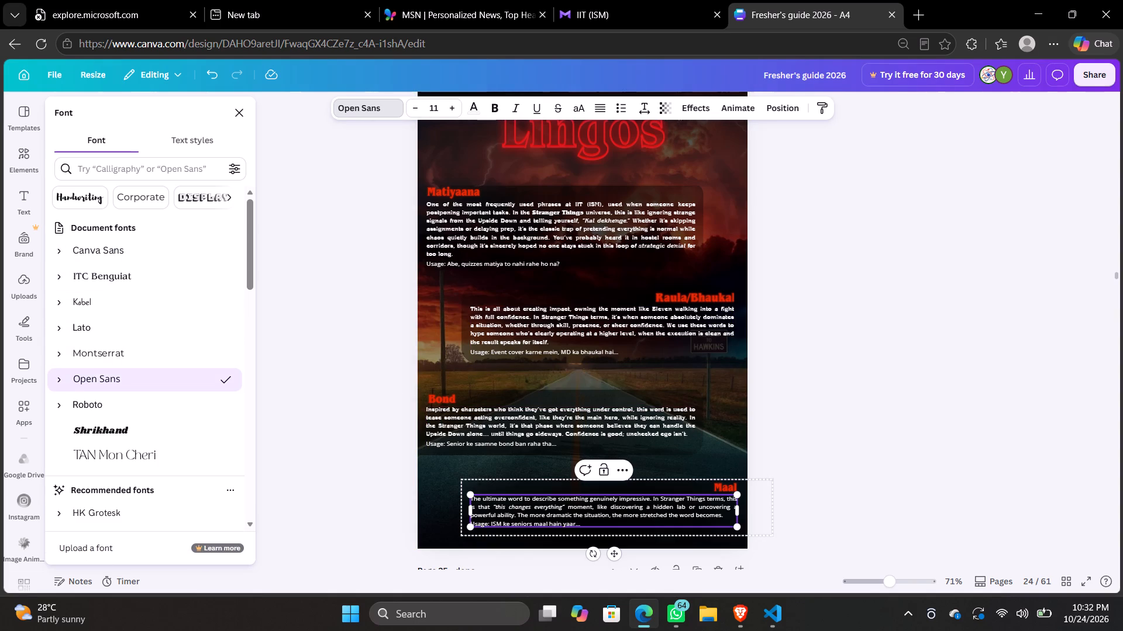
click(115, 277)
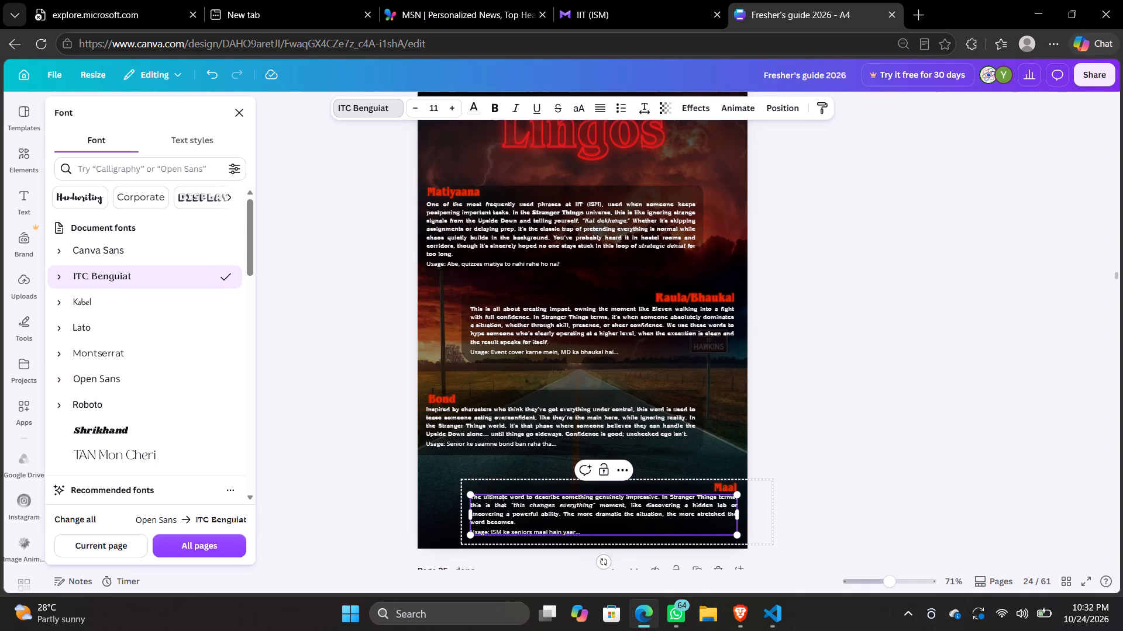
Set the Usage line under Bond on page 24 to the ITC Benguiat font.
scroll(501, 416, down, 1)
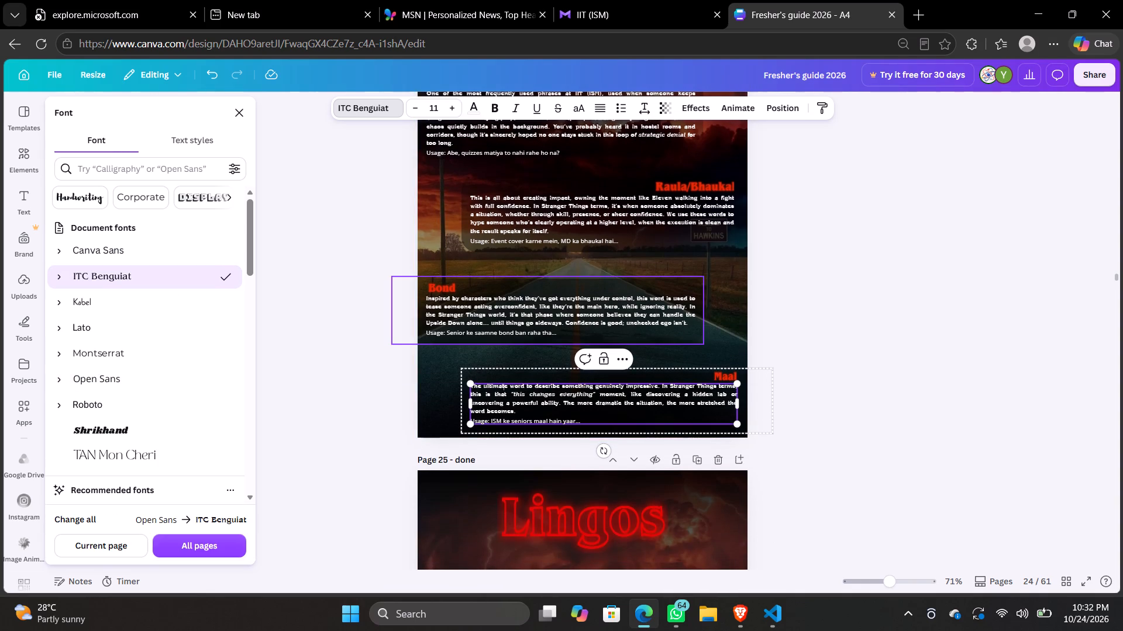
double_click(481, 332)
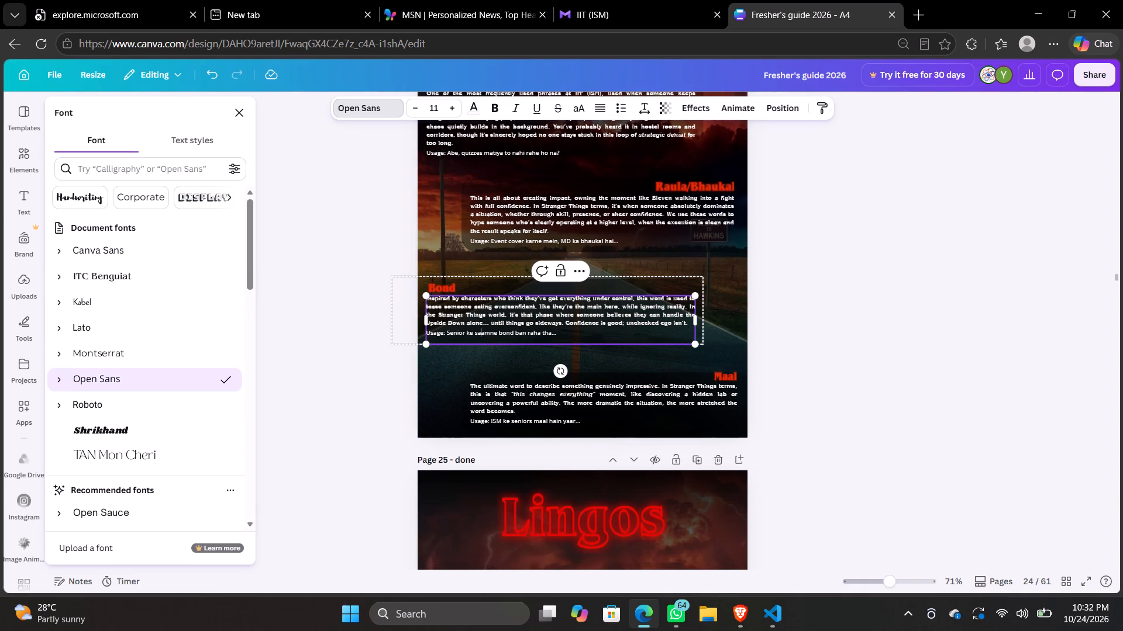
click(157, 271)
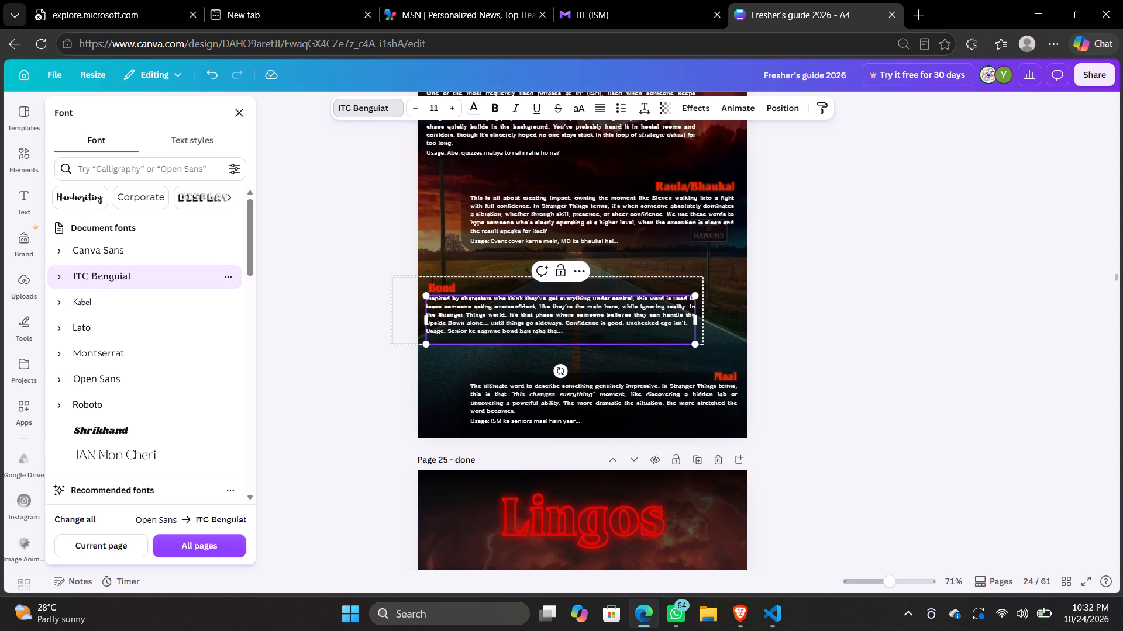
Check the fonts of the Raula/Bhaukal and Matiyaana texts on page 24 and the Pothebaazi and Bakar texts on page 25.
triple_click(629, 216)
scroll(629, 216, up, 2)
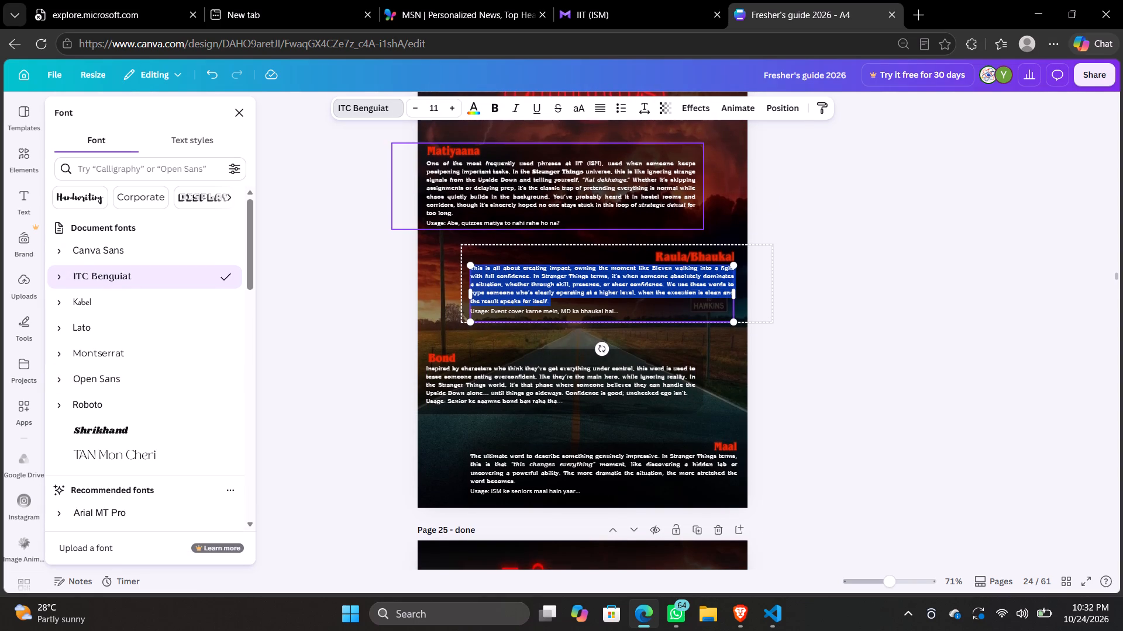
double_click(581, 165)
scroll(581, 165, down, 3)
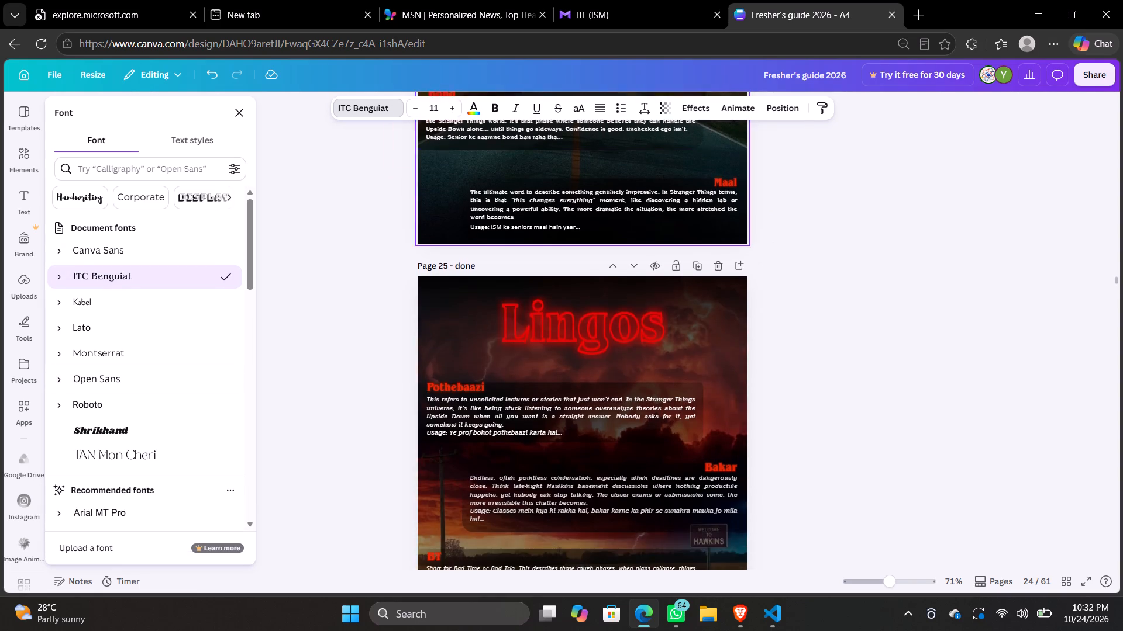
scroll(581, 165, down, 3)
double_click(514, 160)
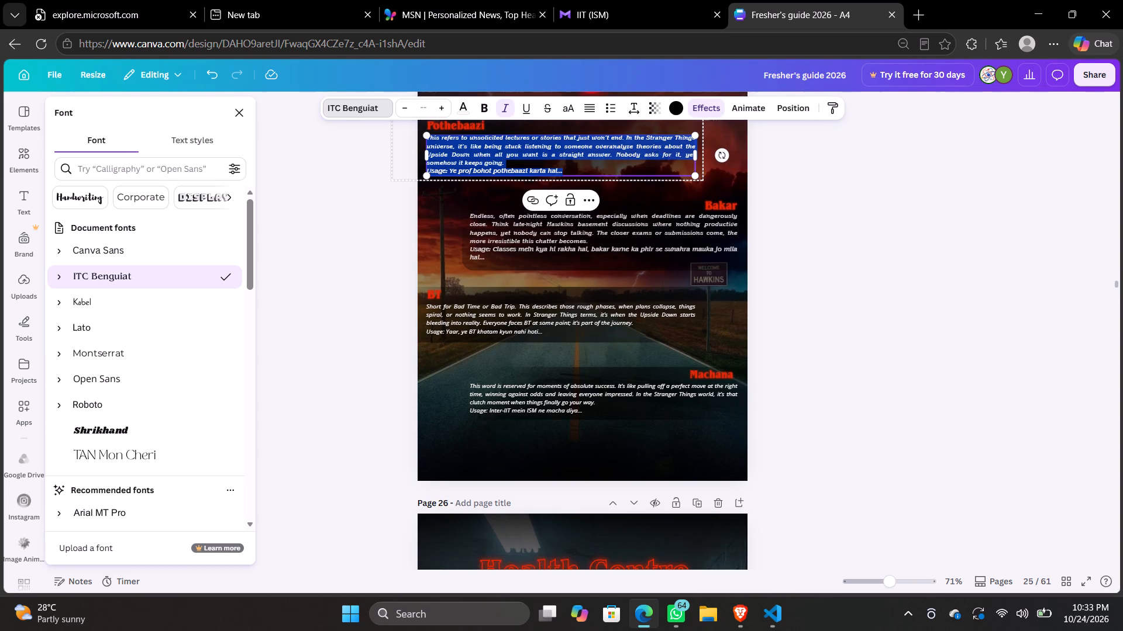
double_click(601, 249)
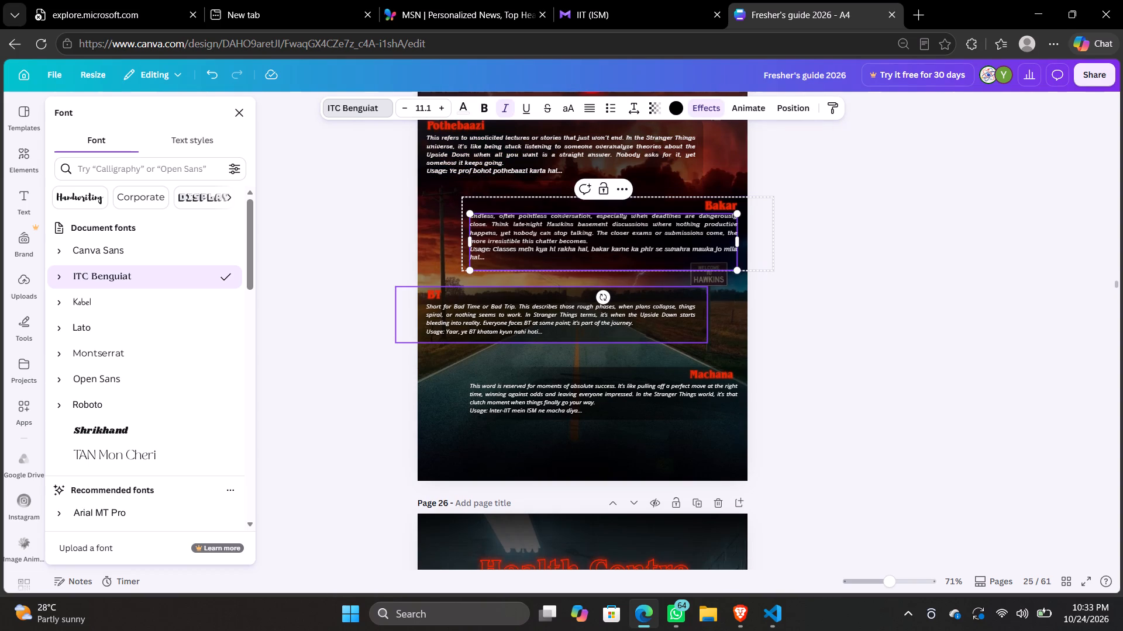
Set the description paragraphs of BT and Machana on Lingos page 25 to the ITC Benguiat font.
double_click(540, 306)
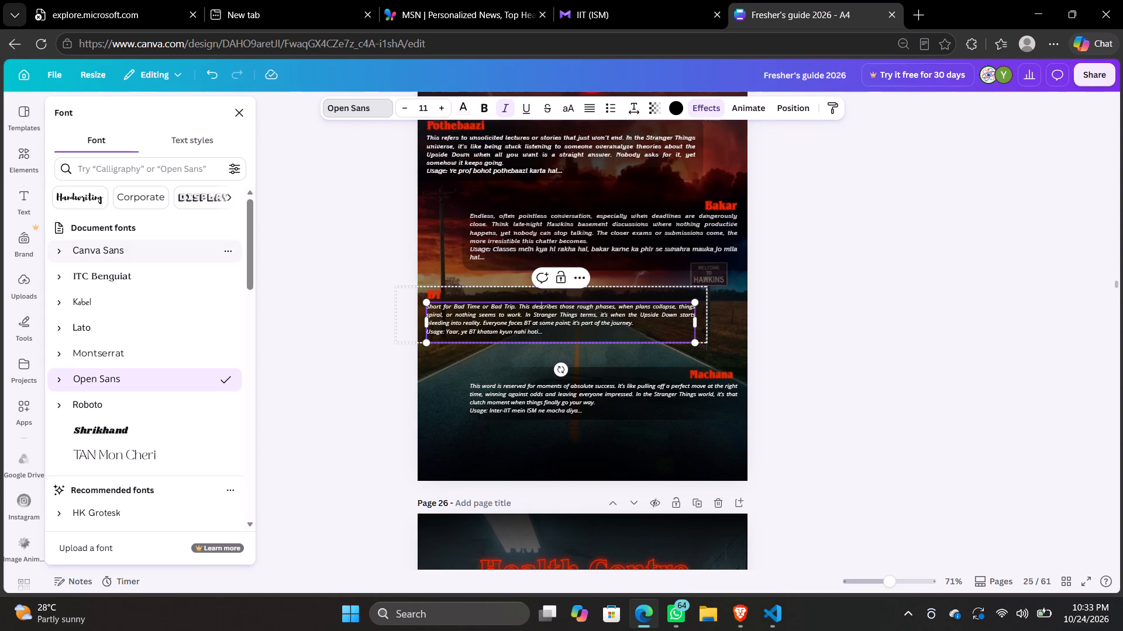
click(143, 279)
double_click(501, 374)
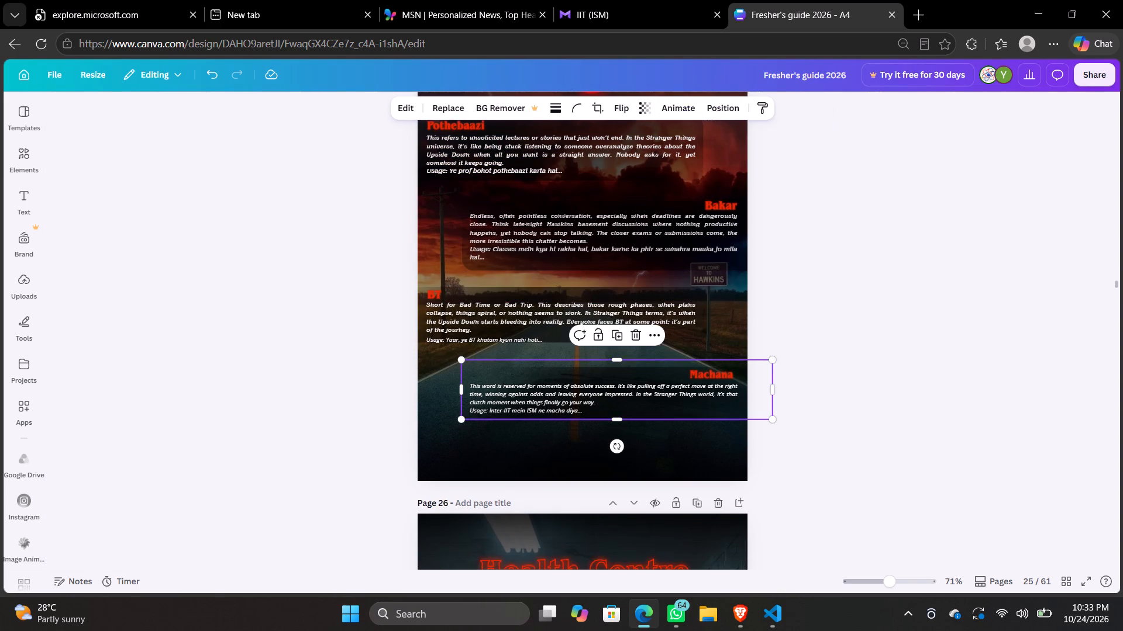
scroll(501, 374, down, 1)
double_click(505, 337)
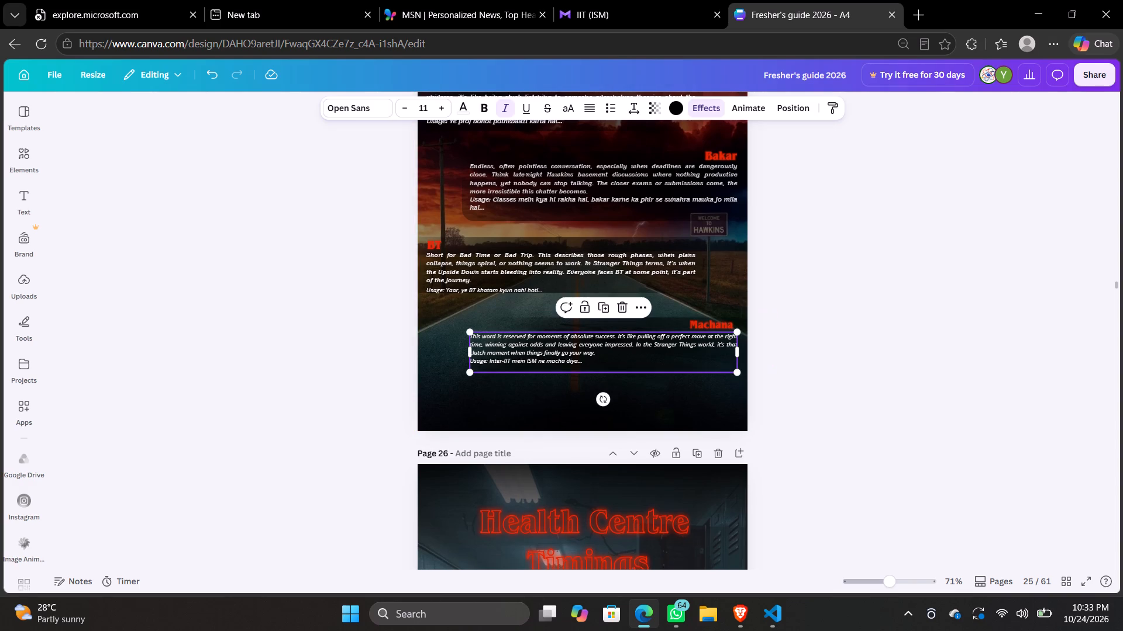
scroll(505, 337, down, 1)
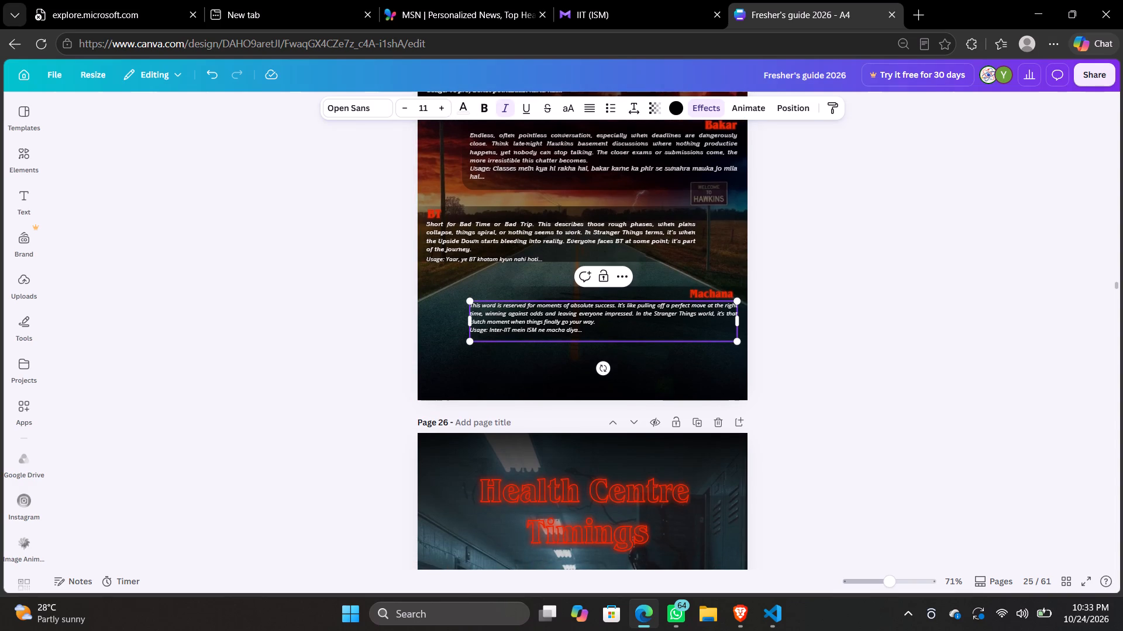
click(334, 116)
click(192, 279)
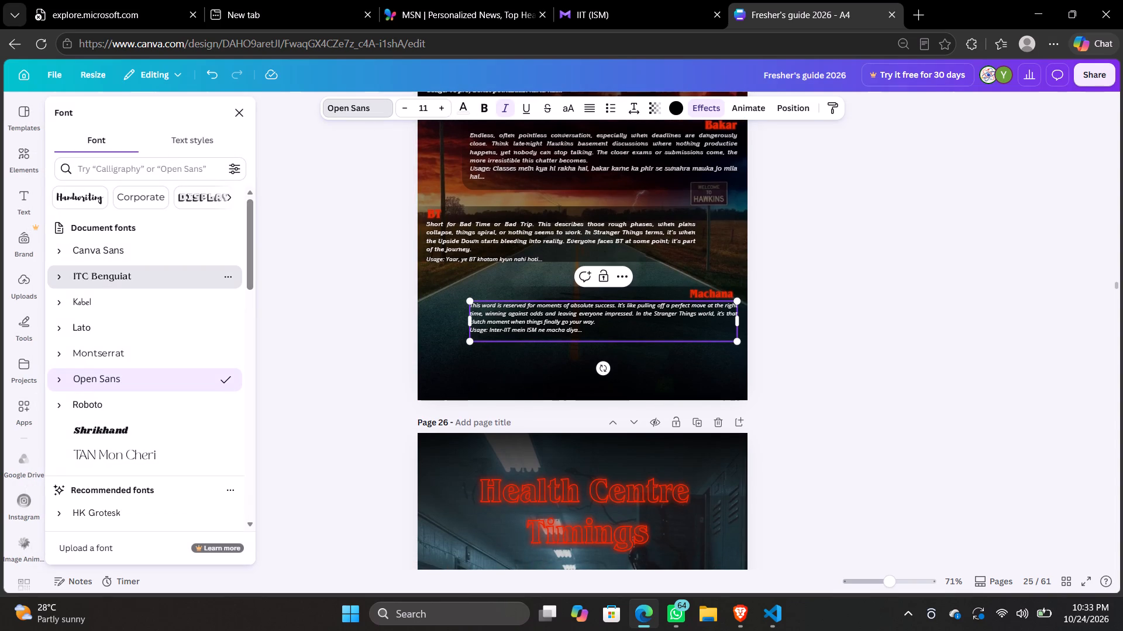
click(963, 340)
click(963, 340)
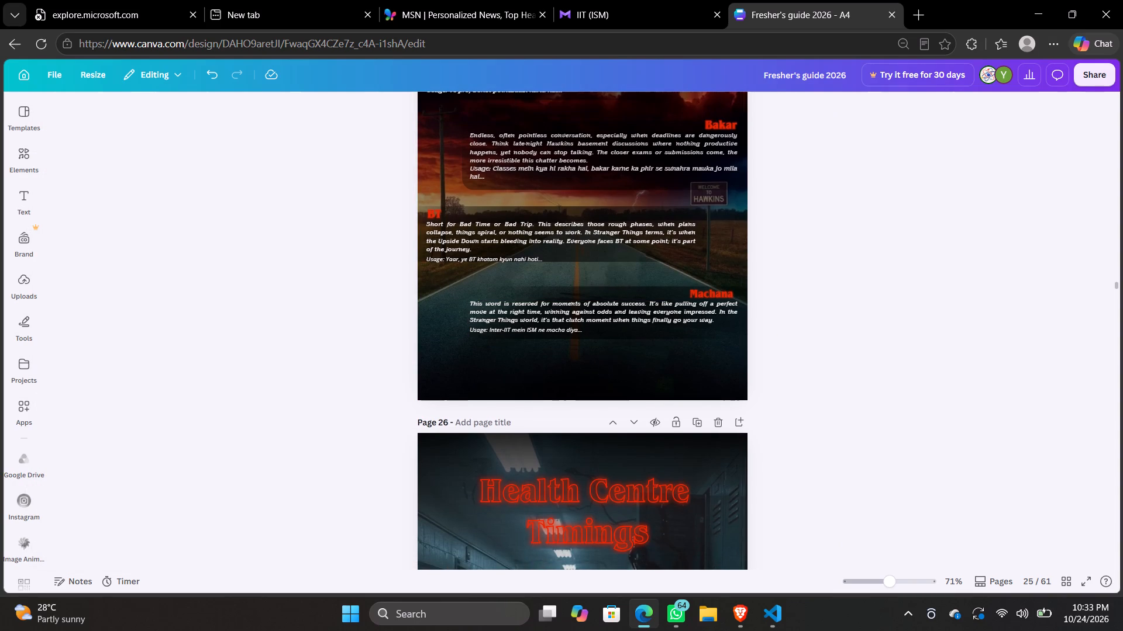
Check the text formatting of the speciality, time and room entries in the Health Centre Timings table on page 26.
scroll(963, 340, down, 5)
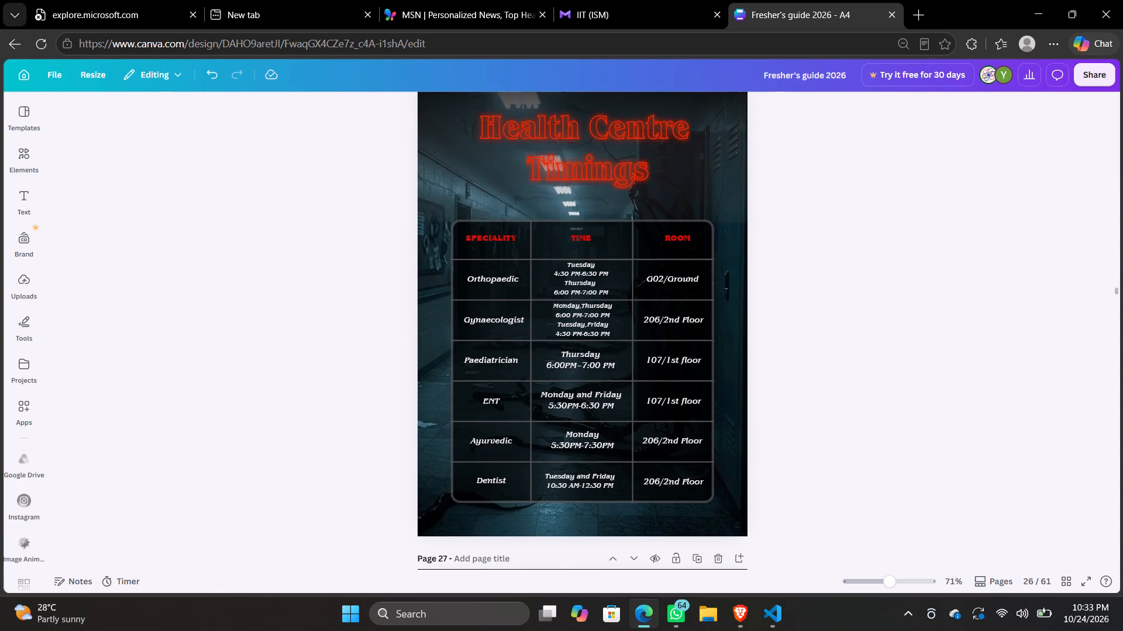
click(502, 283)
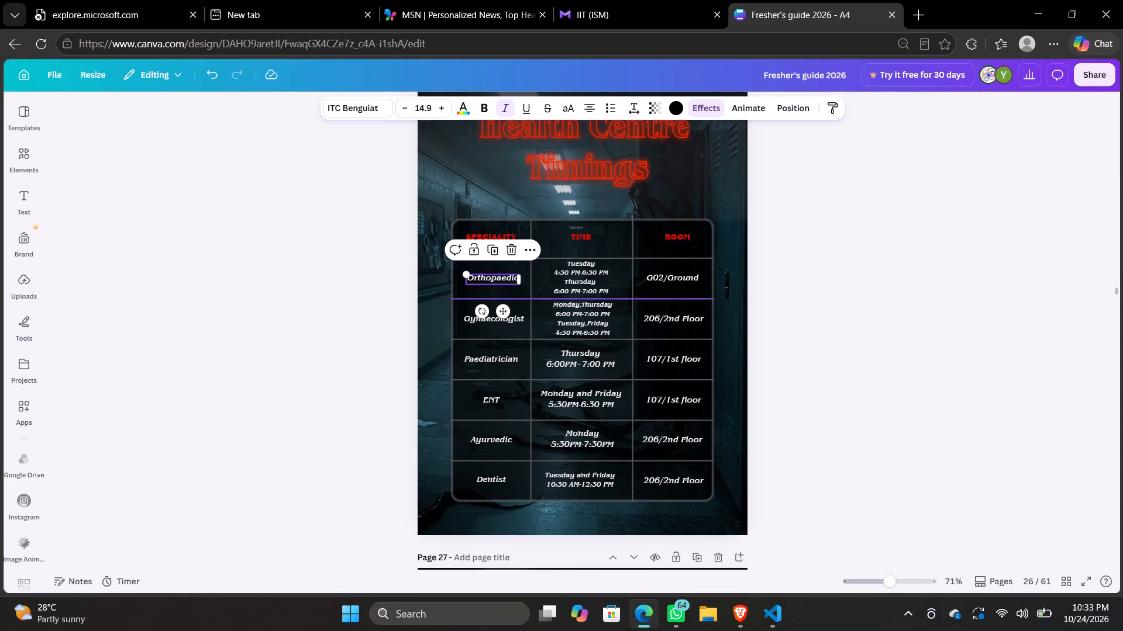
click(580, 295)
click(685, 328)
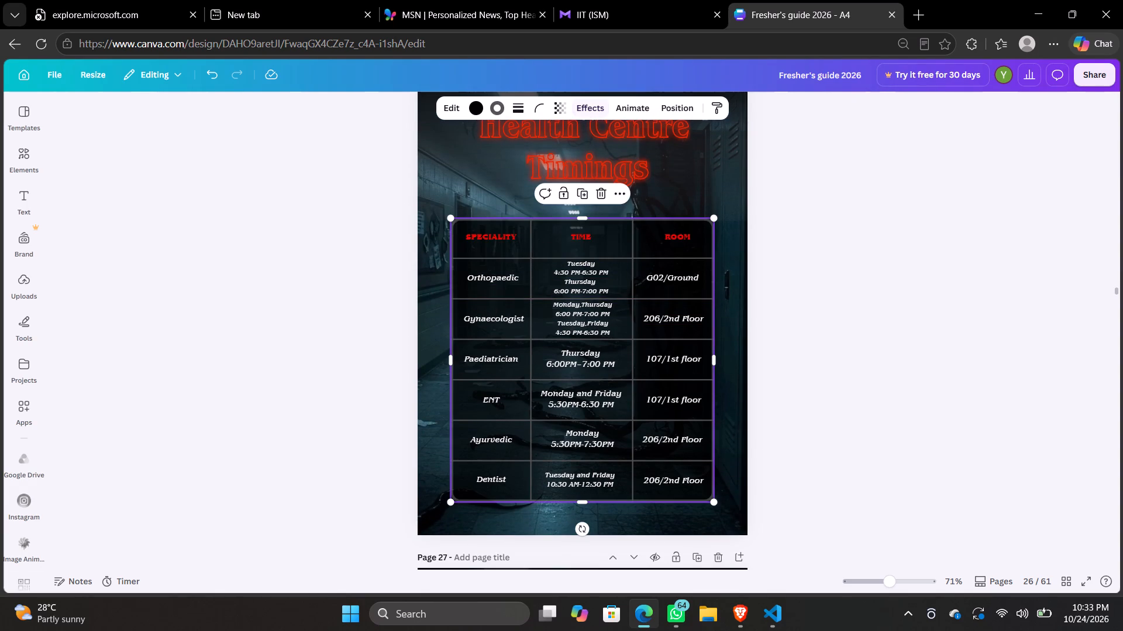
click(495, 397)
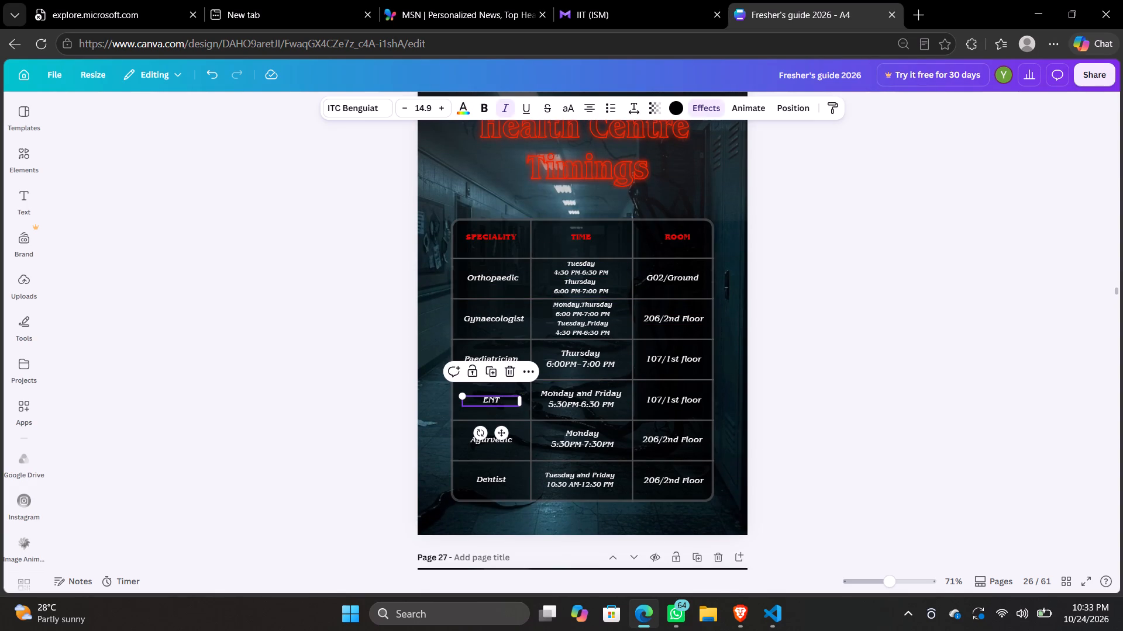
Review page 27 and check the text formatting of the name entries in the Emergency Contacts tables on pages 28 and 29.
scroll(495, 397, down, 5)
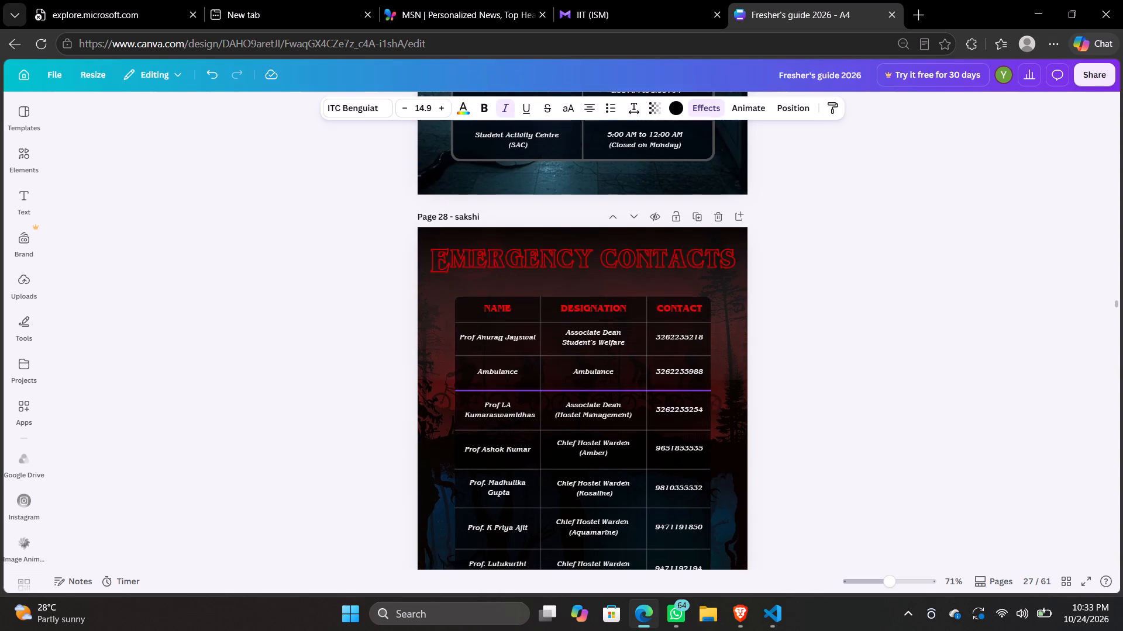
scroll(495, 397, down, 1)
right_click(495, 397)
click(213, 373)
scroll(213, 373, down, 2)
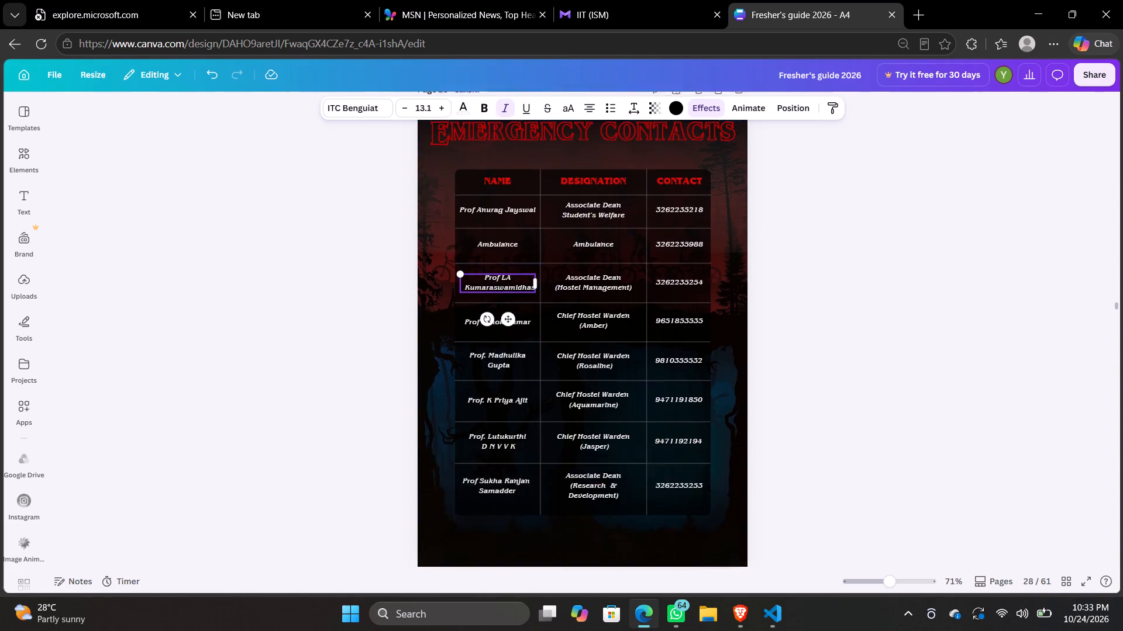
scroll(213, 373, down, 4)
click(470, 361)
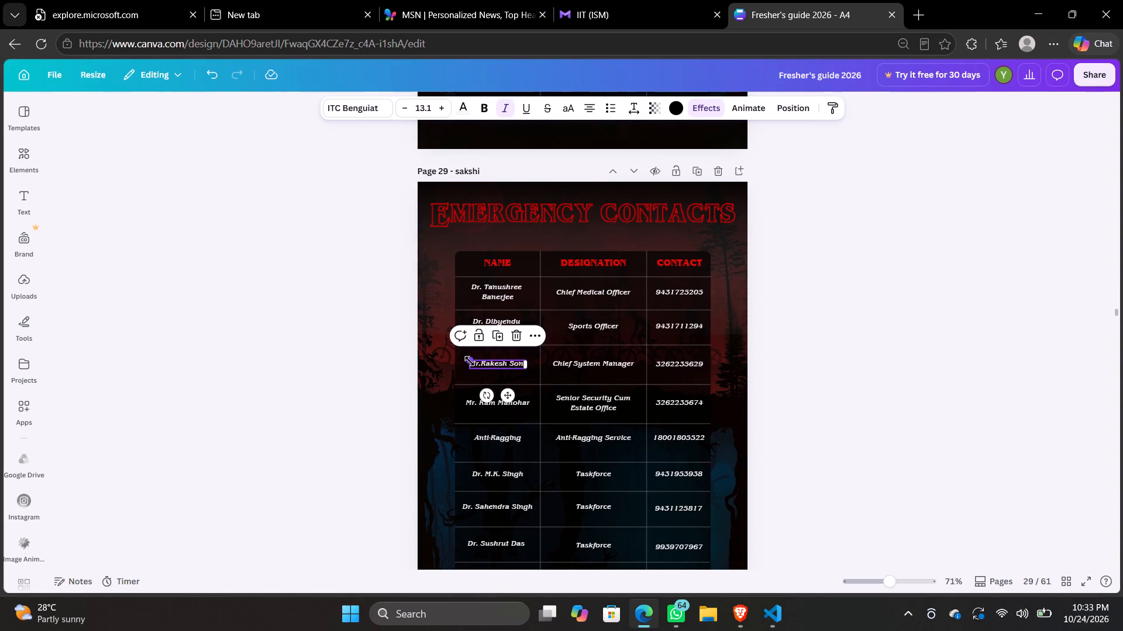
Check the text formatting of the intro, Football and Cricket paragraphs on page 30 and the Hockey, Lawn Tennis and Badminton paragraphs on page 31.
scroll(470, 361, down, 5)
click(481, 323)
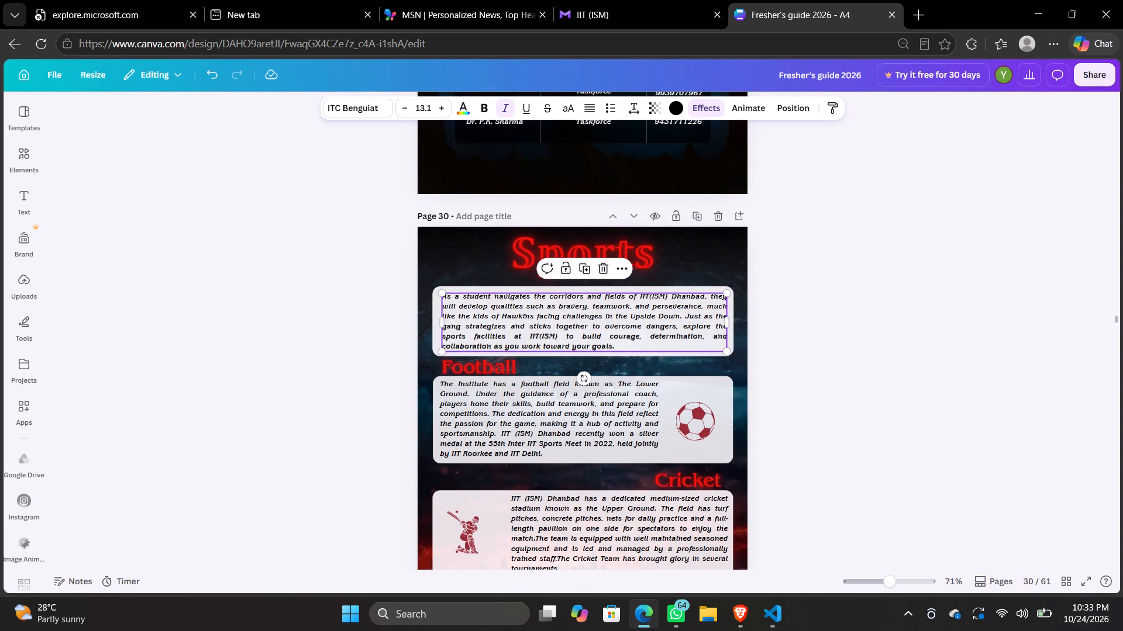
click(492, 411)
click(540, 504)
scroll(540, 504, down, 4)
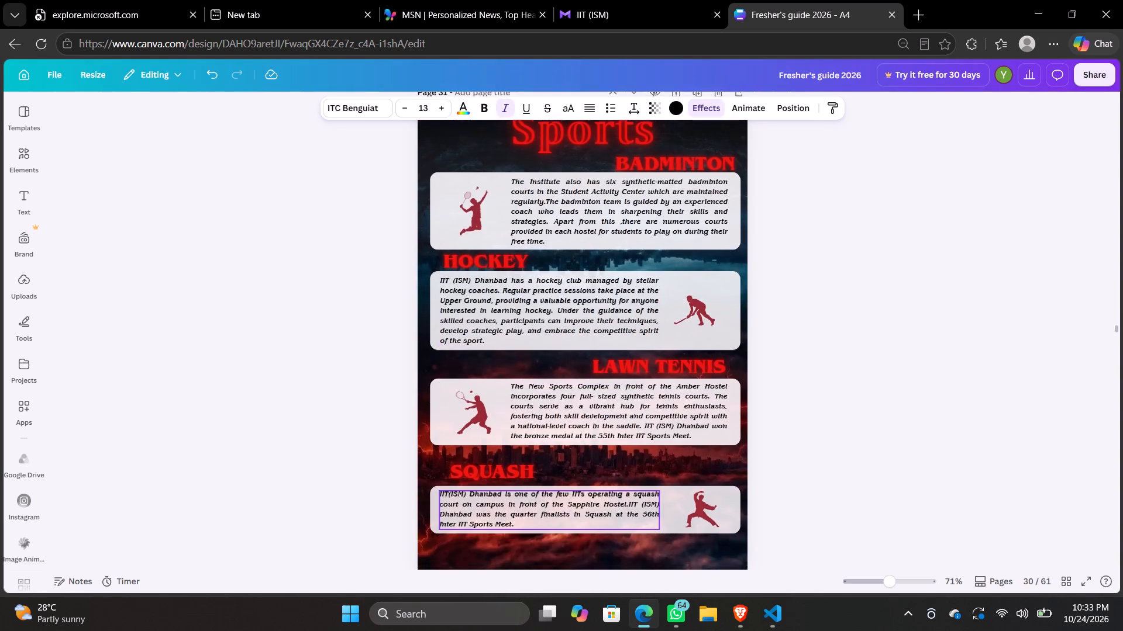
scroll(540, 504, up, 1)
click(544, 372)
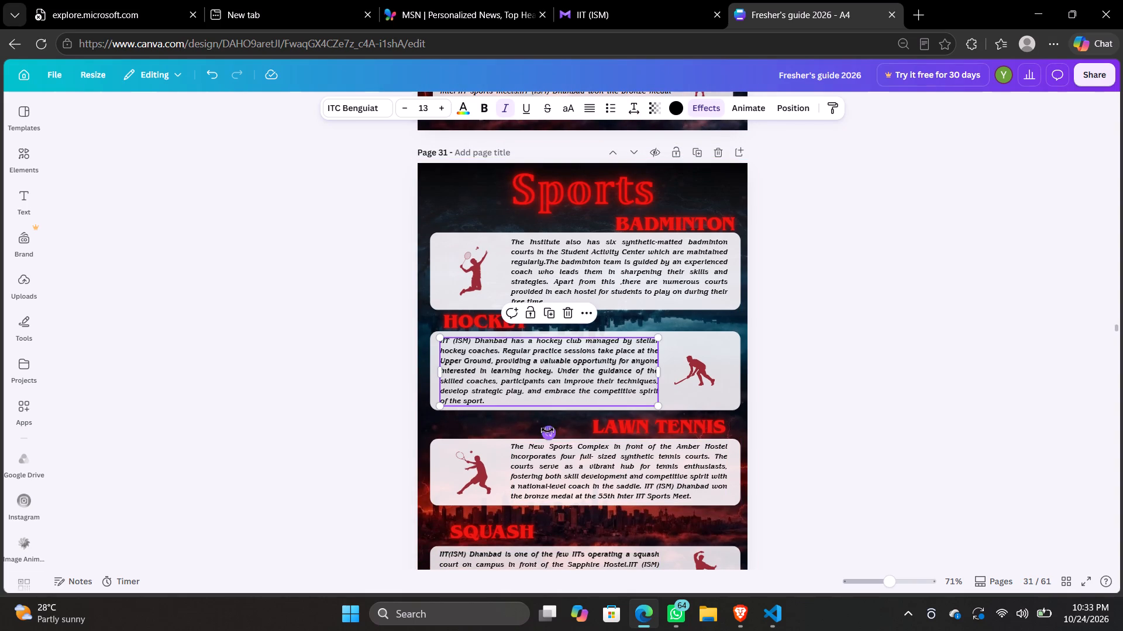
click(557, 452)
click(552, 262)
Check the formatting of the Basketball and Swimming texts on page 32 and the Table Tennis, Chess, Athletics and Gymnasium texts on page 33.
scroll(552, 262, down, 1)
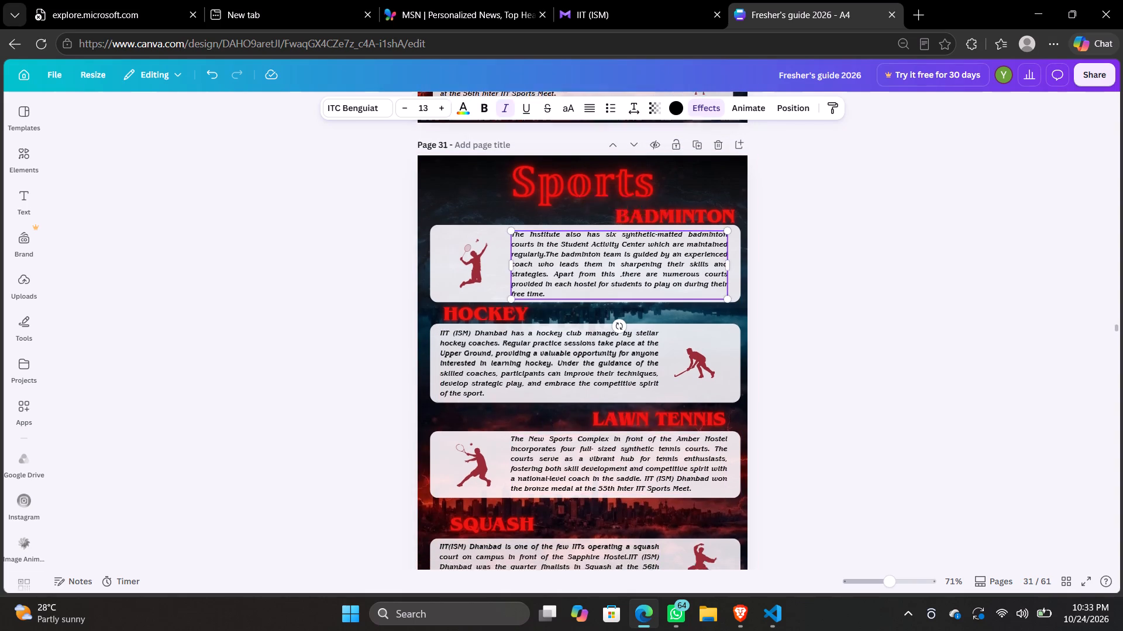
scroll(552, 262, down, 2)
click(532, 214)
scroll(532, 214, down, 2)
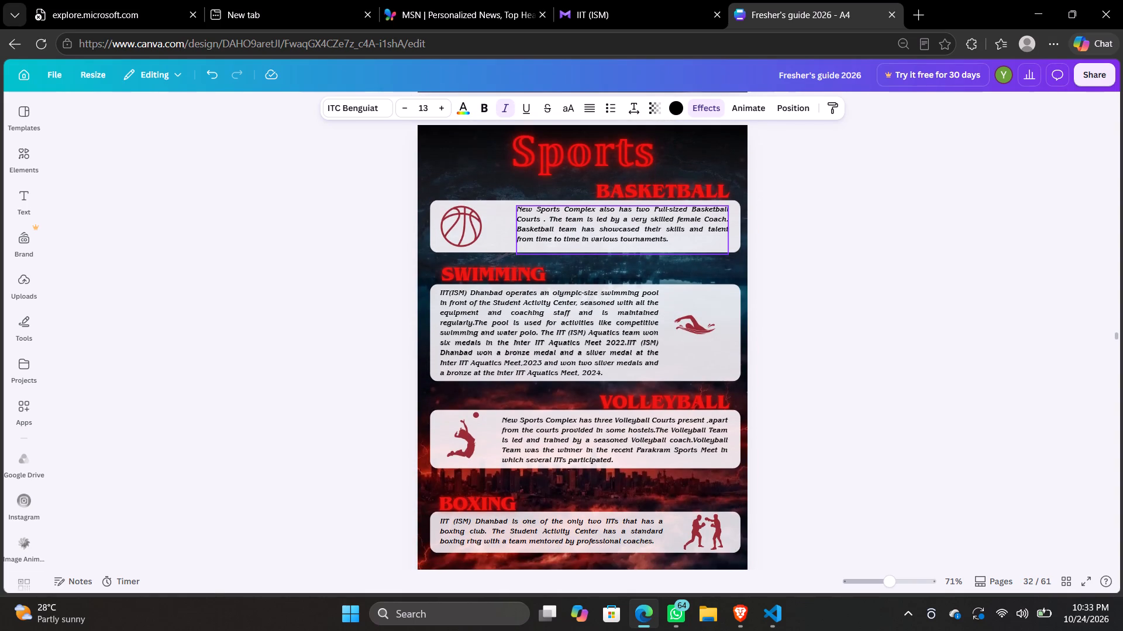
click(514, 325)
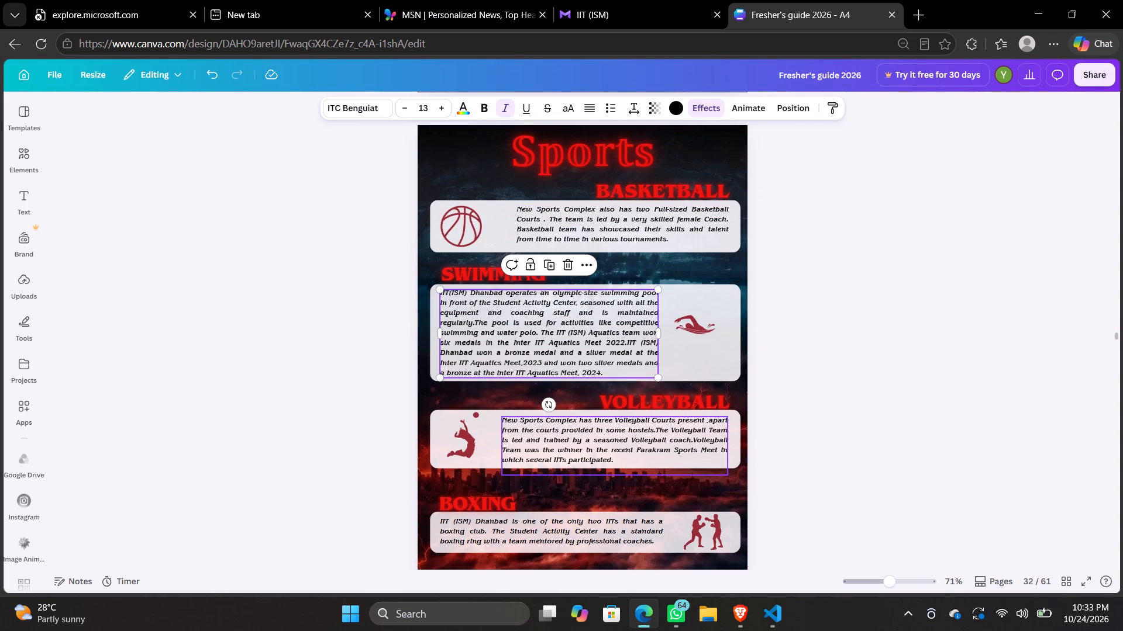
scroll(536, 521, down, 3)
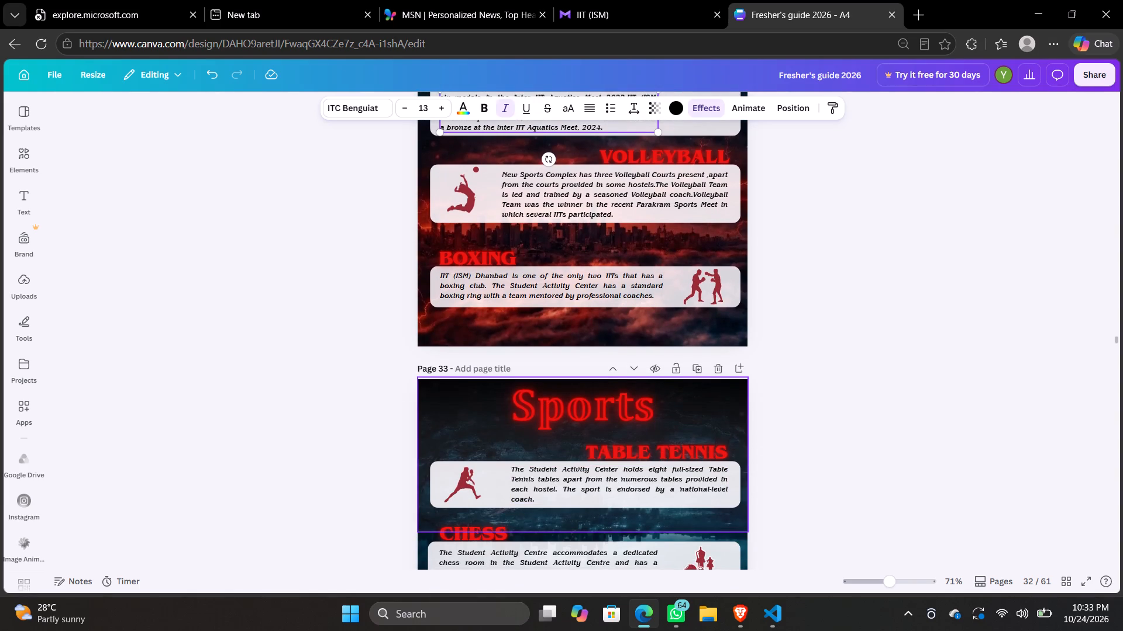
click(535, 489)
scroll(535, 489, down, 2)
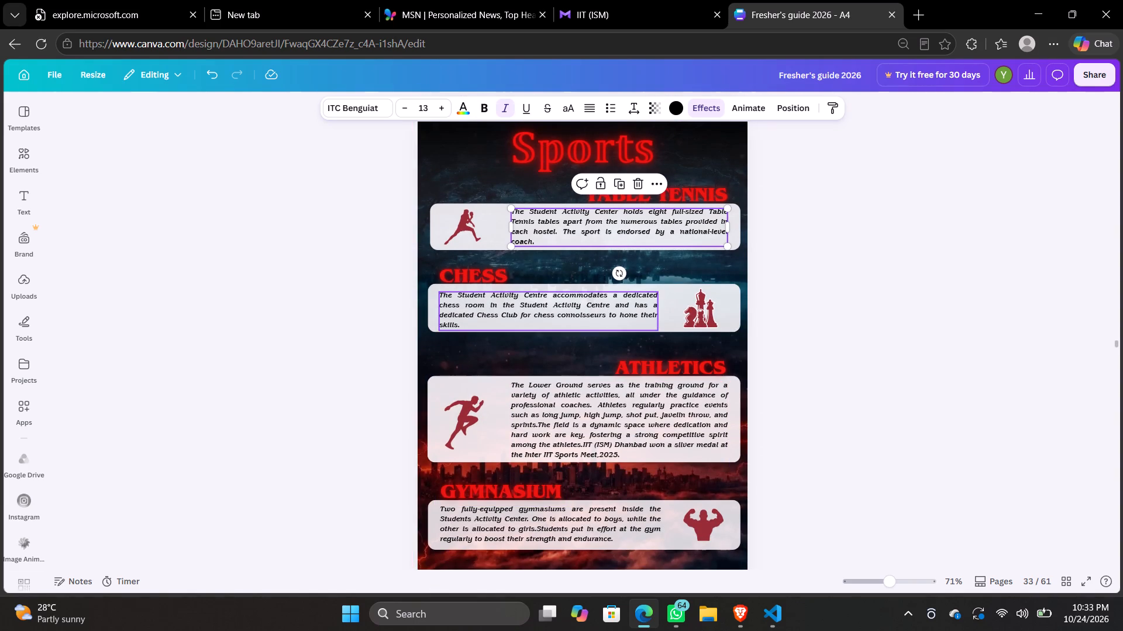
click(501, 309)
click(566, 399)
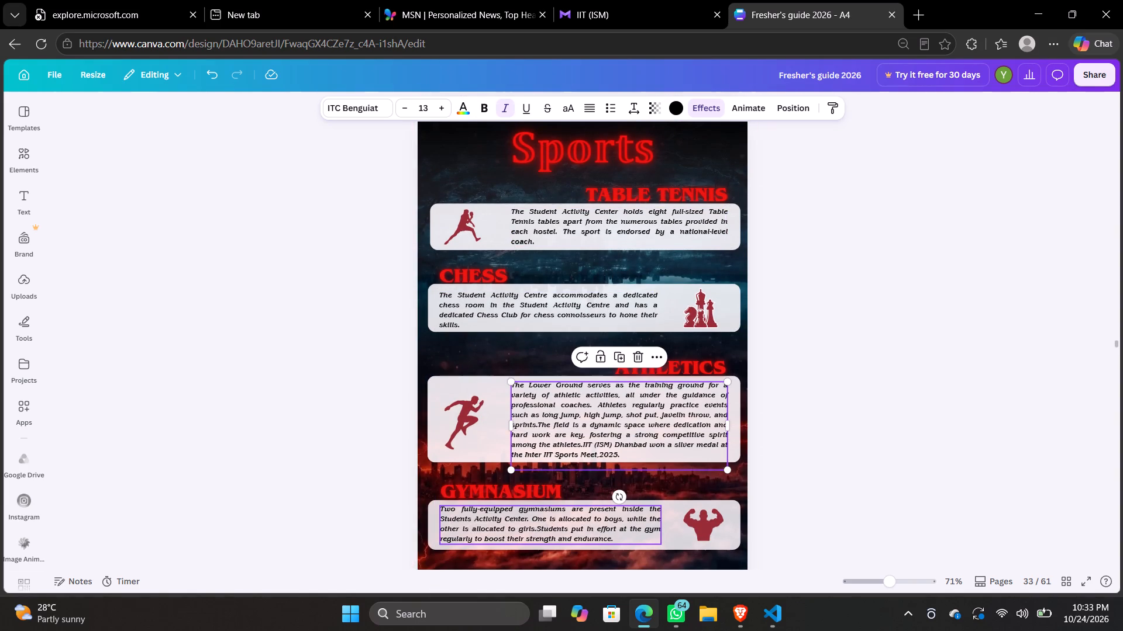
click(602, 531)
Check the text formatting of the Billiards, Karate and Yoga descriptions on Sports page 34.
scroll(602, 531, down, 4)
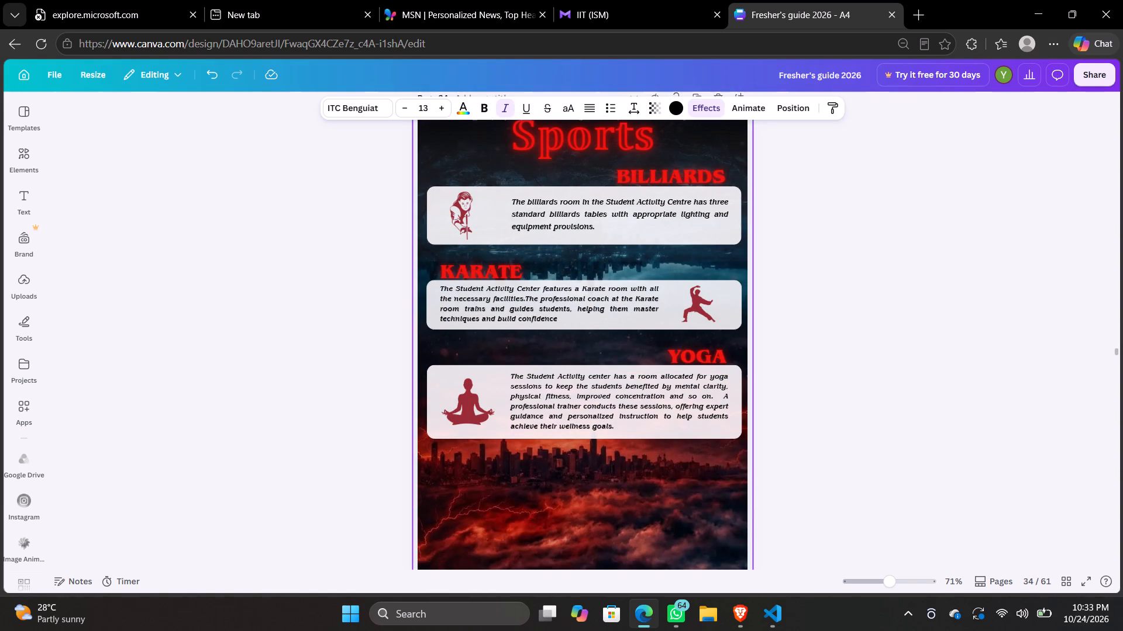
click(552, 233)
click(555, 289)
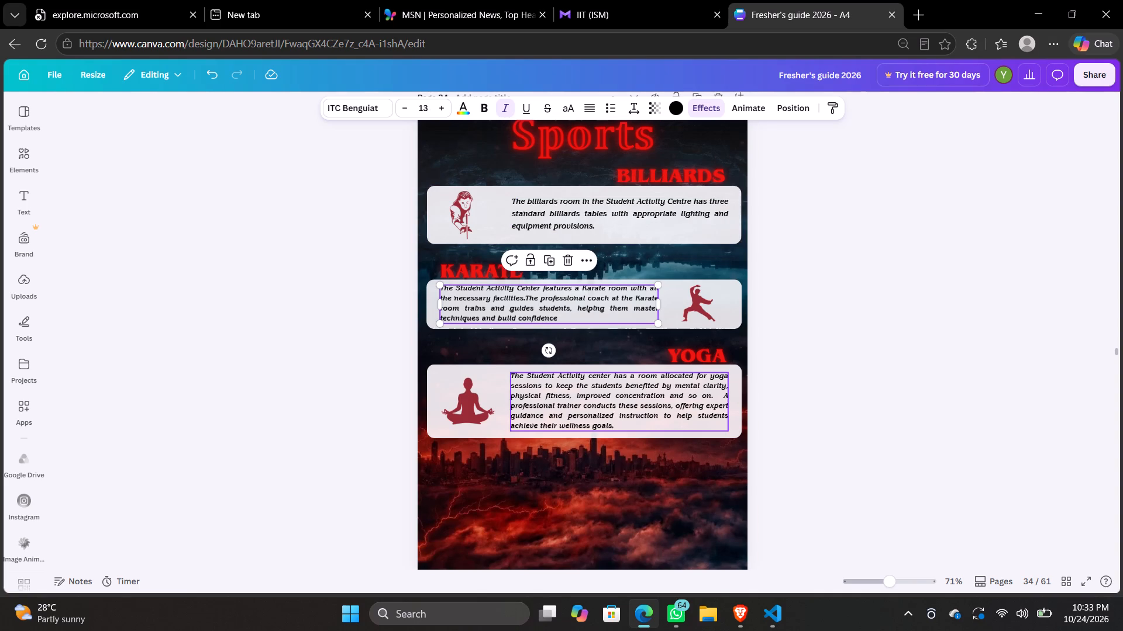
click(578, 383)
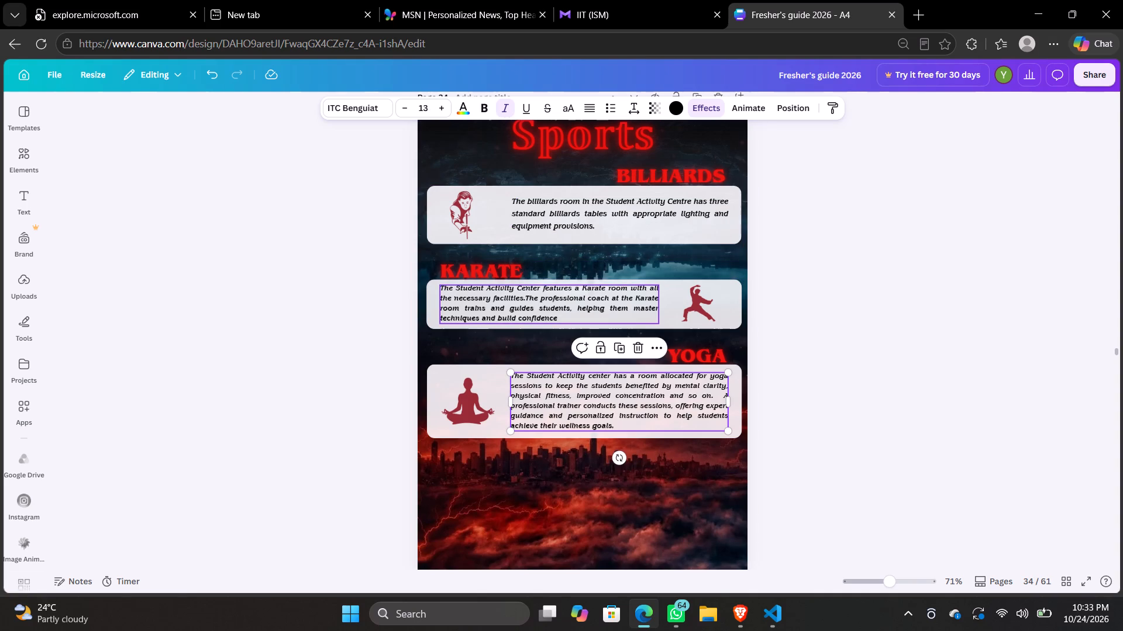
click(528, 296)
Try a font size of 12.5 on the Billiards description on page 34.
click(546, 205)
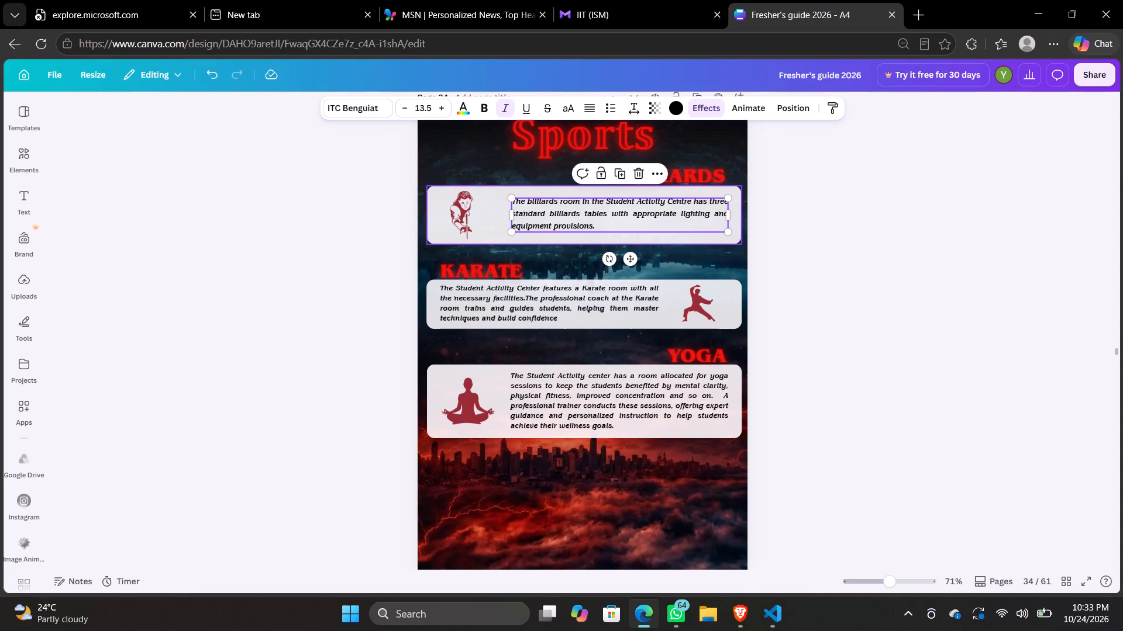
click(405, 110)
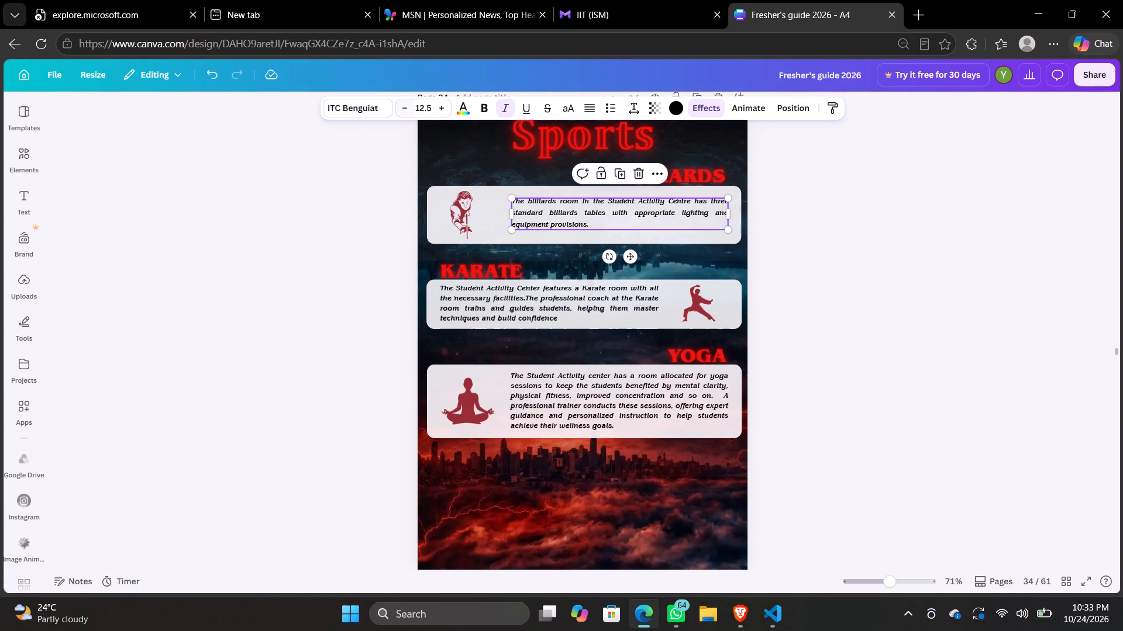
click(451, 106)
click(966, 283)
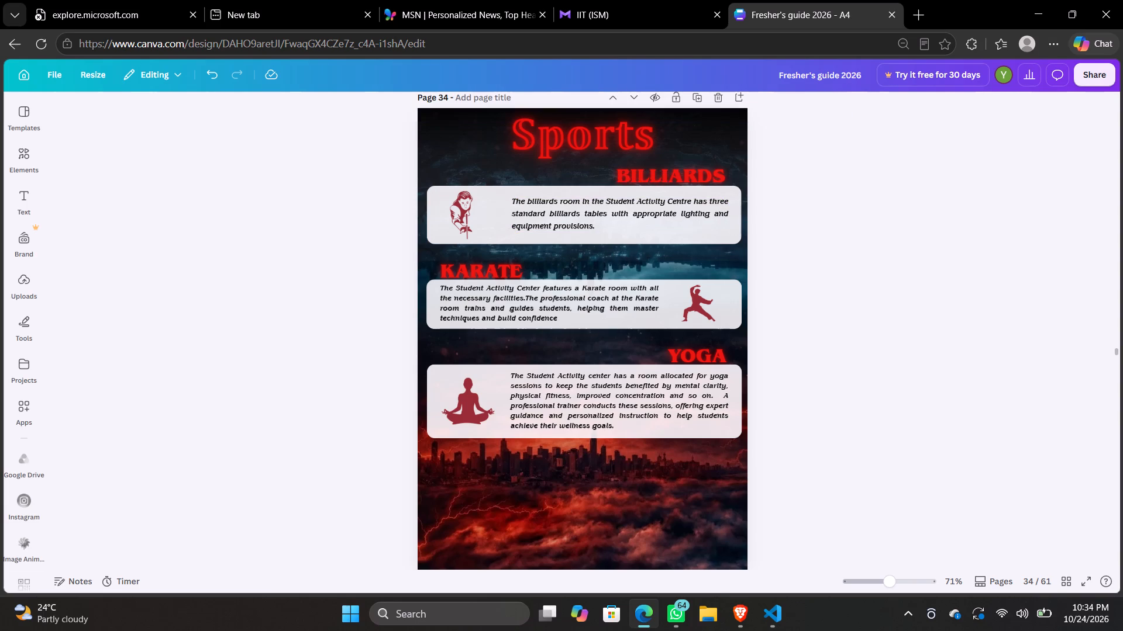
Scale down the Billiards description text box on page 34 until its font size is 13.
click(659, 224)
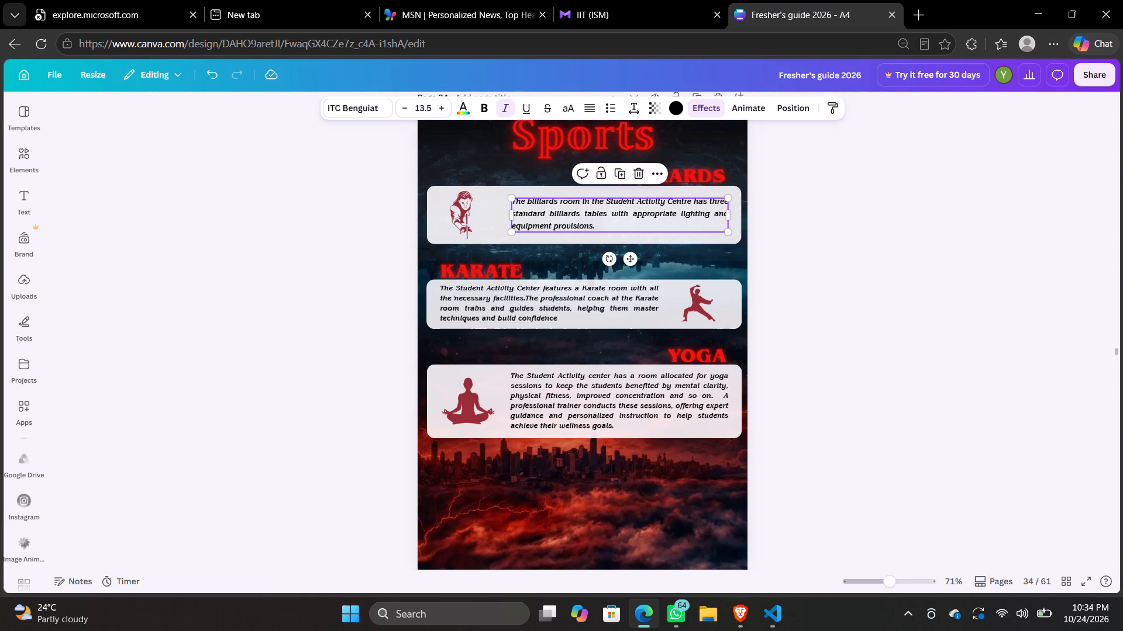
drag(728, 232, 724, 229)
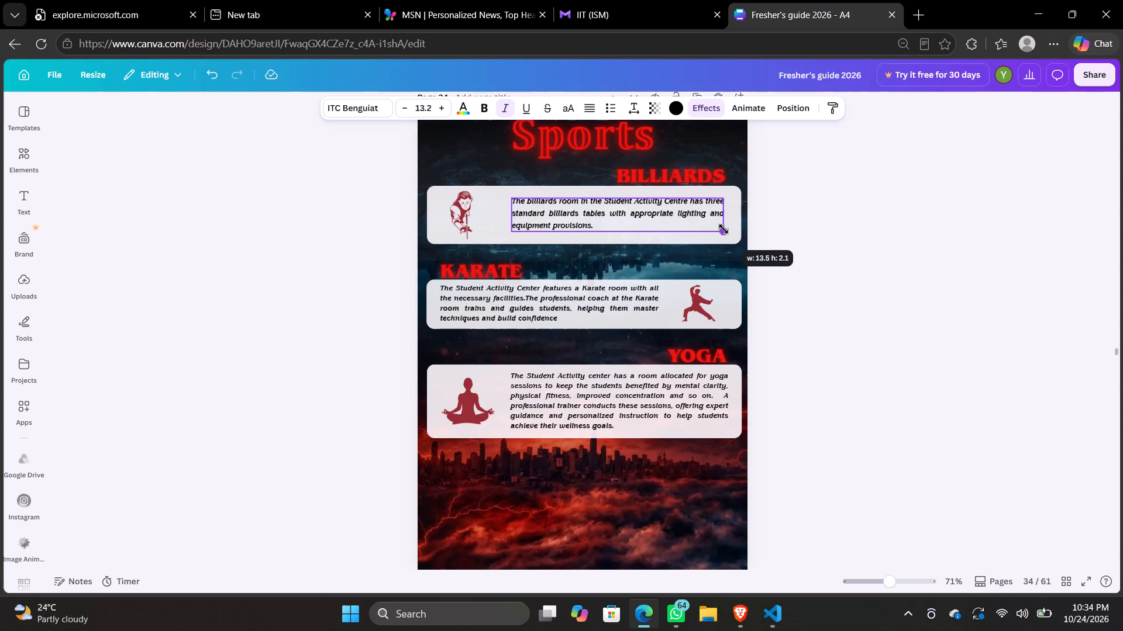
drag(724, 229, 721, 228)
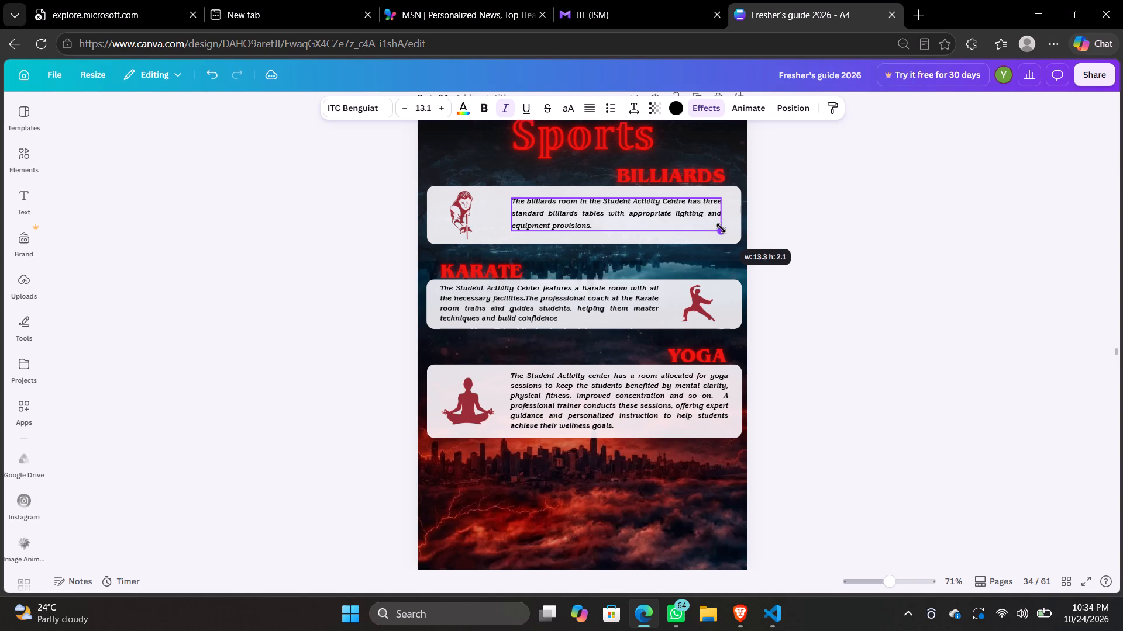
drag(721, 228, 721, 228)
click(809, 249)
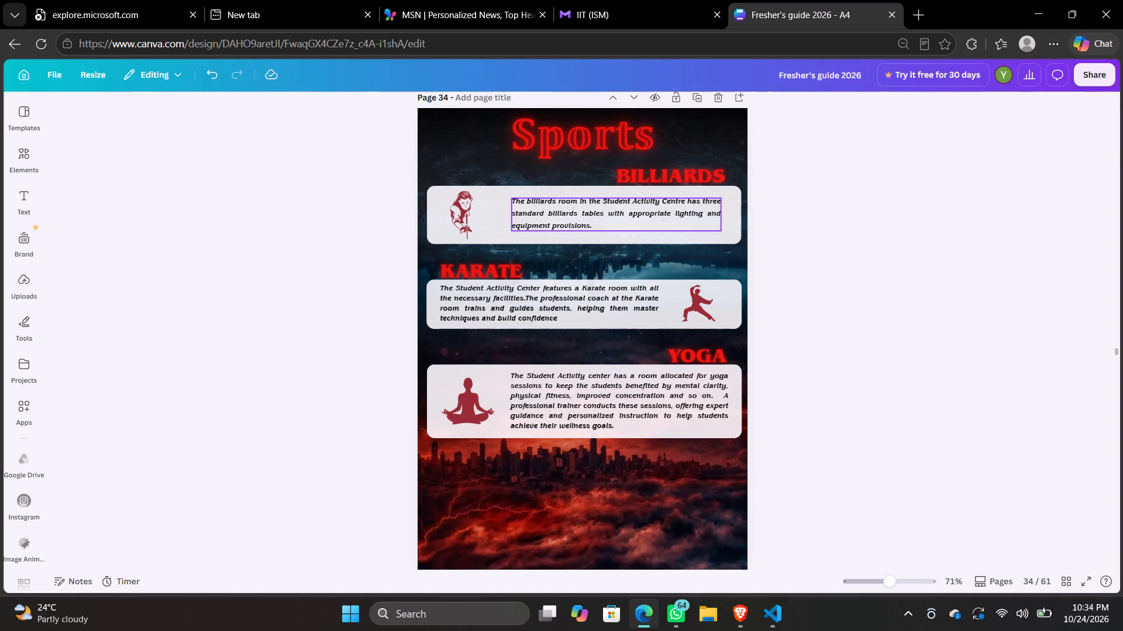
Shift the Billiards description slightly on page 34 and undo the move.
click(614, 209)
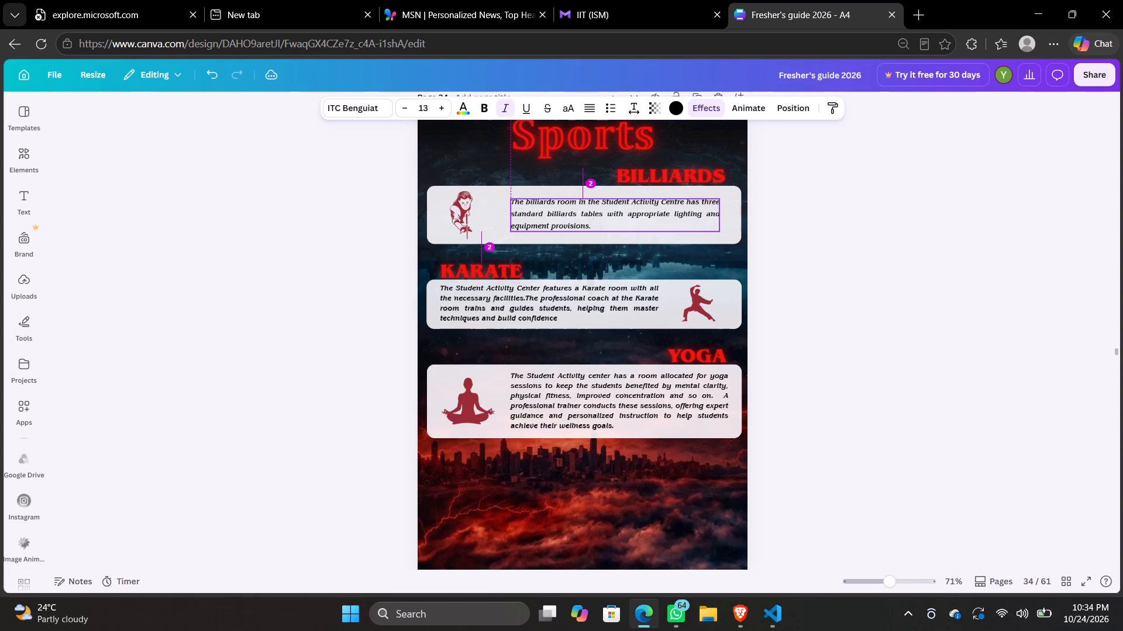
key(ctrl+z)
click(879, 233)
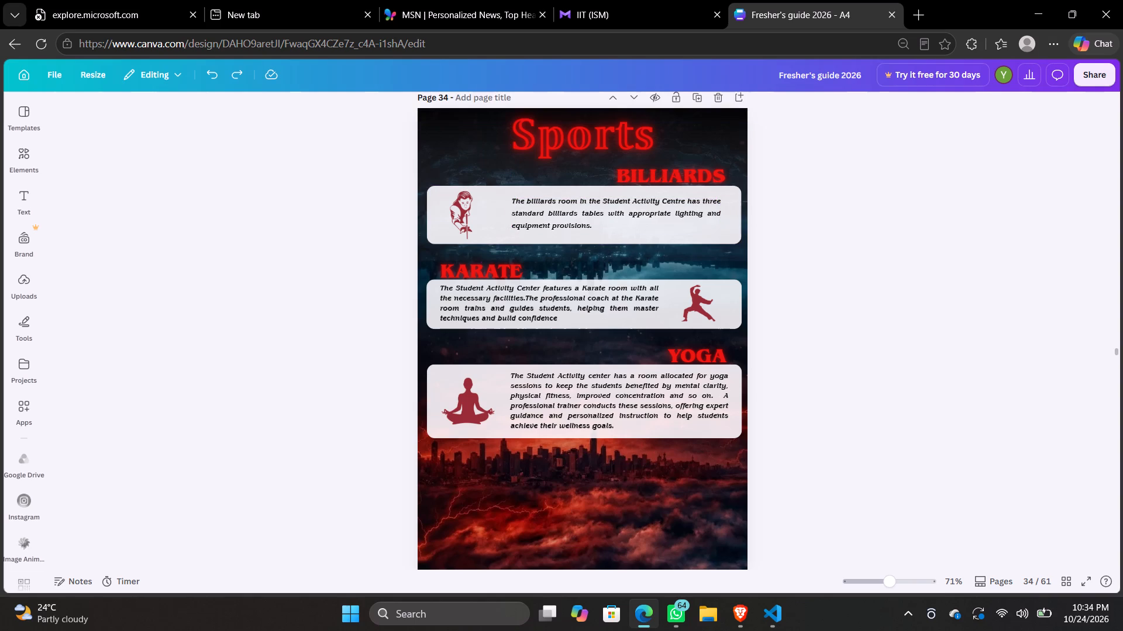
Check the text formatting of the intro, Panchet Dam and Maithon Dam paragraphs on Prohibited Places page 35.
scroll(879, 233, down, 1)
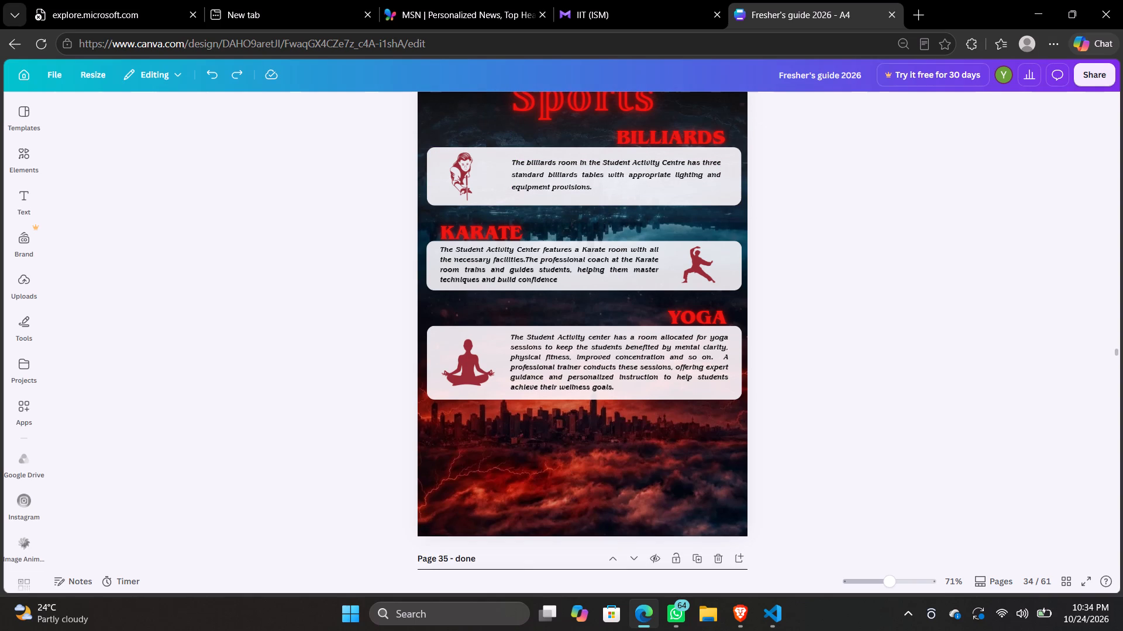
scroll(879, 233, down, 1)
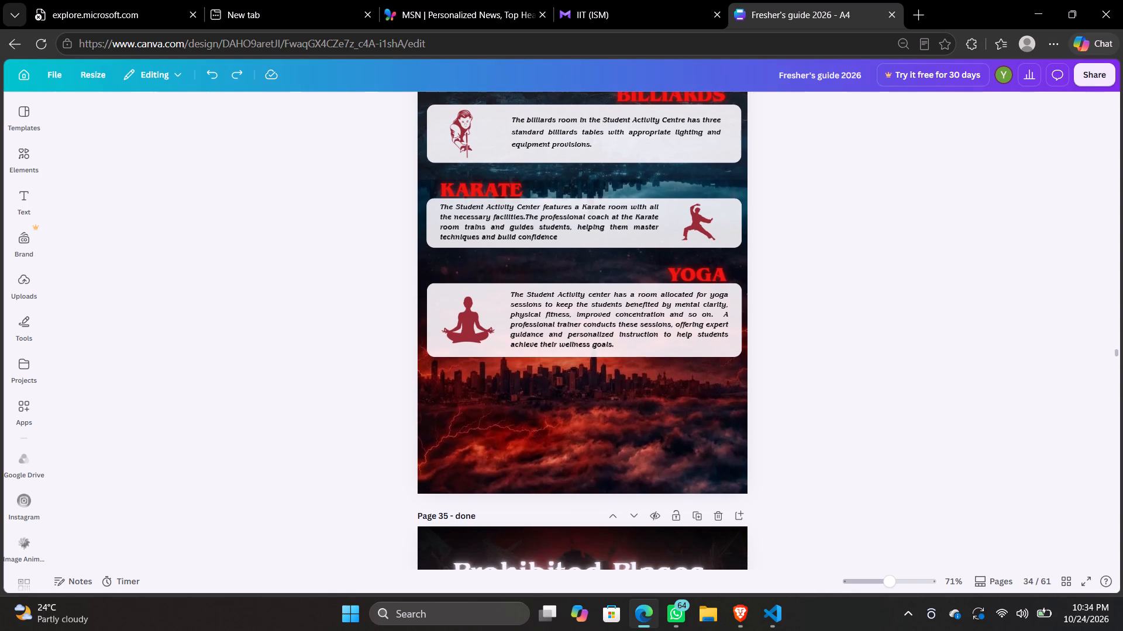
scroll(879, 233, down, 2)
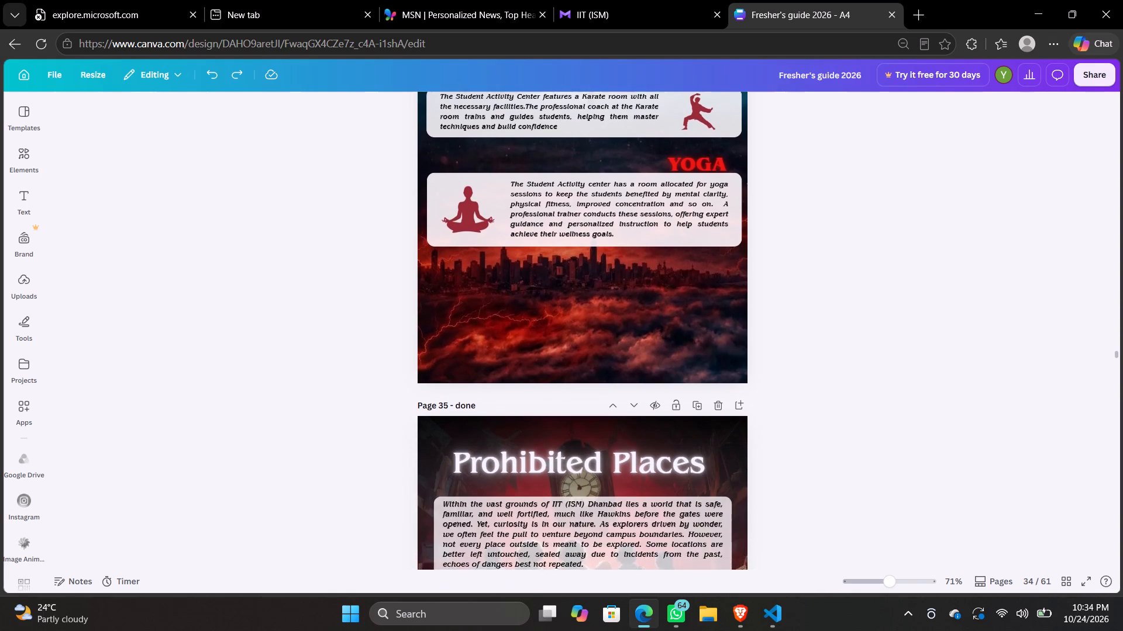
scroll(879, 233, down, 1)
click(555, 326)
scroll(555, 326, down, 3)
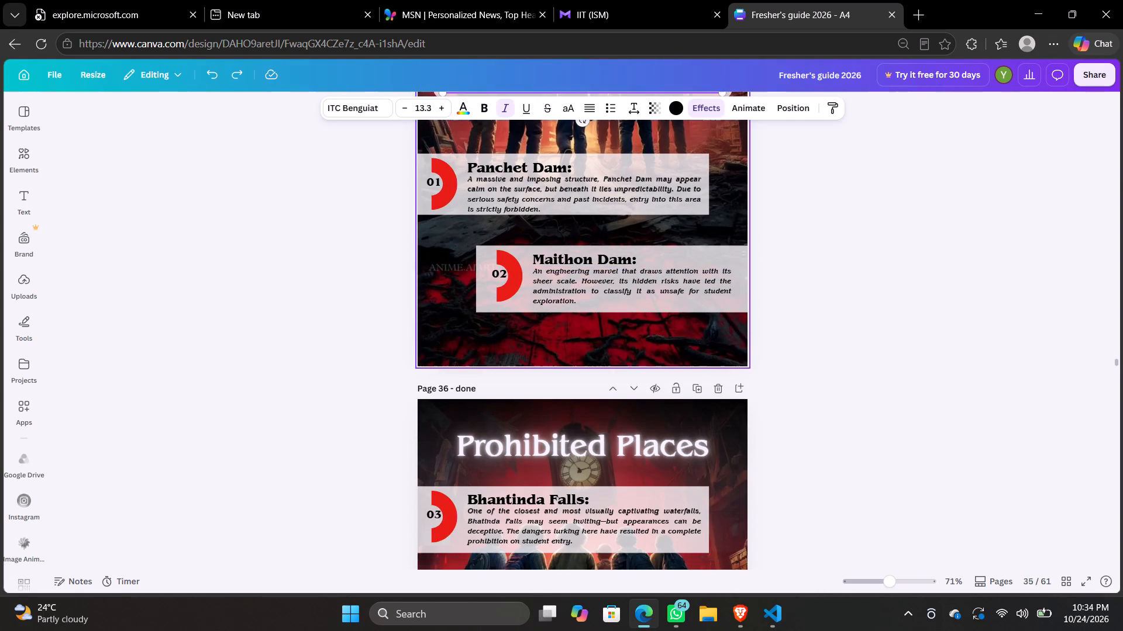
click(531, 178)
click(598, 293)
scroll(598, 293, up, 3)
click(596, 355)
scroll(596, 355, up, 3)
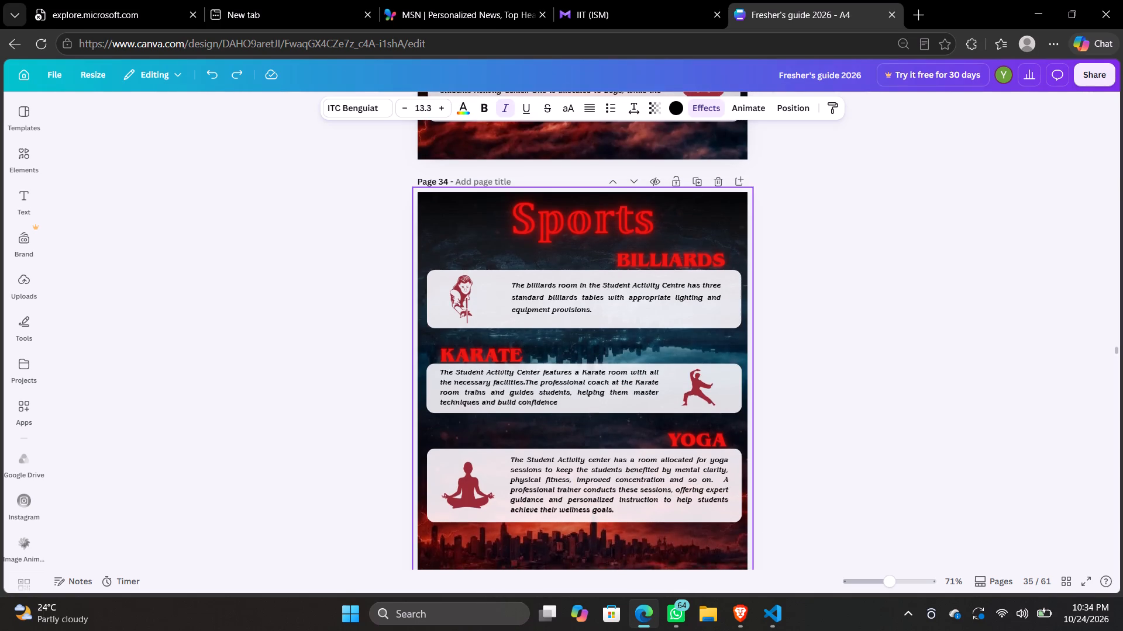
scroll(596, 355, down, 7)
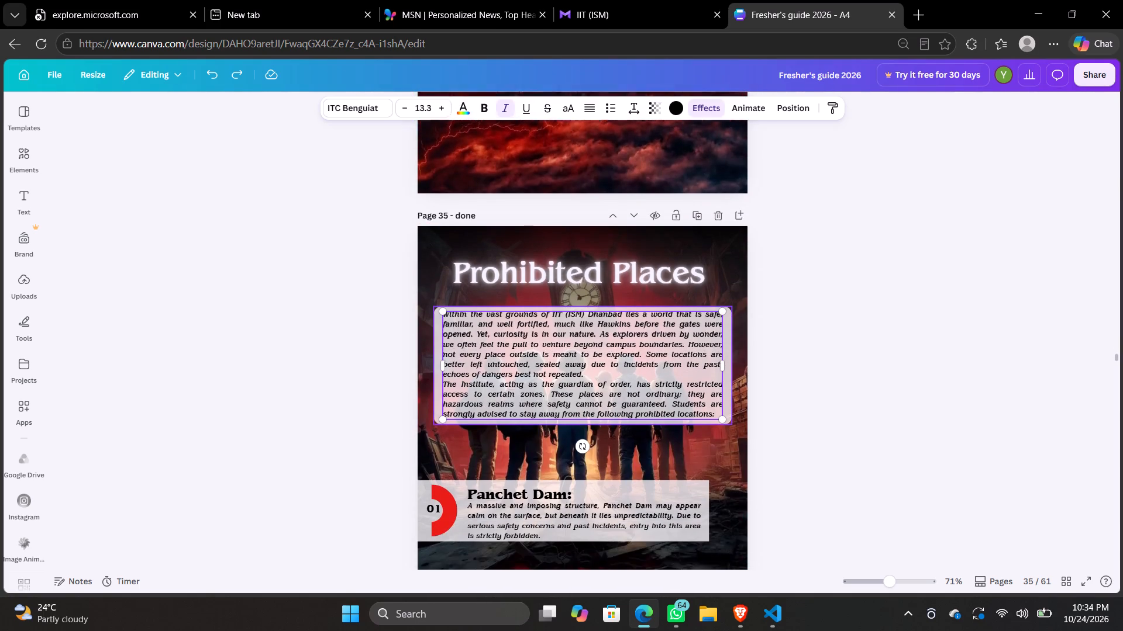
Check the text formatting of the Bhantinda Falls description on Prohibited Places page 36.
scroll(596, 355, down, 5)
scroll(598, 386, up, 1)
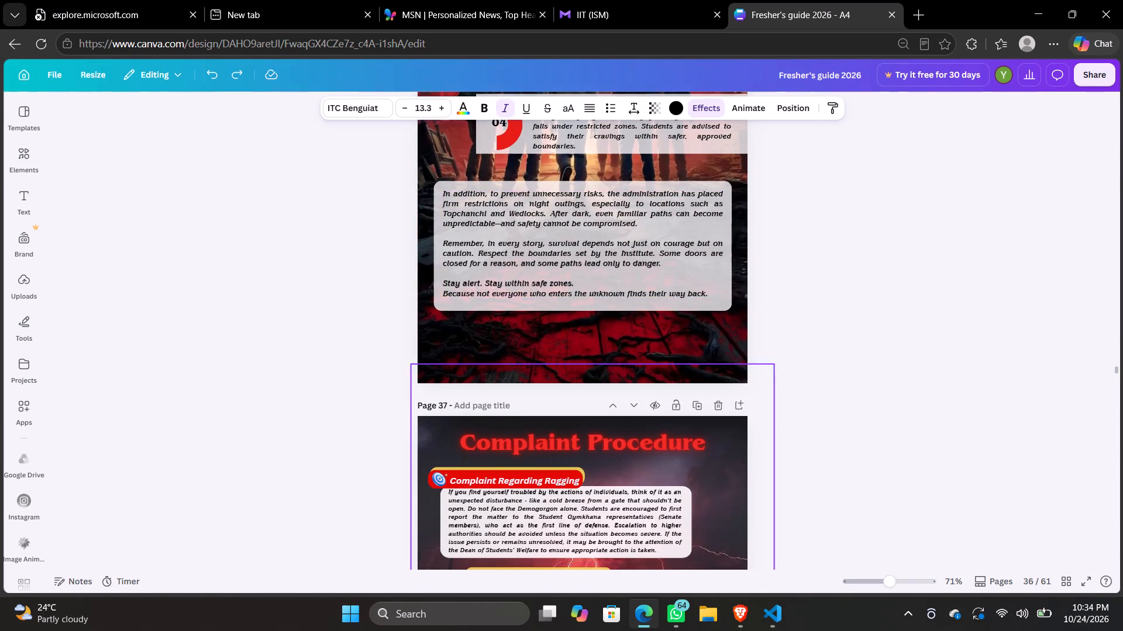
scroll(612, 427, up, 2)
click(542, 197)
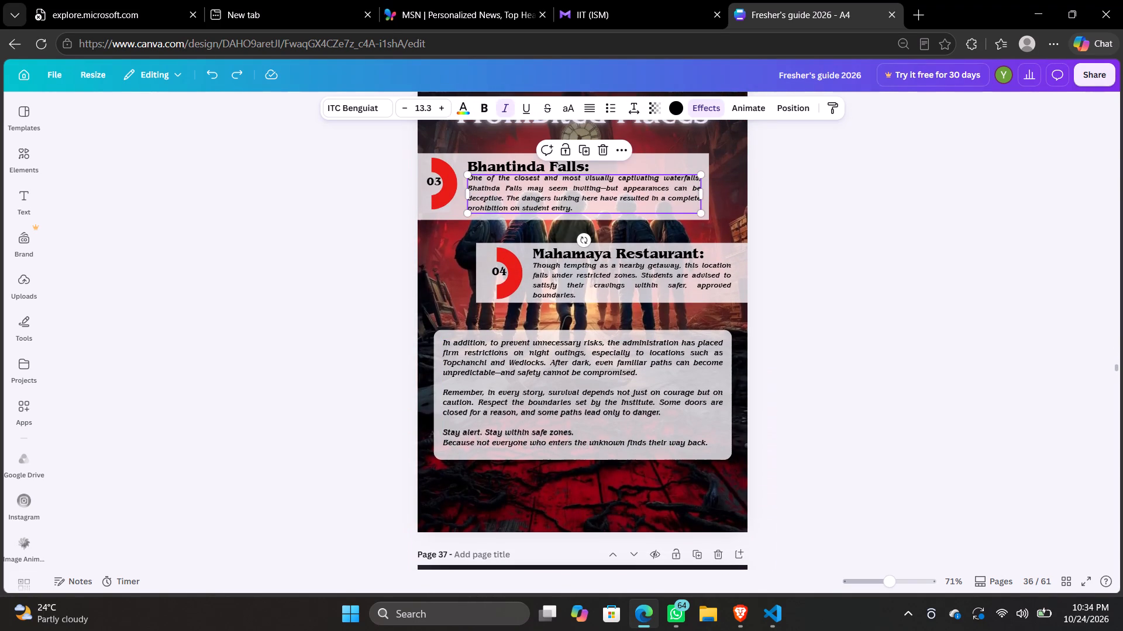
Check the text formatting of the Mahamaya Restaurant description and the closing paragraphs on Prohibited Places page 36.
click(591, 293)
click(605, 418)
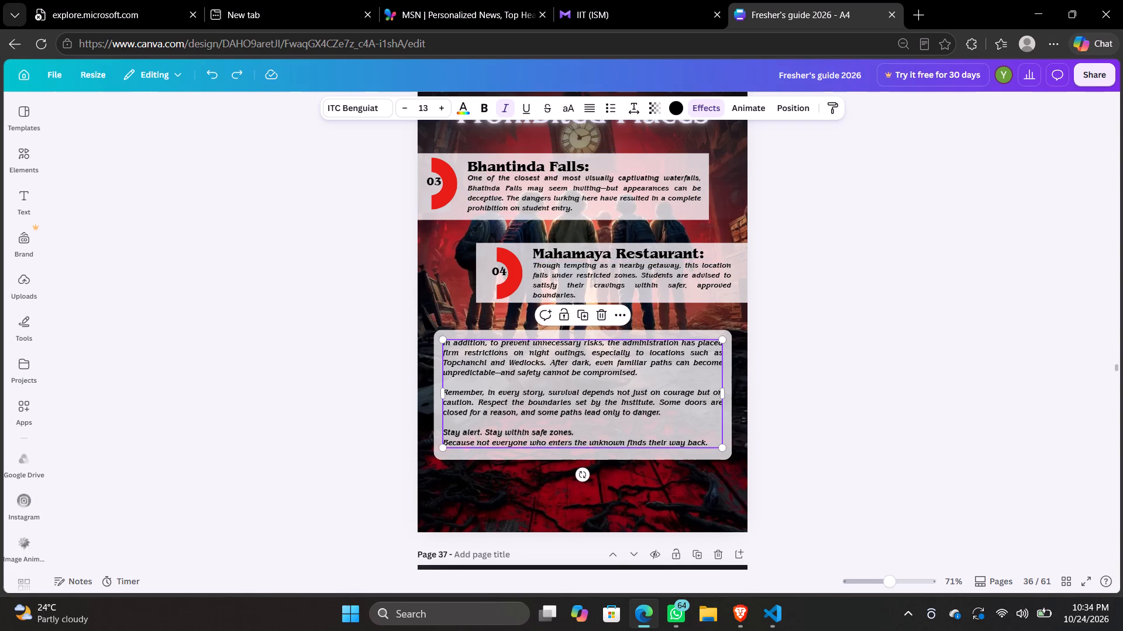
Check the text formatting of the Ragging and Mess complaint paragraphs on Complaint Procedure pages 37 and 38.
scroll(605, 418, down, 4)
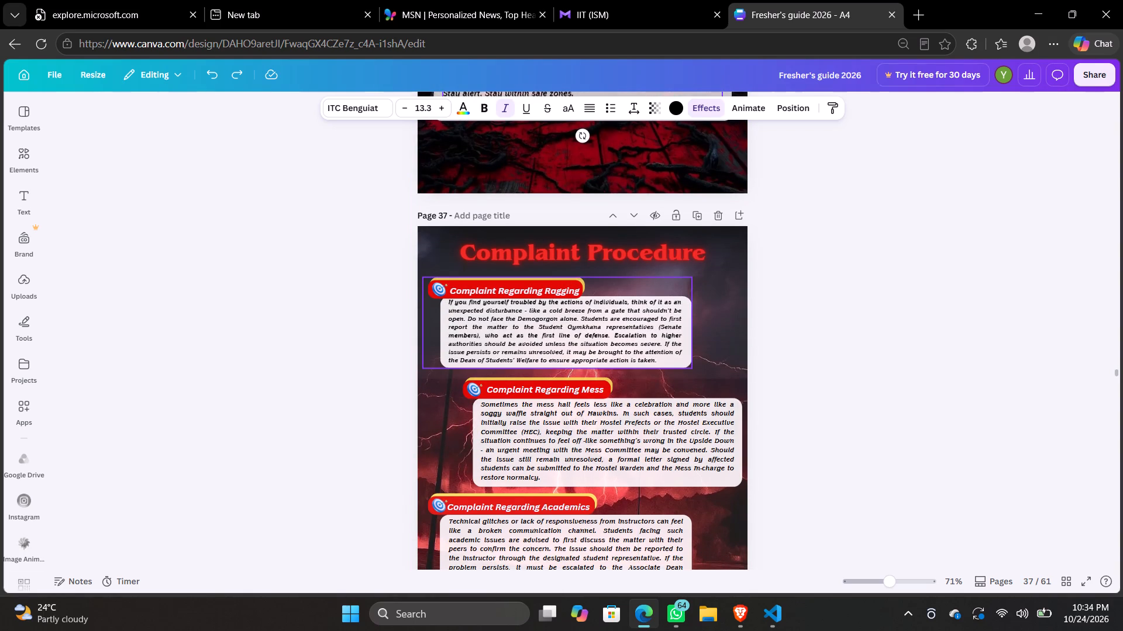
double_click(573, 338)
double_click(619, 444)
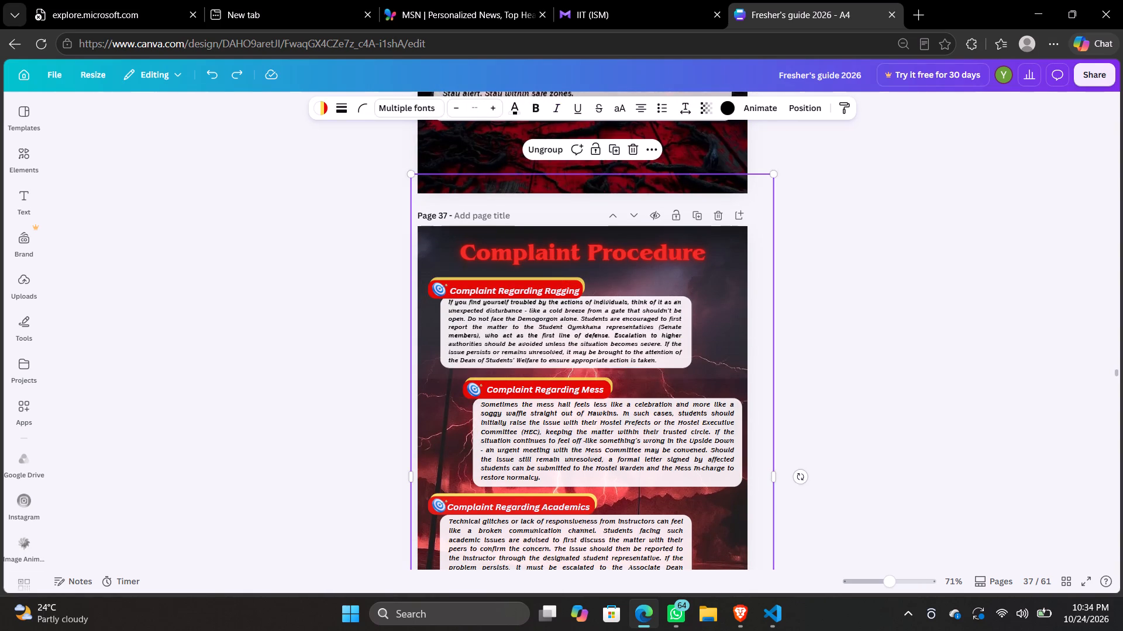
scroll(619, 444, down, 4)
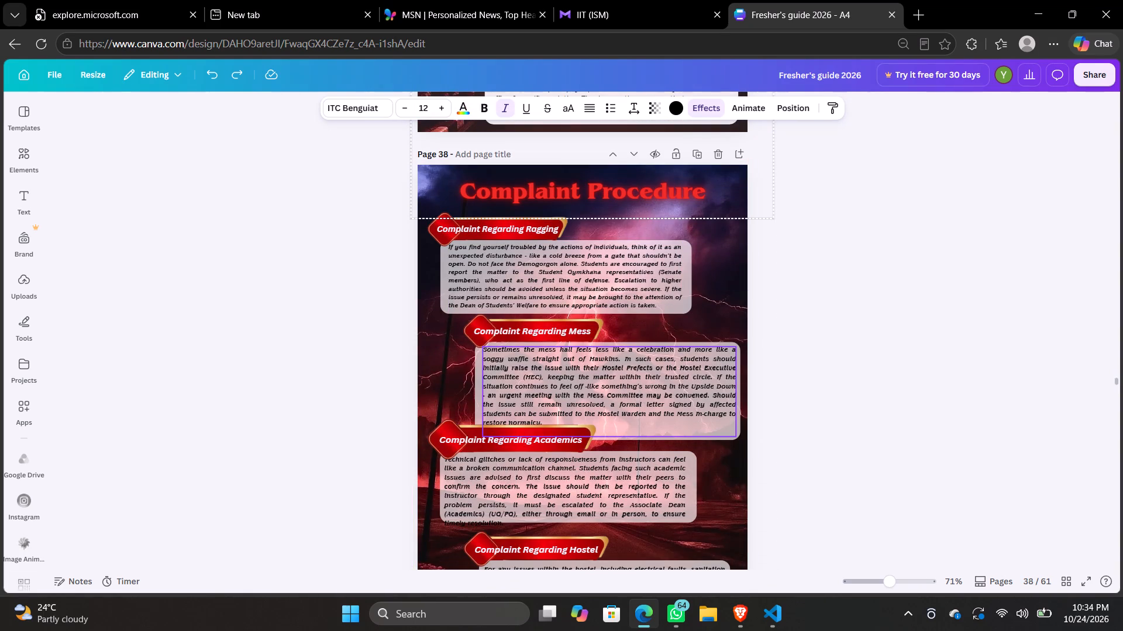
click(614, 418)
Check the text formatting of the intro and contact descriptions on Important Emails pages 39 and 40.
scroll(614, 418, down, 3)
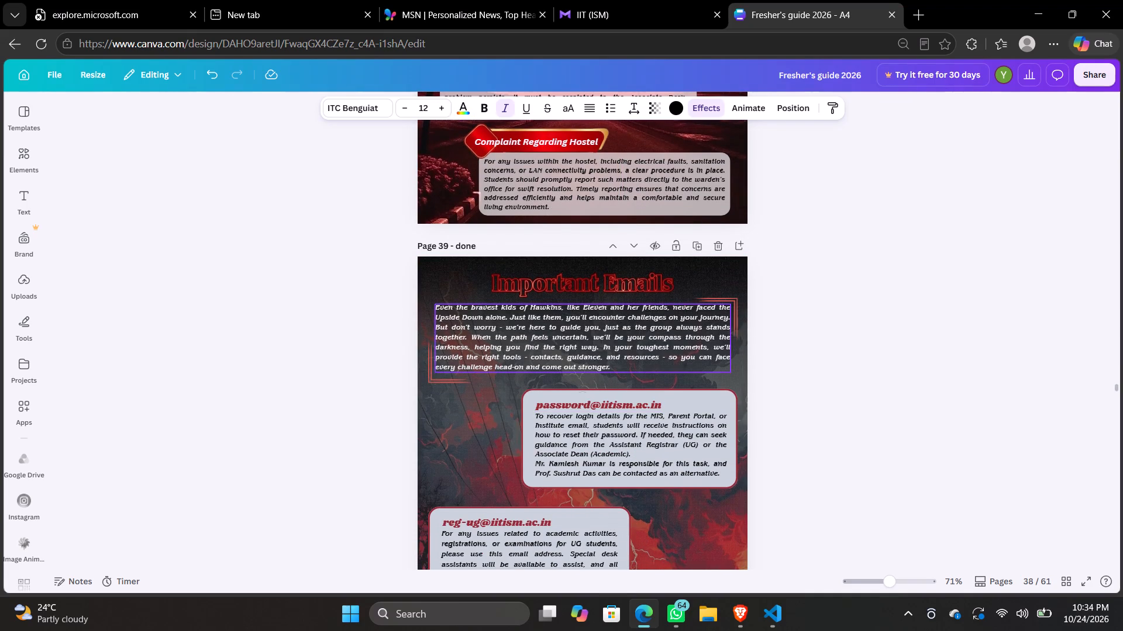
click(590, 356)
click(621, 452)
scroll(621, 452, down, 2)
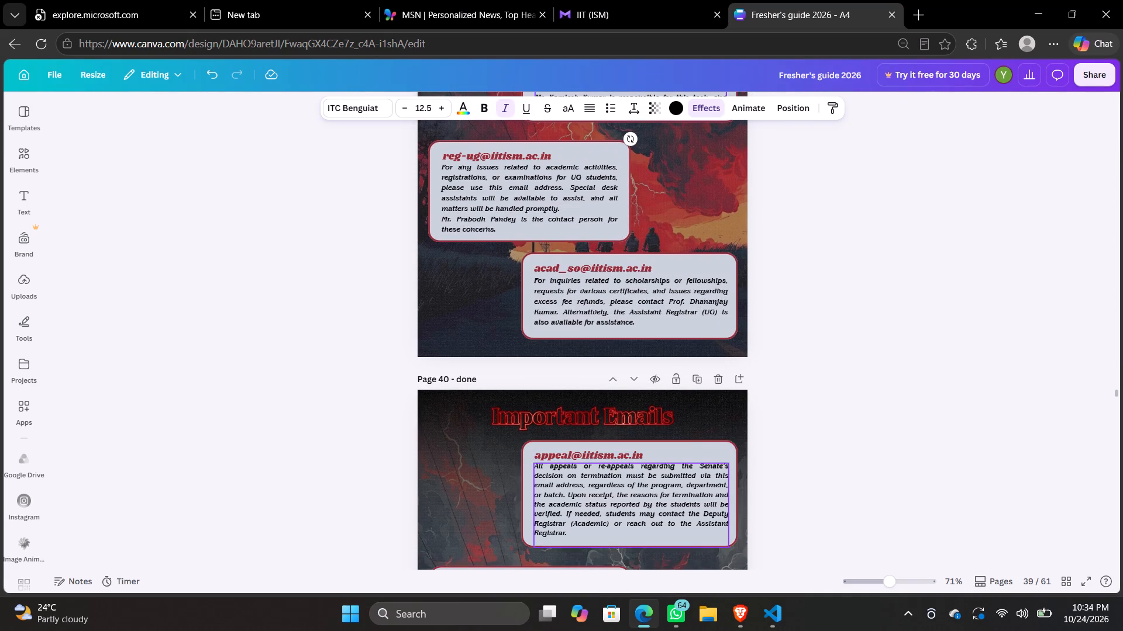
click(621, 495)
scroll(621, 495, down, 3)
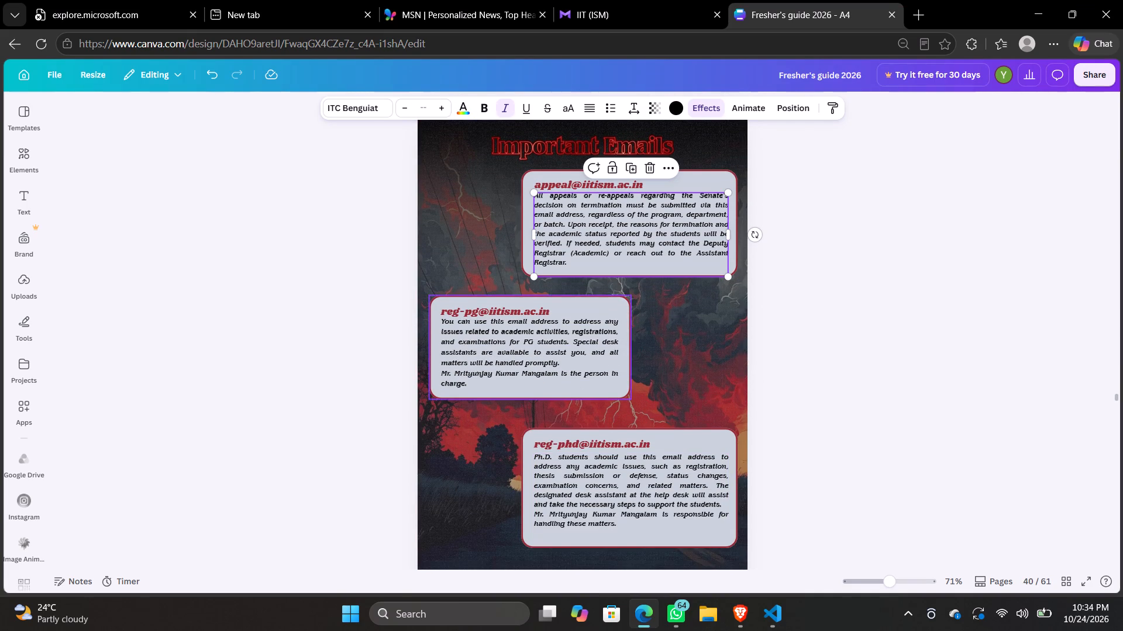
click(542, 358)
double_click(542, 358)
Check the text formatting of the verification contact's heading and description on Important Emails page 41.
scroll(542, 358, down, 2)
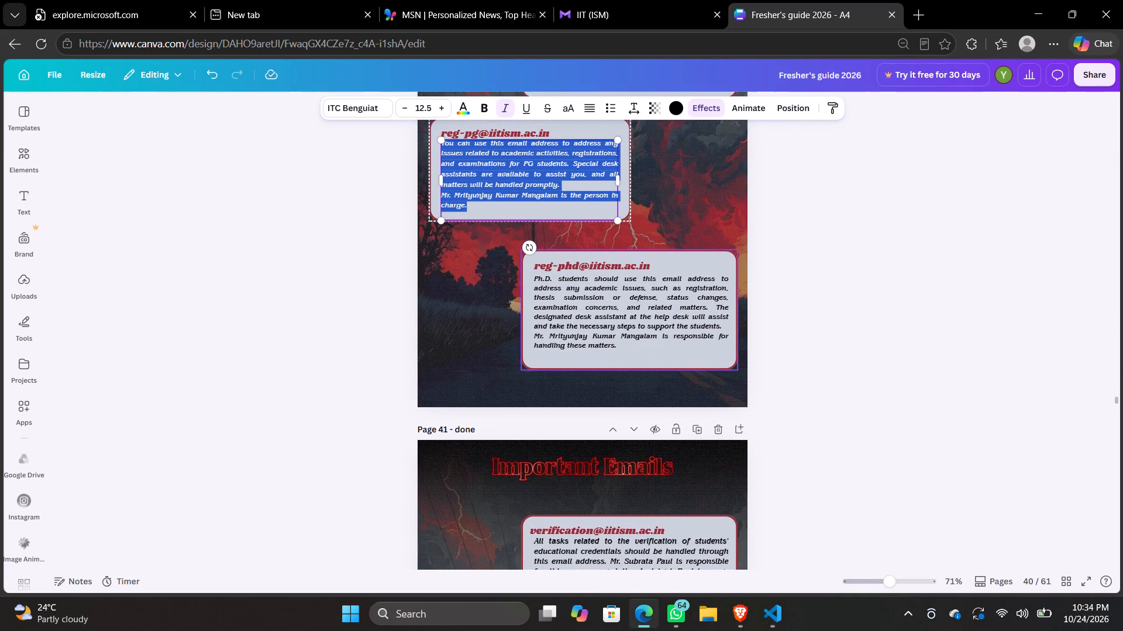
click(556, 451)
scroll(556, 451, down, 1)
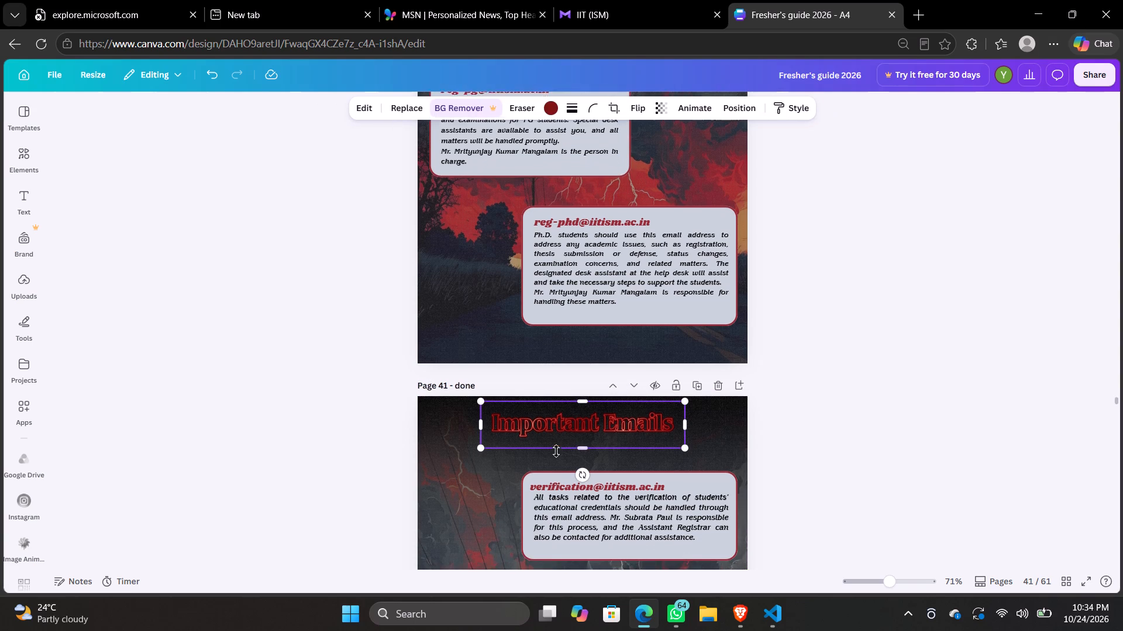
scroll(556, 451, down, 1)
click(575, 490)
scroll(575, 490, down, 1)
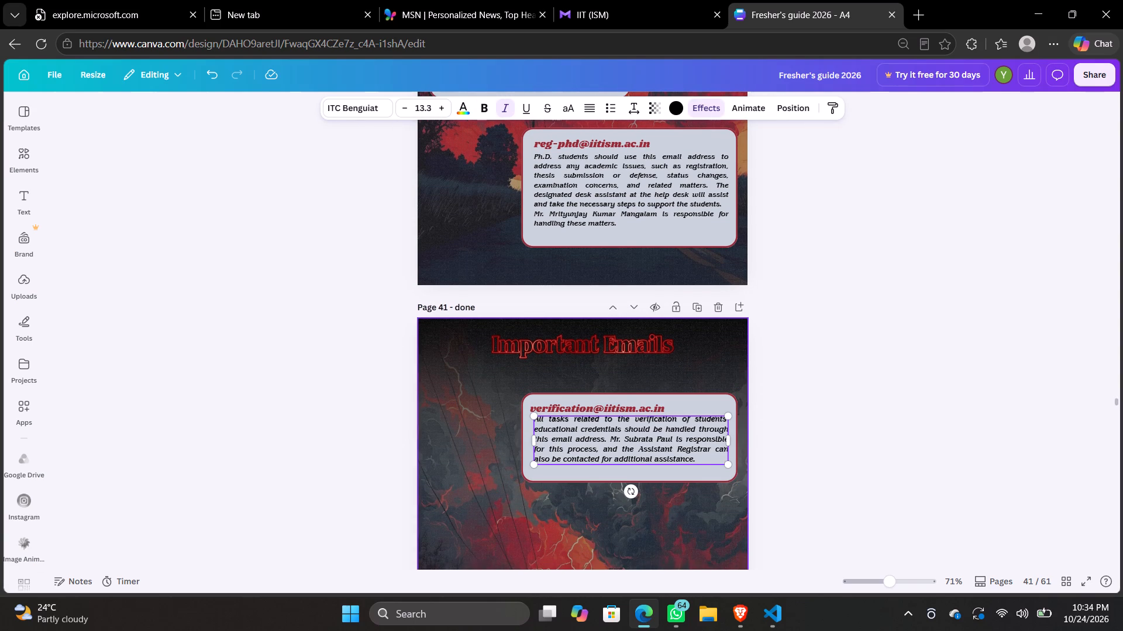
click(557, 408)
Check the text formatting of the G-Suite Account description on page 42 and look through College Benefits pages 42 and 43.
scroll(557, 408, down, 3)
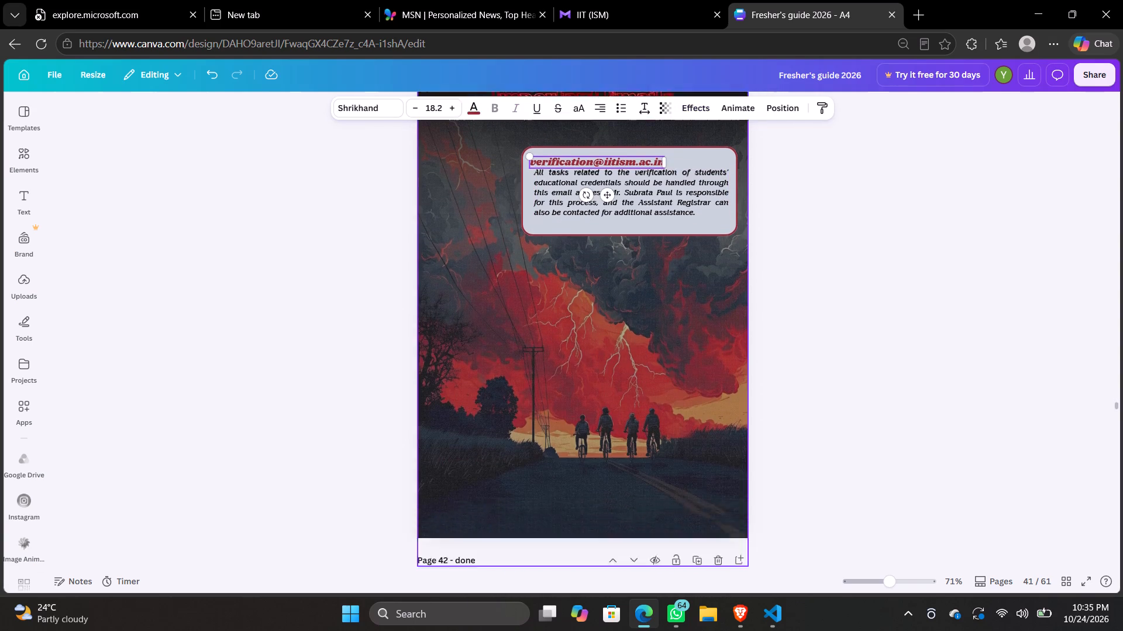
scroll(557, 408, down, 2)
click(568, 442)
scroll(568, 442, down, 1)
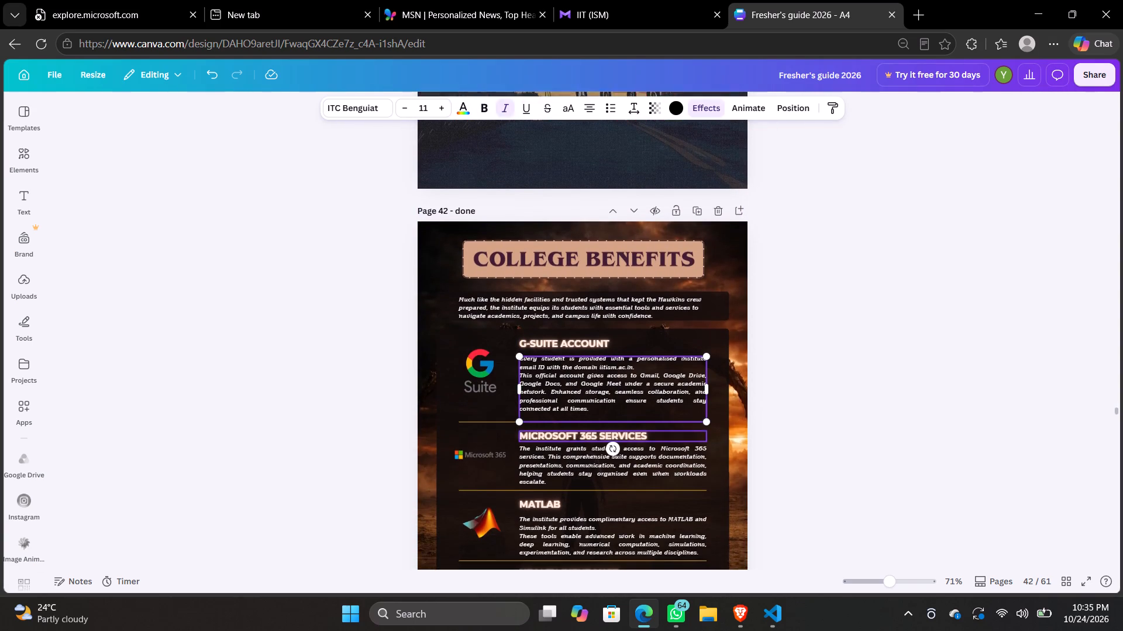
scroll(568, 442, down, 4)
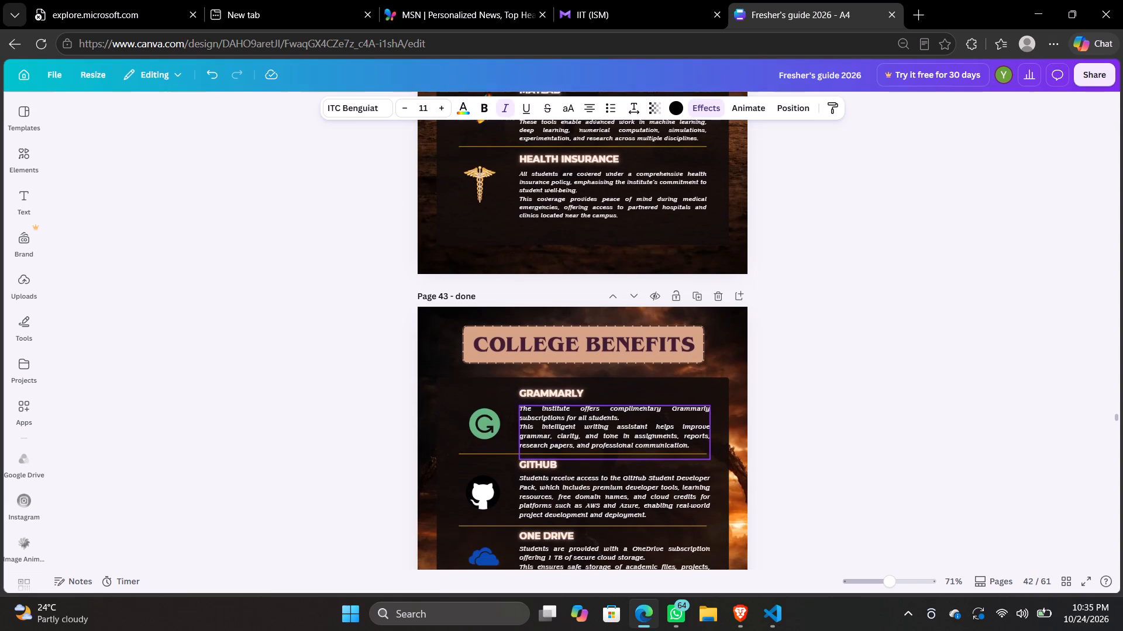
scroll(568, 442, down, 2)
Inspect the Annual Newsletter Issue content on page 44, leaving the image uncropped.
scroll(568, 442, down, 1)
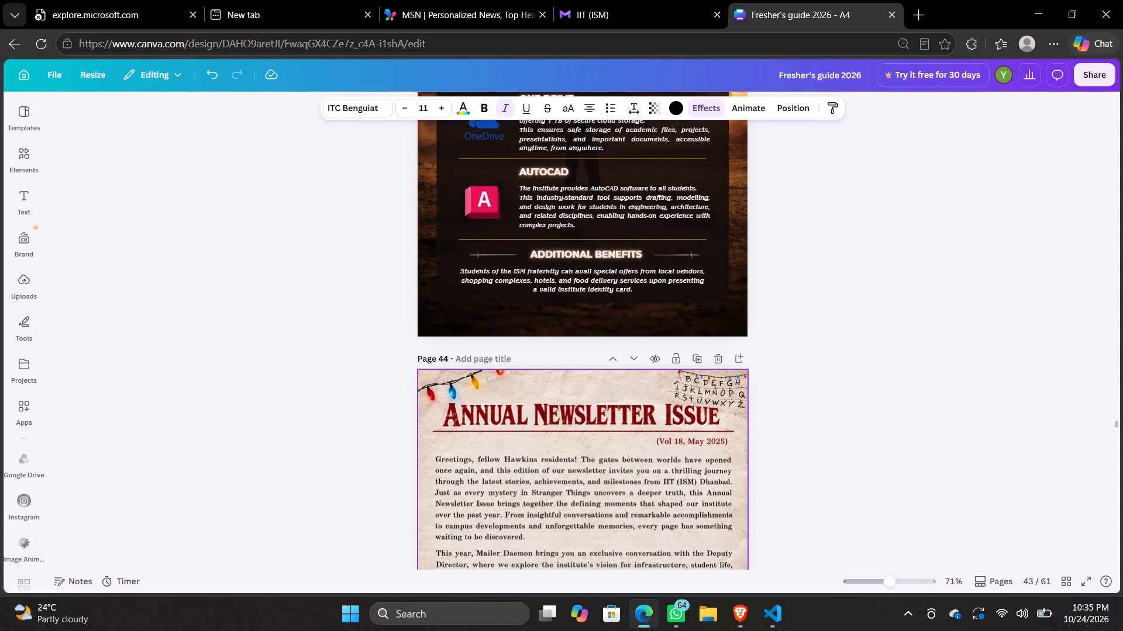
click(569, 495)
click(569, 495)
click(569, 495)
scroll(569, 495, down, 1)
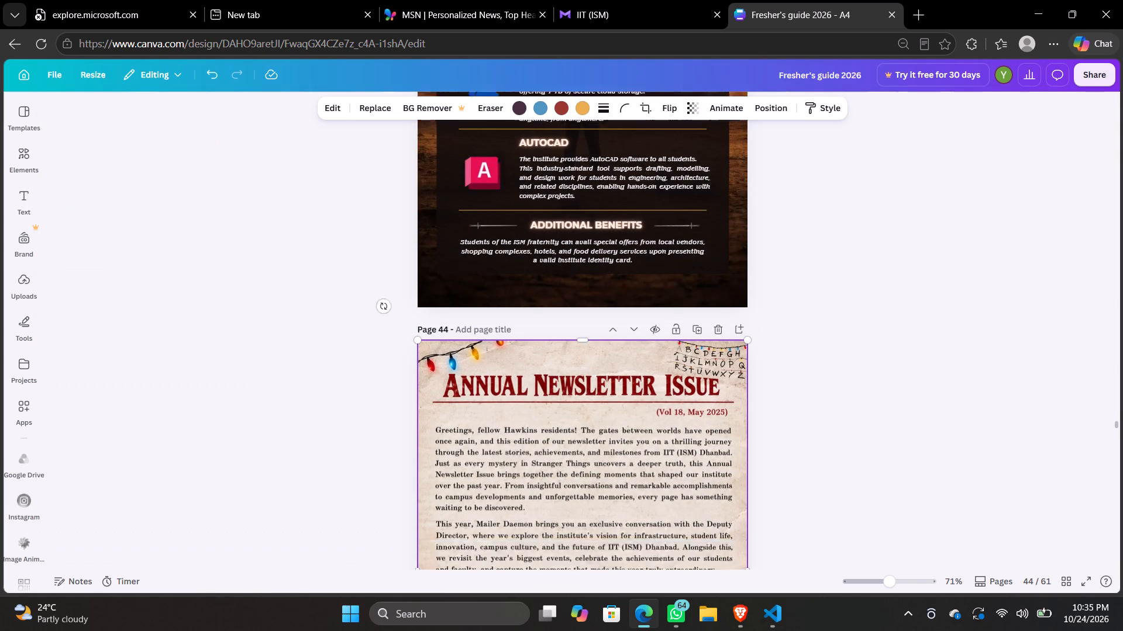
scroll(569, 495, down, 1)
double_click(633, 481)
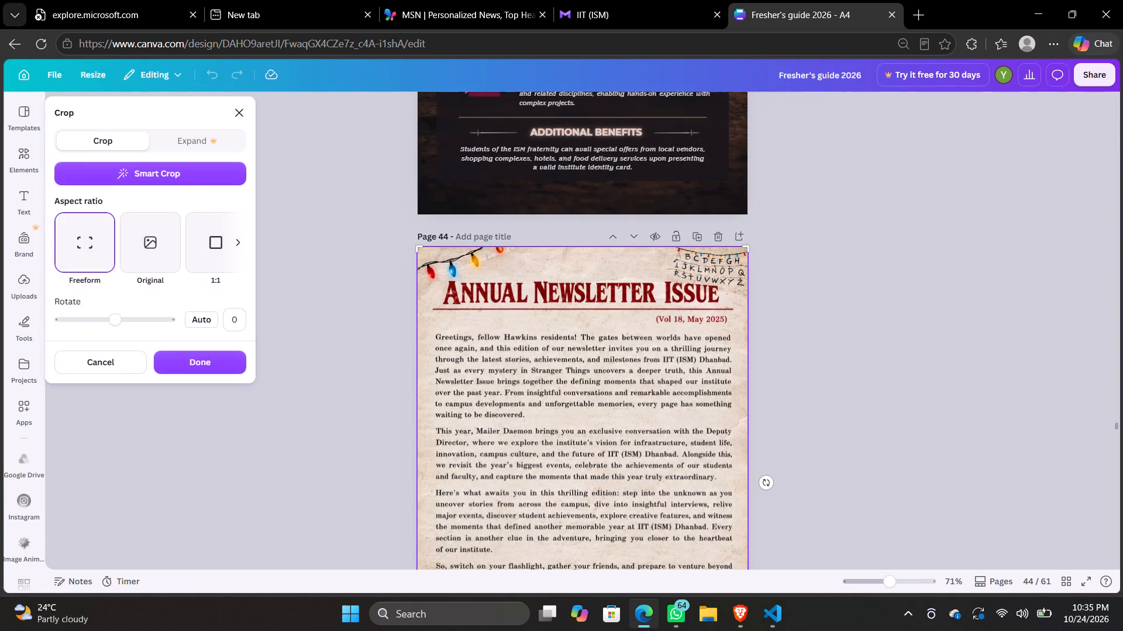
click(855, 442)
Return to the front page of the Fresher's Guide.
scroll(855, 442, down, 4)
scroll(855, 442, up, 12)
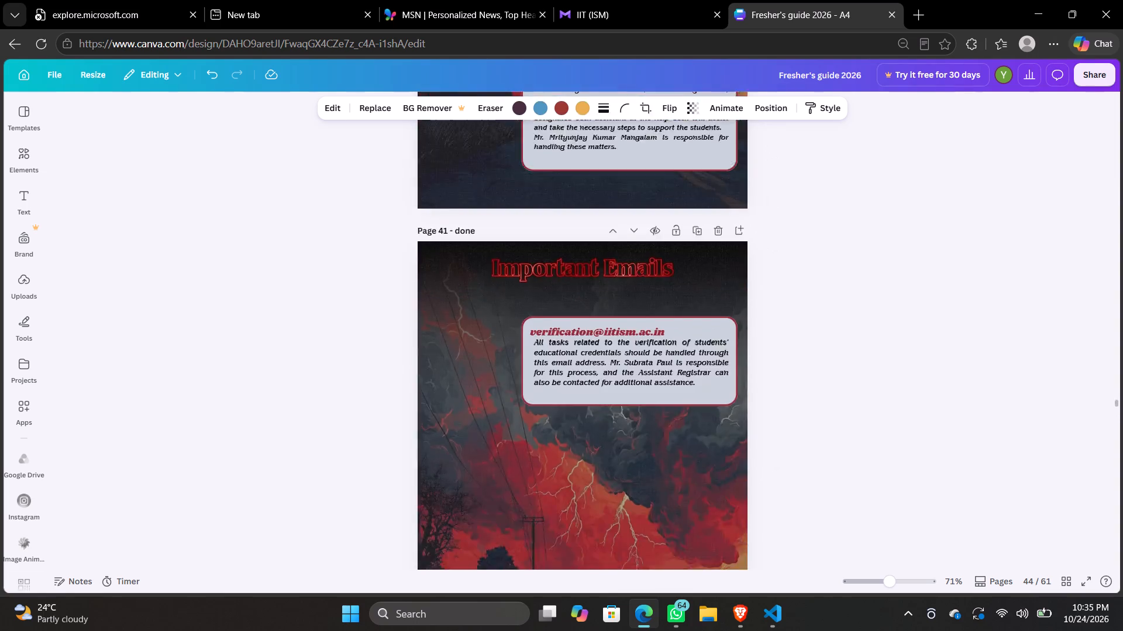
scroll(855, 442, up, 20)
scroll(855, 442, up, 16)
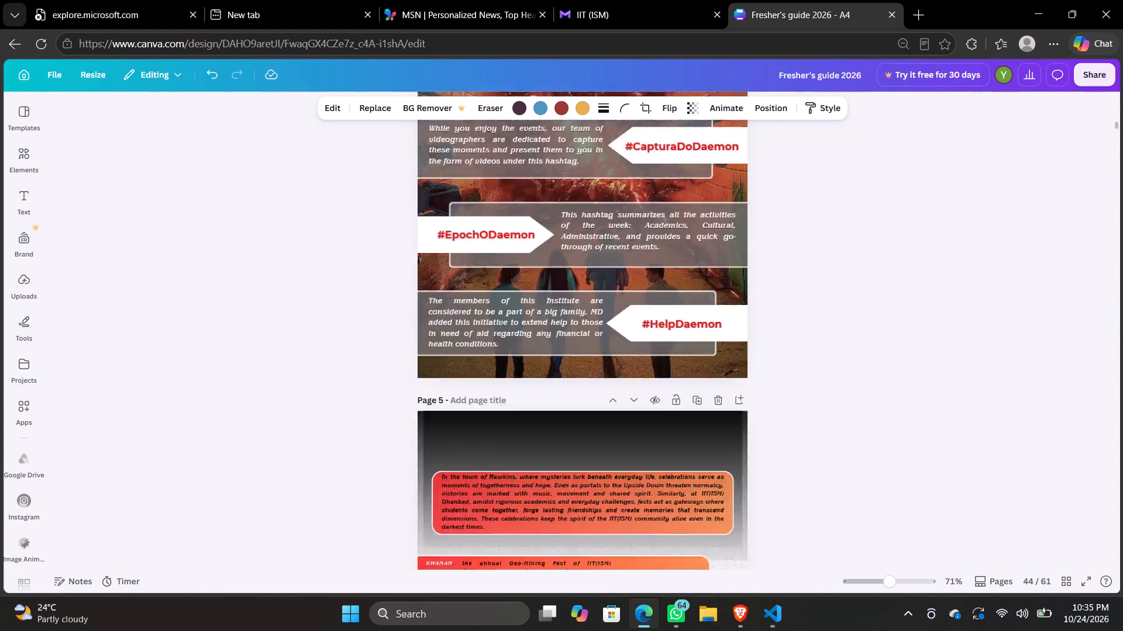
scroll(855, 442, up, 8)
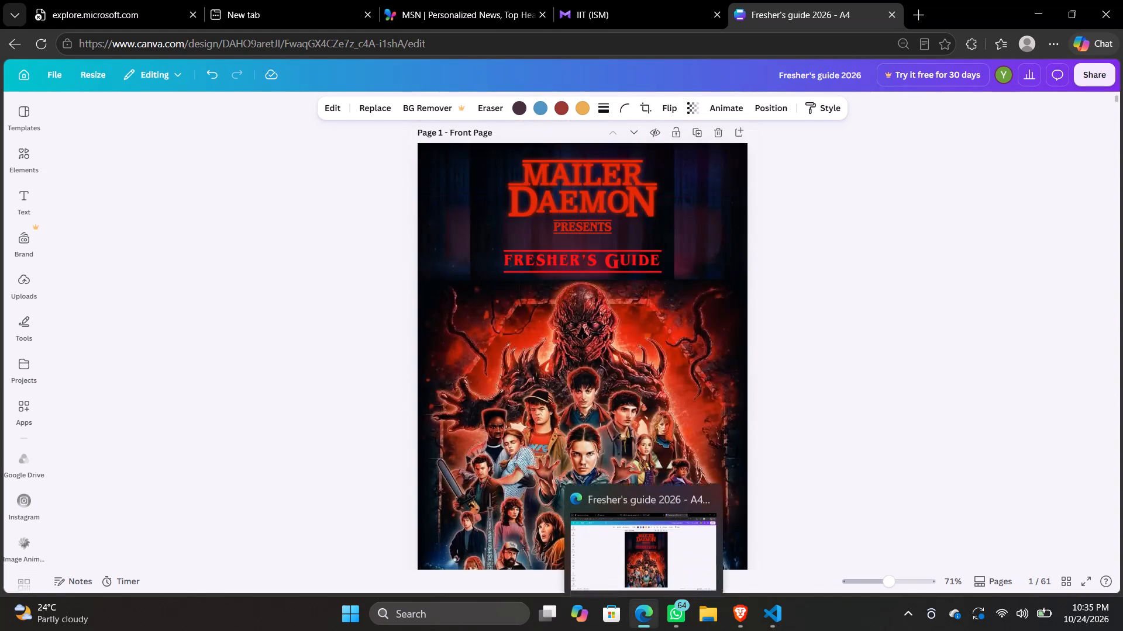
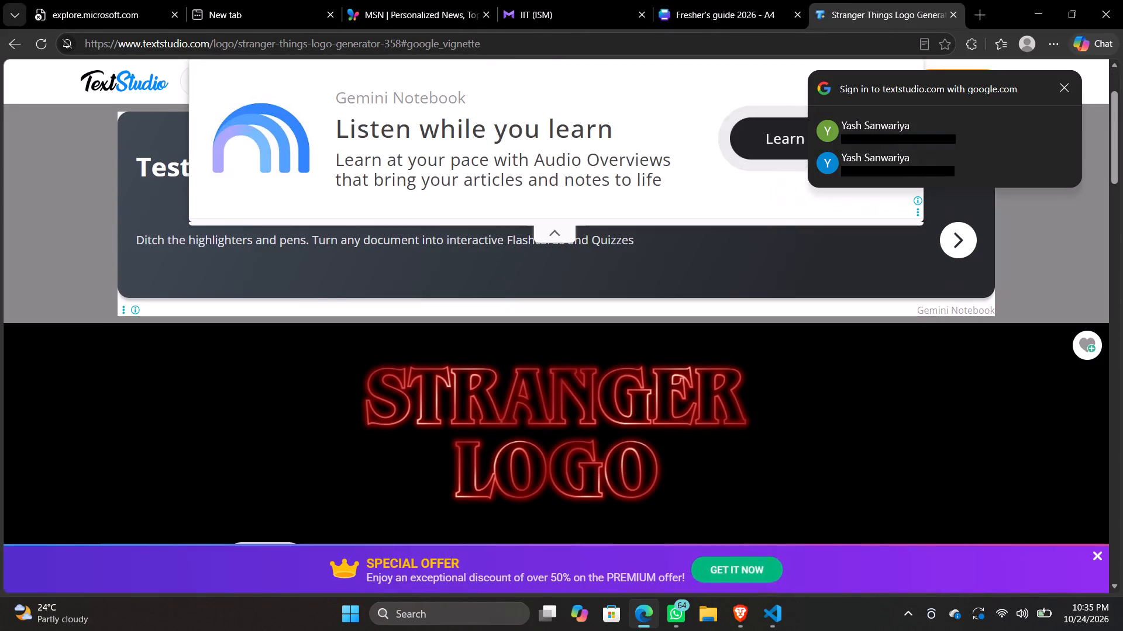
Examine the text settings and download options of the Stranger Things logo generator.
click(562, 227)
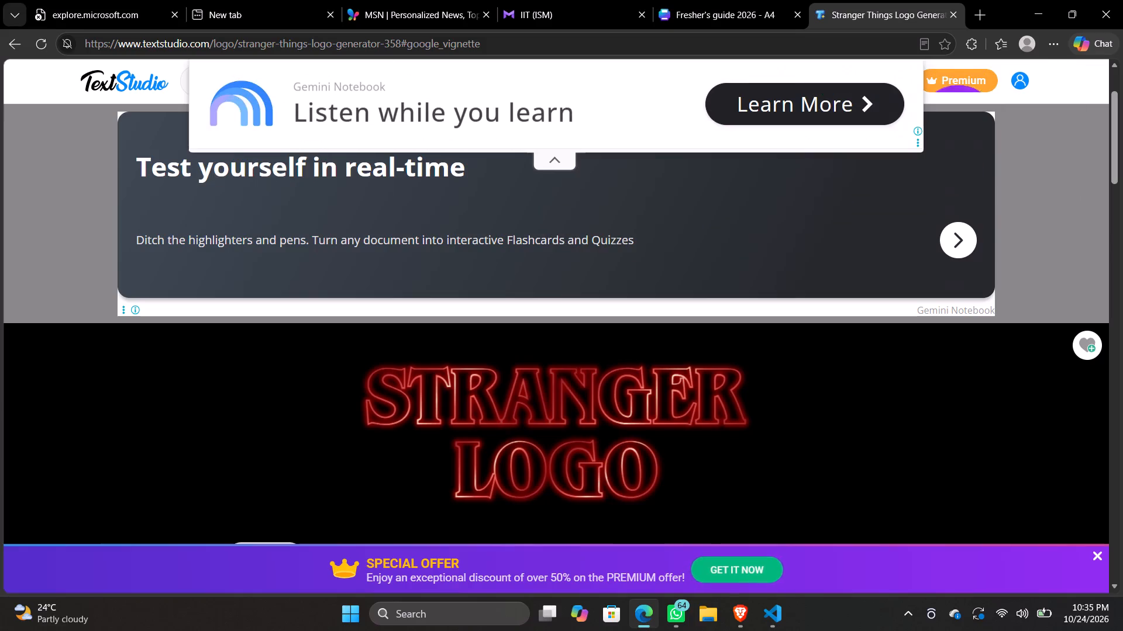
scroll(706, 247, down, 1)
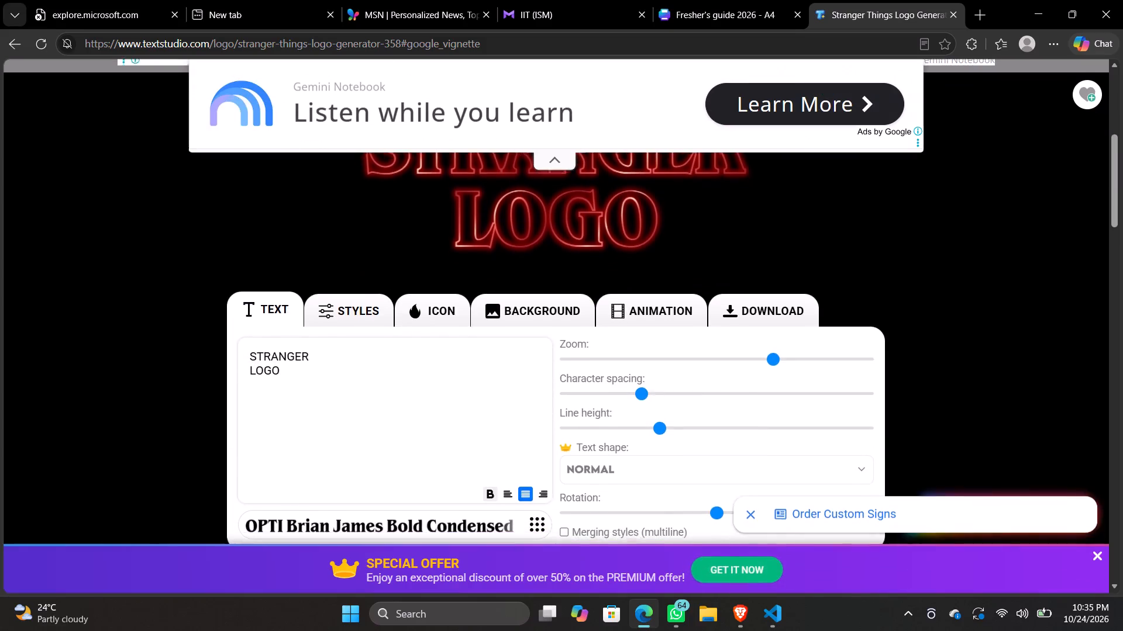
scroll(706, 247, down, 1)
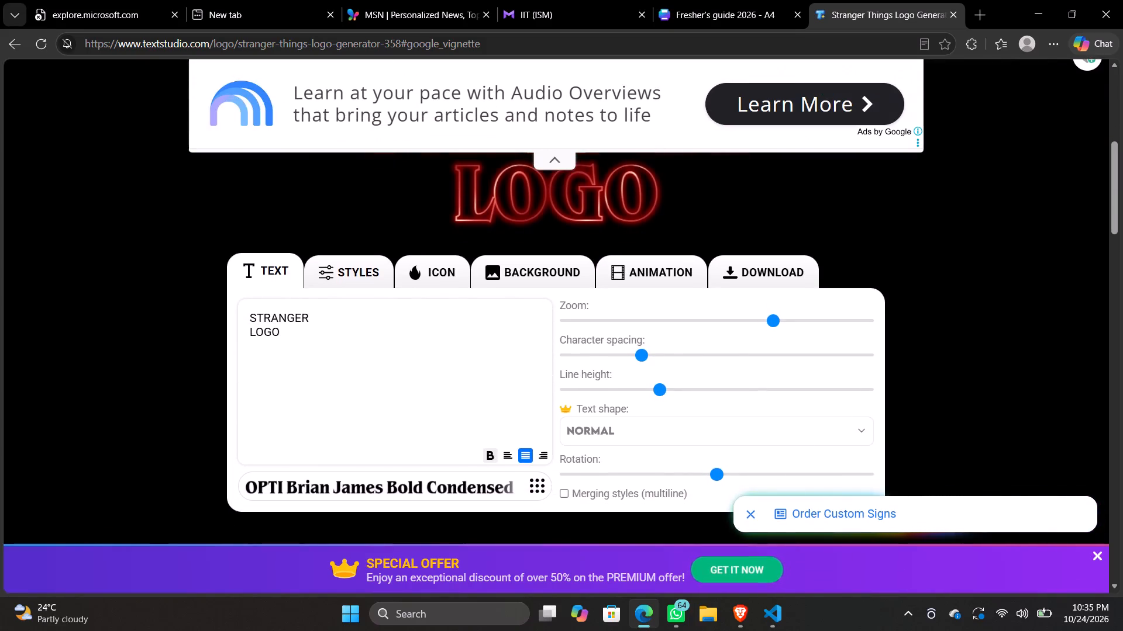
scroll(706, 247, down, 1)
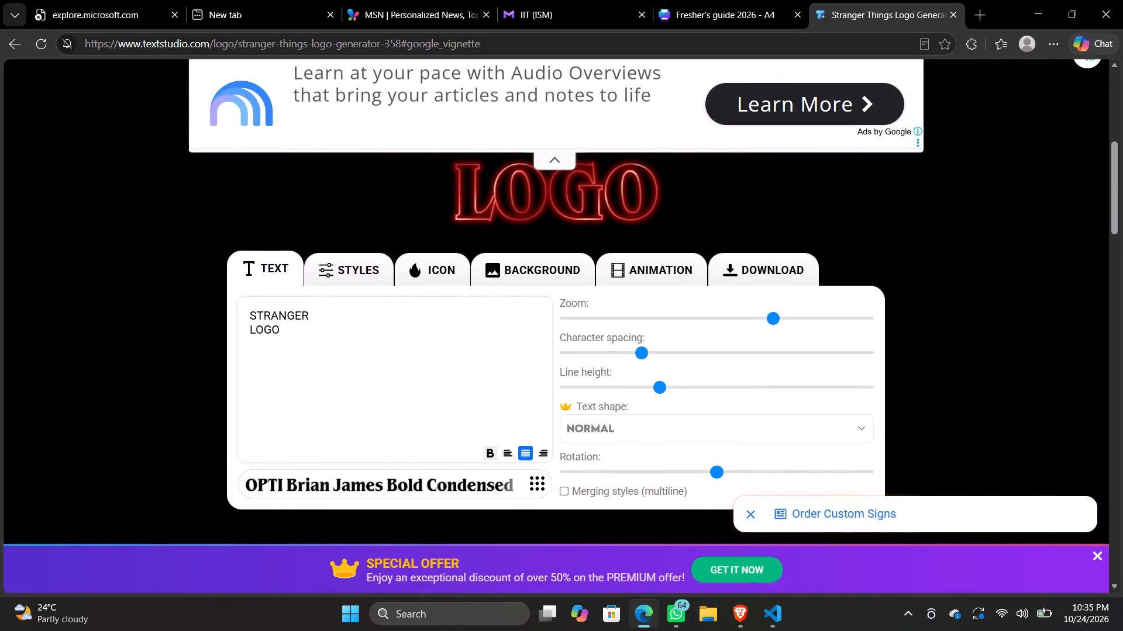
scroll(706, 247, down, 1)
drag(628, 384, 688, 396)
scroll(688, 396, down, 2)
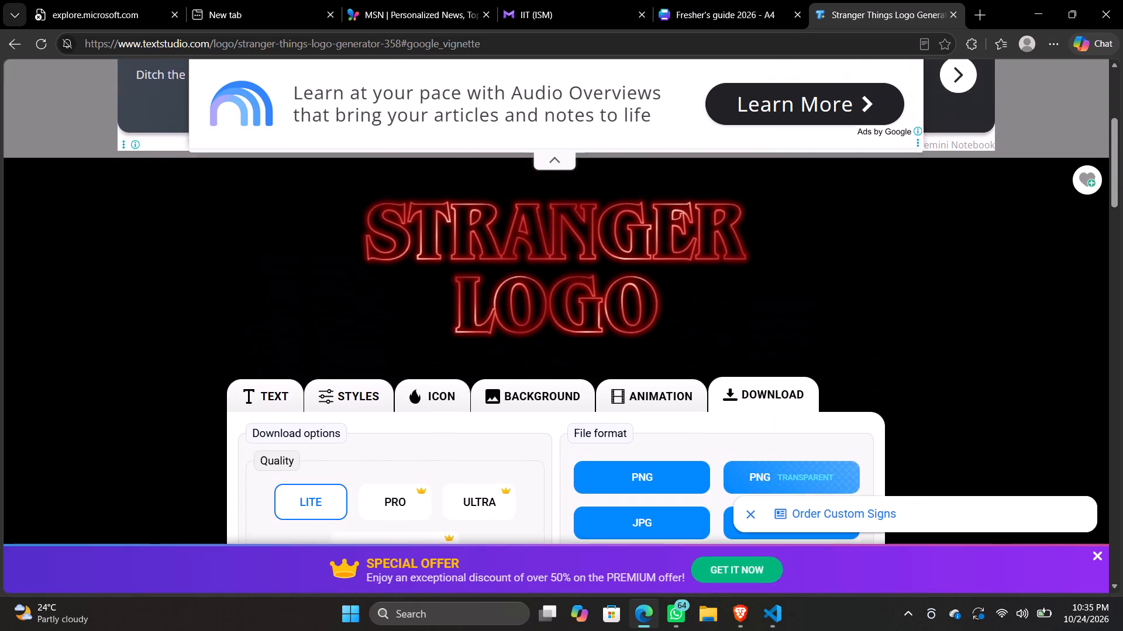
scroll(688, 396, down, 1)
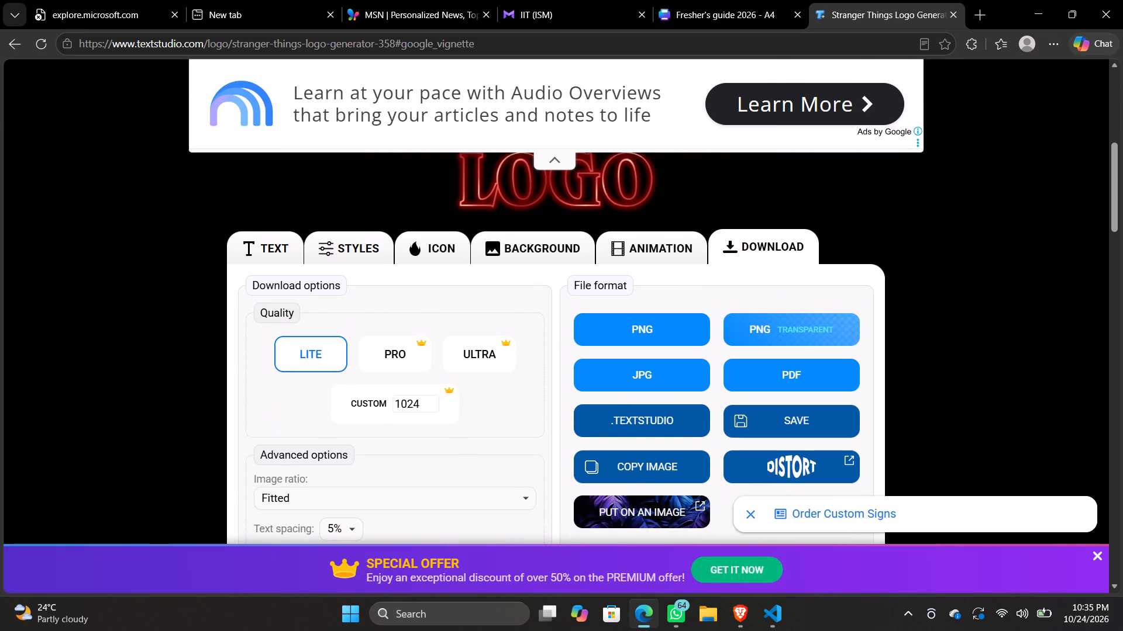
scroll(688, 396, down, 2)
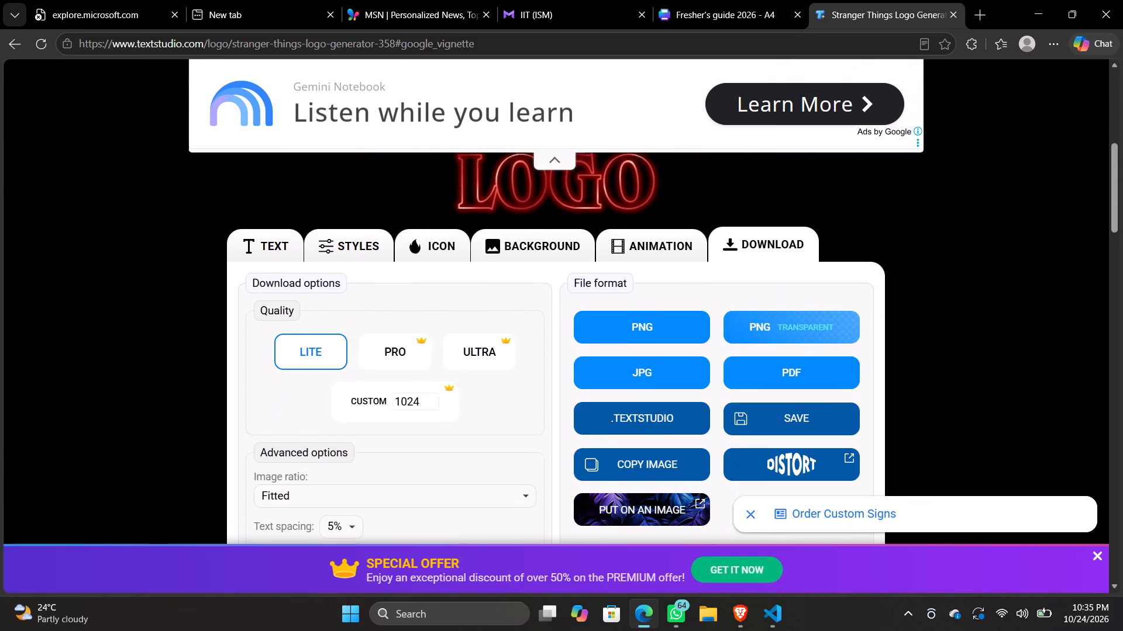
scroll(688, 396, down, 1)
Look through the generator page, covering the logo preview, export formats, advanced options and related text designs.
scroll(309, 373, up, 1)
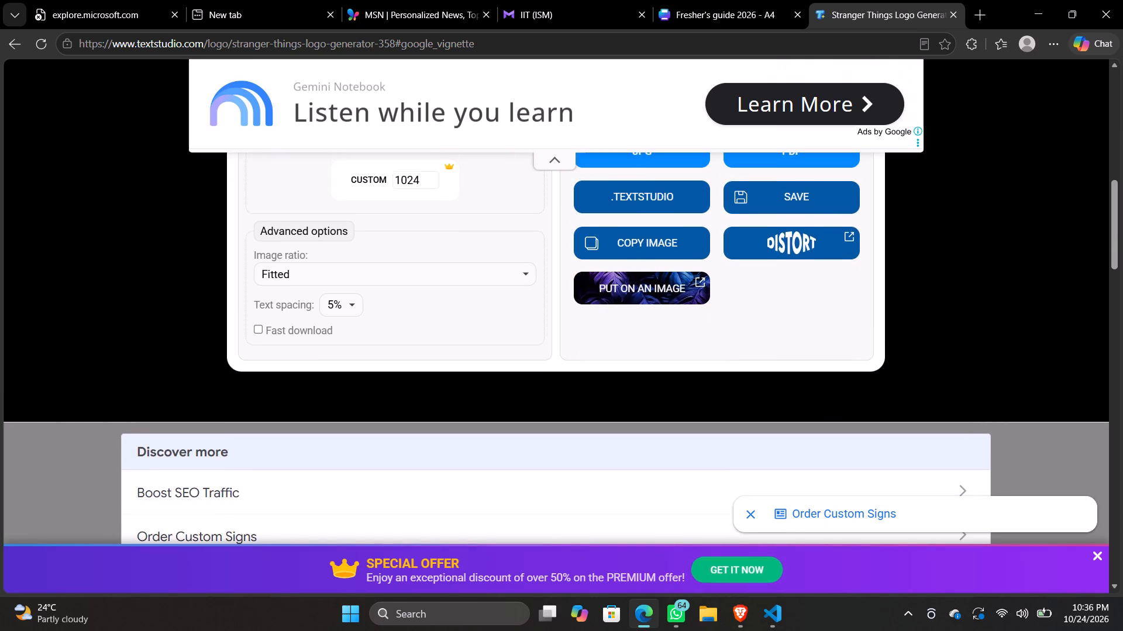
scroll(309, 373, up, 2)
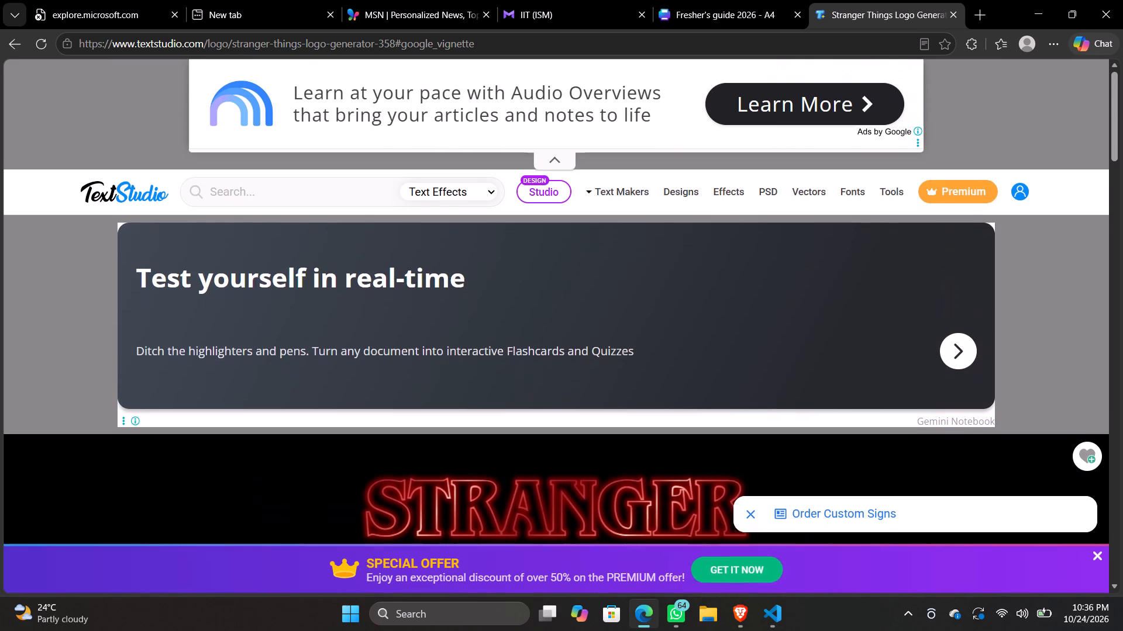
scroll(309, 373, up, 1)
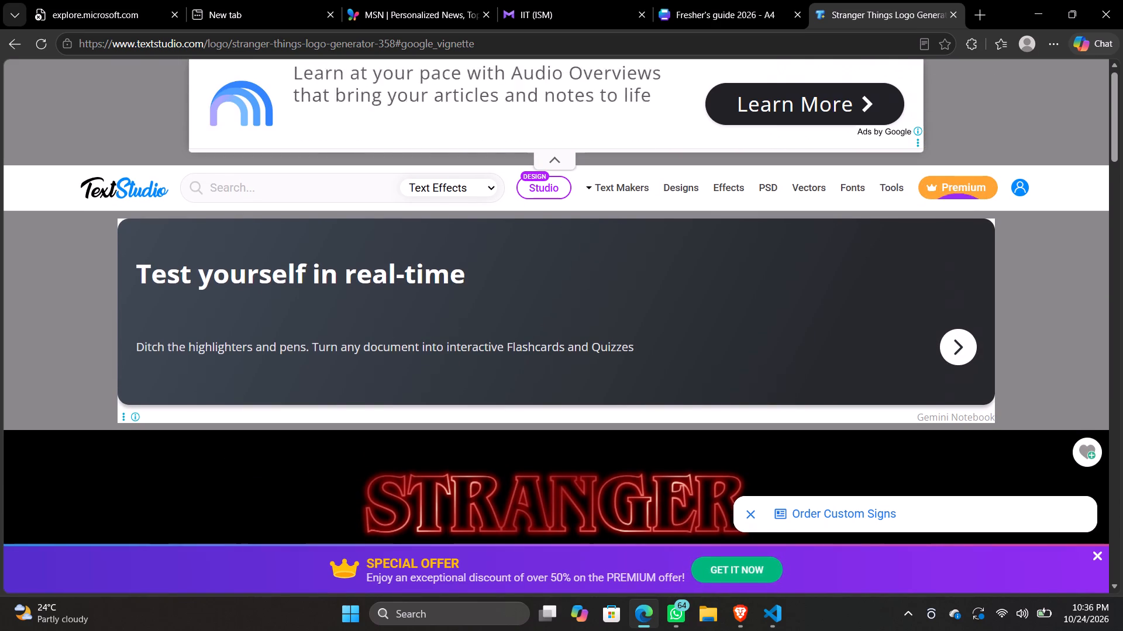
scroll(309, 373, up, 1)
scroll(309, 373, down, 3)
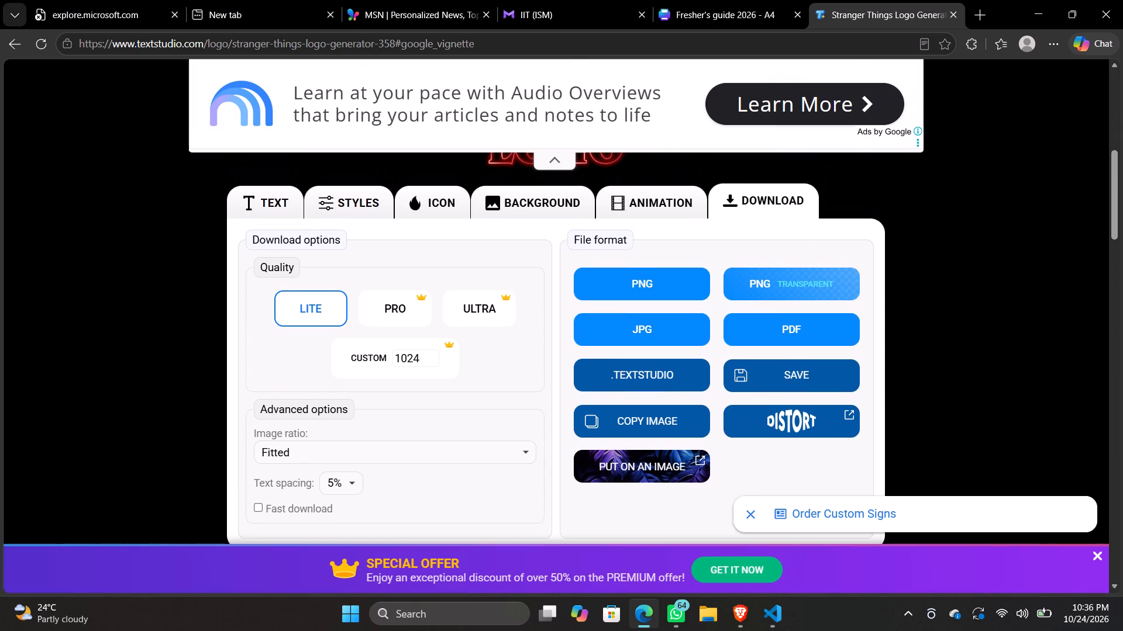
scroll(309, 373, down, 2)
scroll(309, 373, right, 1)
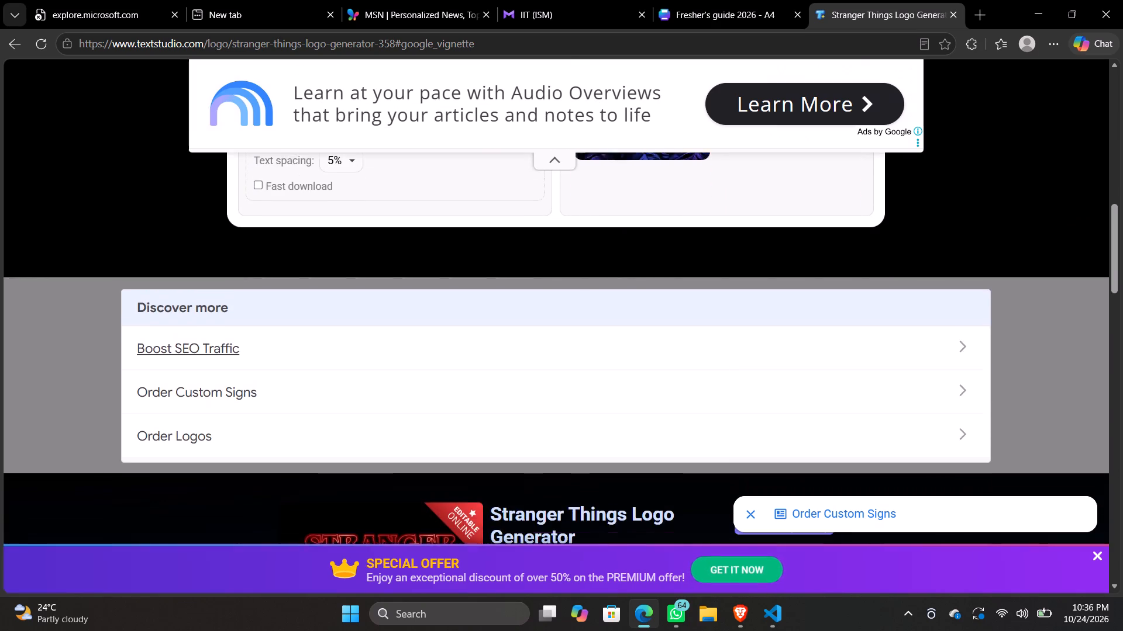
scroll(309, 373, right, 1)
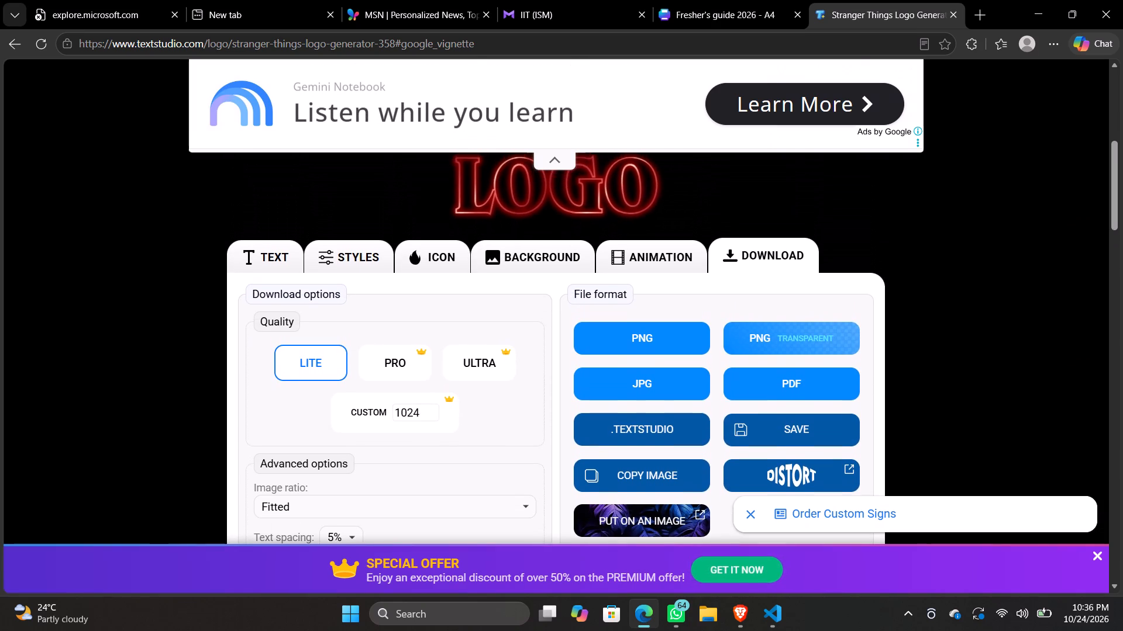
scroll(309, 373, right, 1)
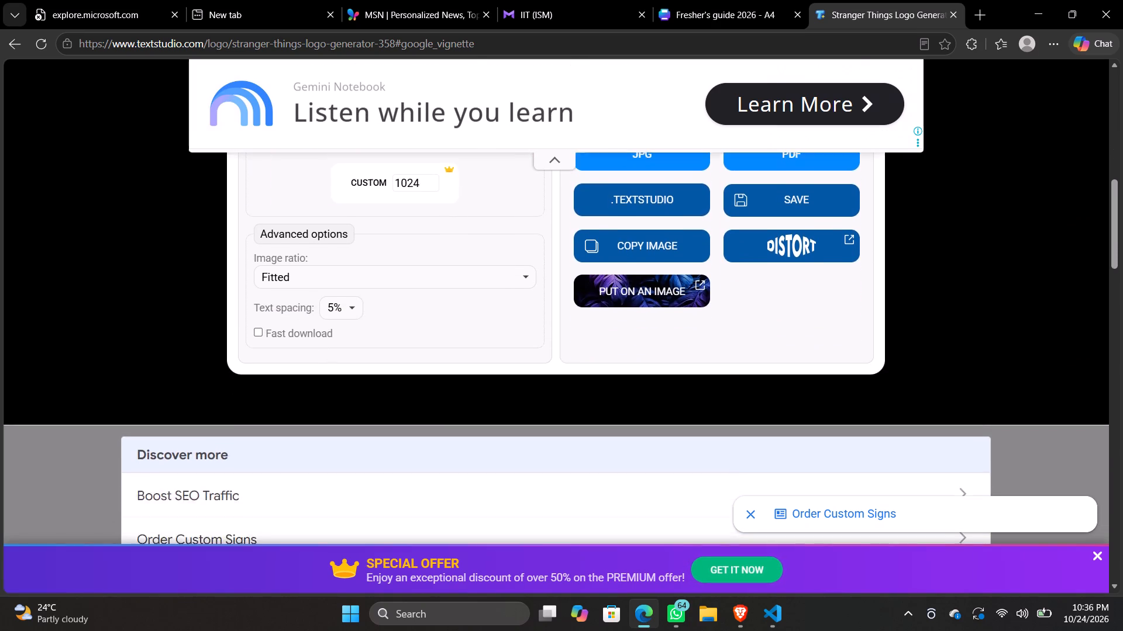
scroll(309, 373, right, 1)
scroll(309, 373, down, 4)
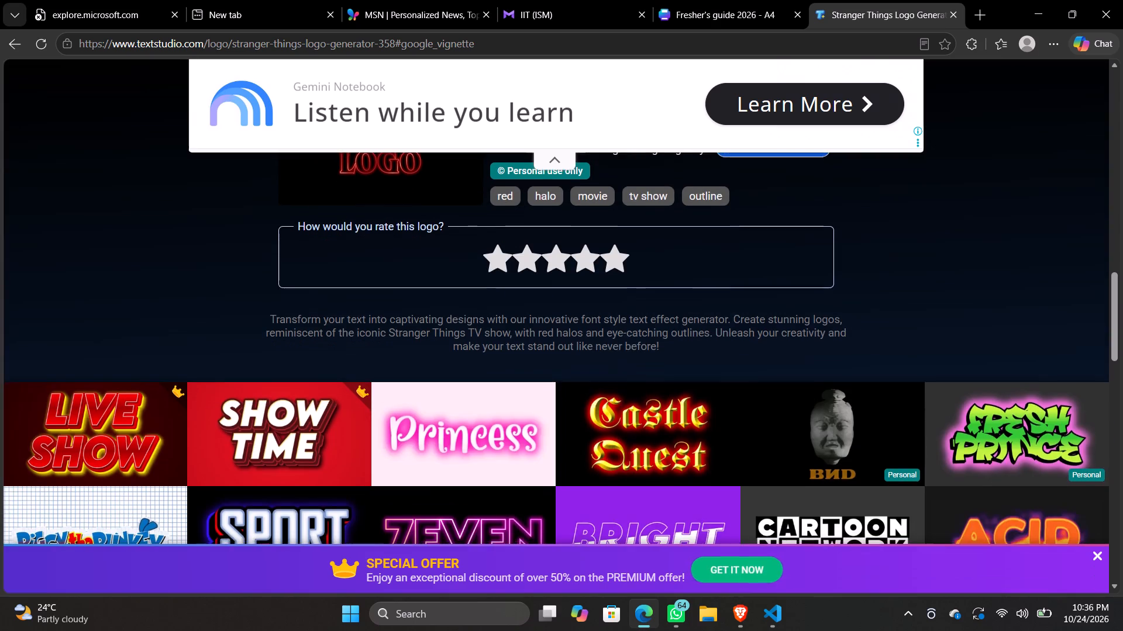
scroll(309, 373, down, 1)
scroll(309, 373, right, 1)
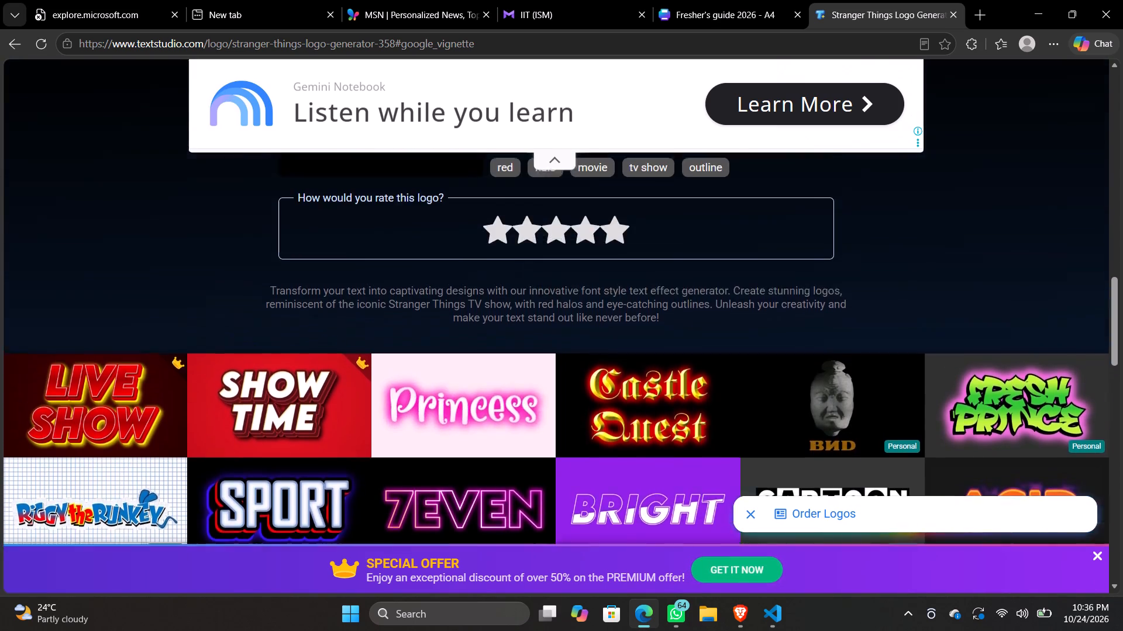
scroll(309, 373, right, 1)
scroll(309, 373, up, 6)
scroll(309, 373, down, 2)
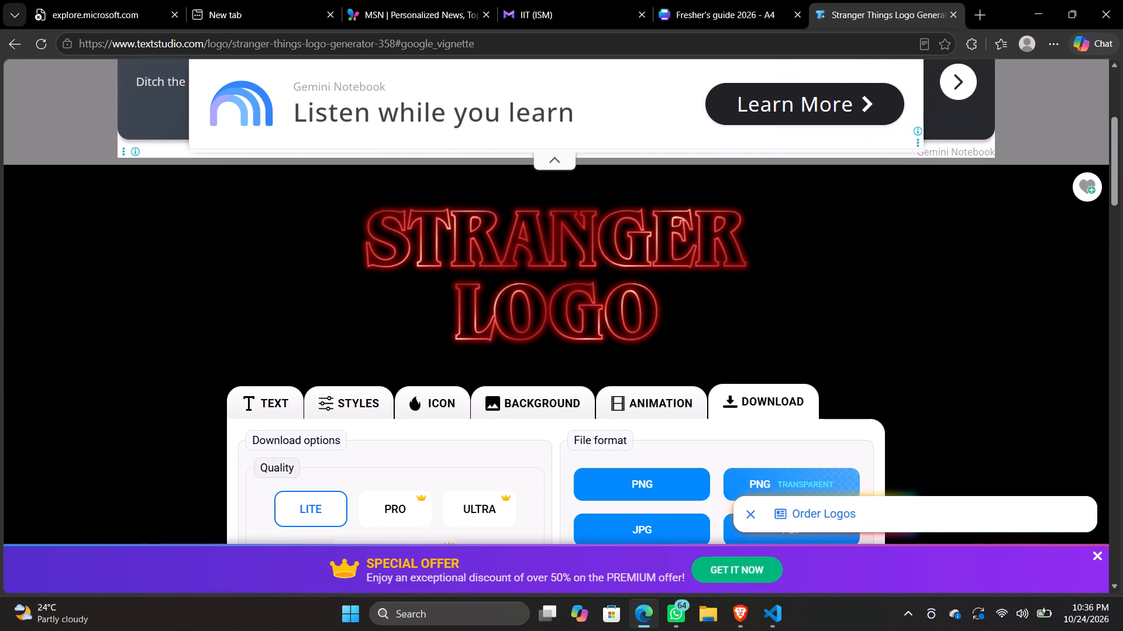
scroll(309, 373, down, 5)
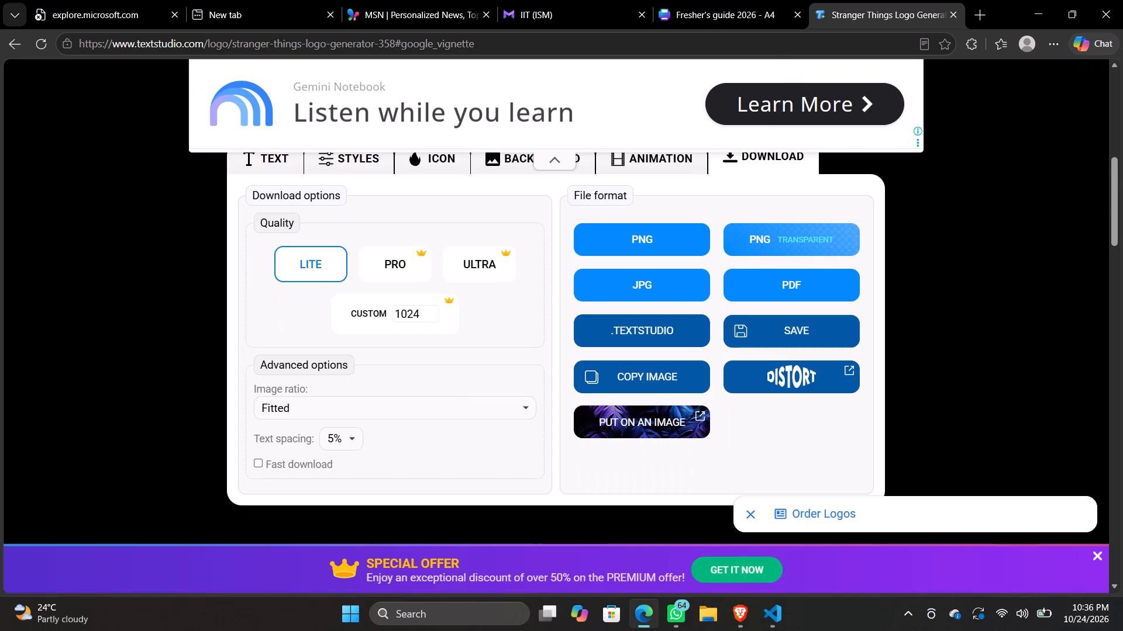
scroll(309, 373, down, 1)
scroll(309, 373, up, 12)
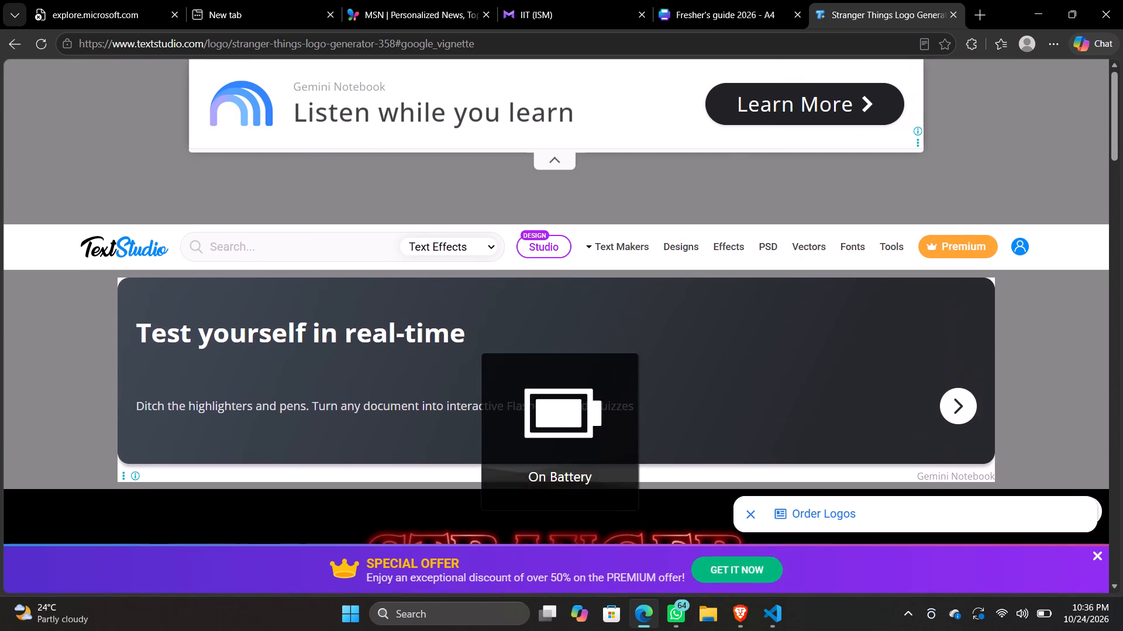
scroll(309, 373, down, 3)
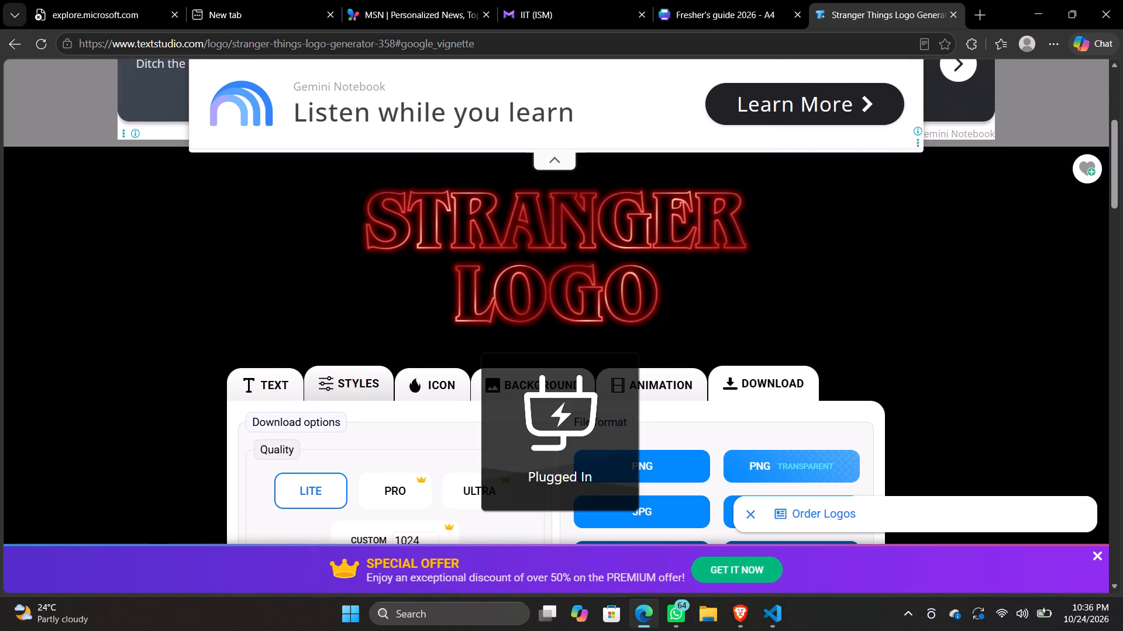
scroll(309, 373, down, 4)
scroll(309, 373, up, 1)
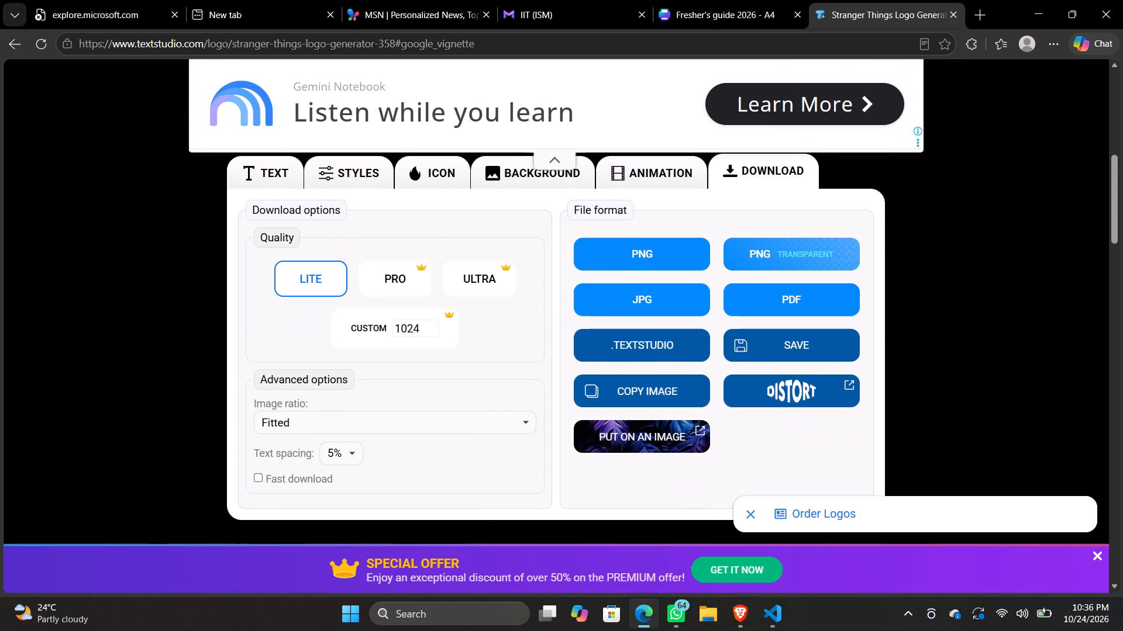
scroll(309, 373, up, 1)
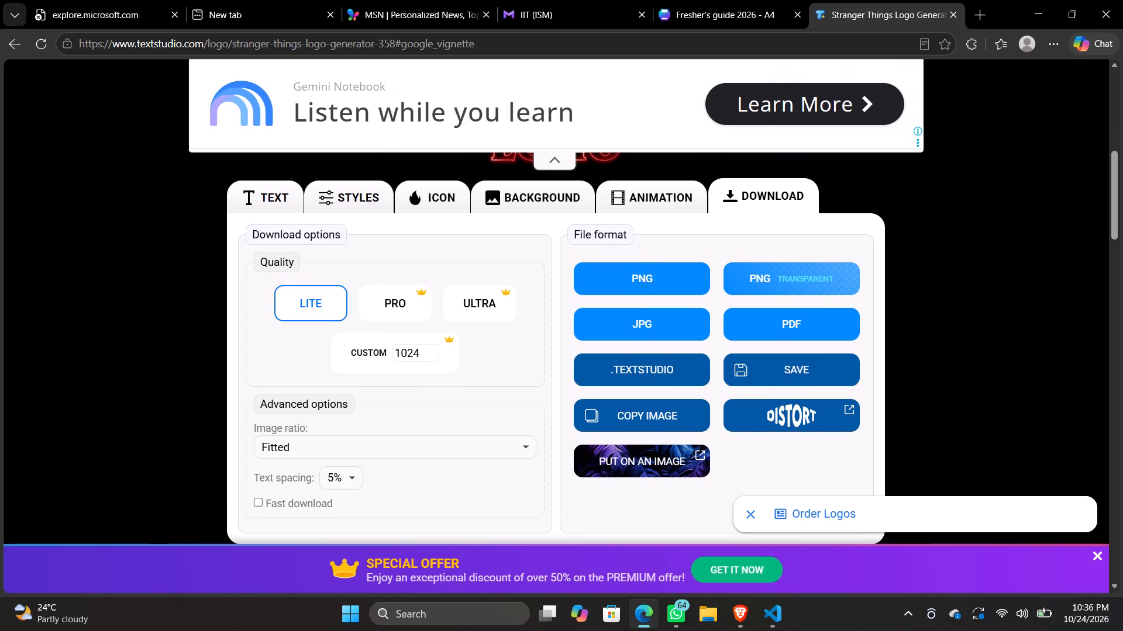
scroll(309, 373, up, 2)
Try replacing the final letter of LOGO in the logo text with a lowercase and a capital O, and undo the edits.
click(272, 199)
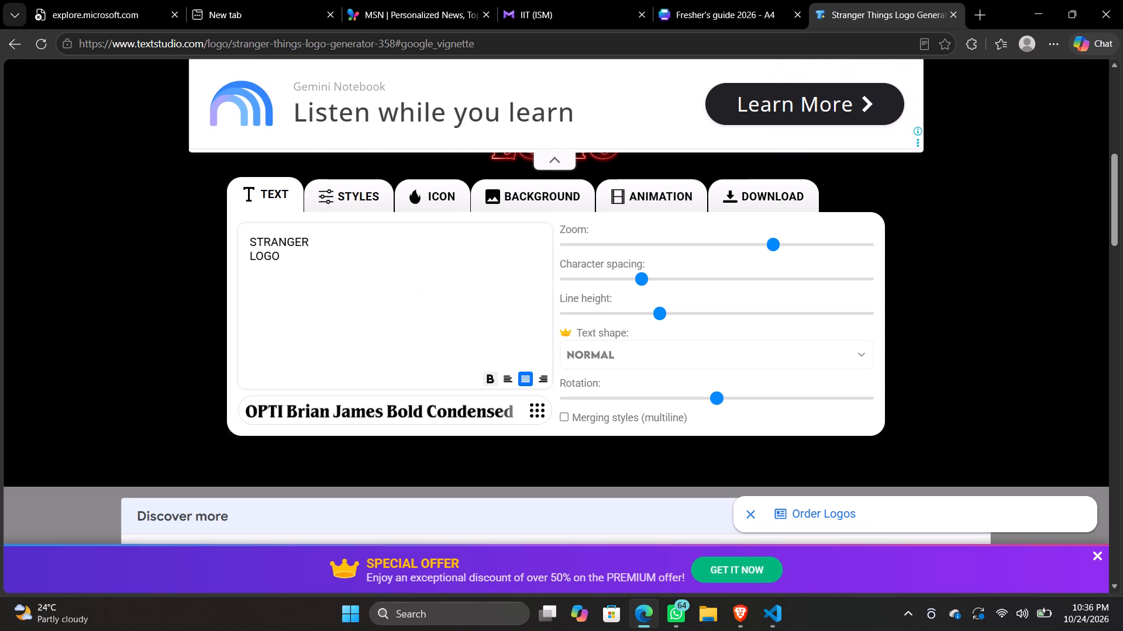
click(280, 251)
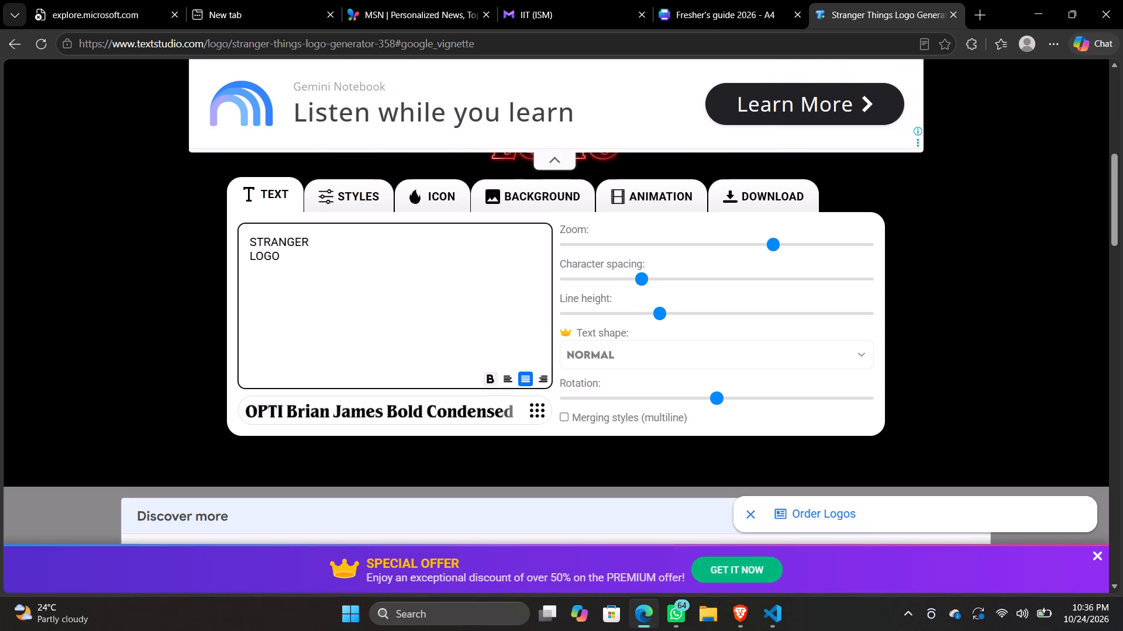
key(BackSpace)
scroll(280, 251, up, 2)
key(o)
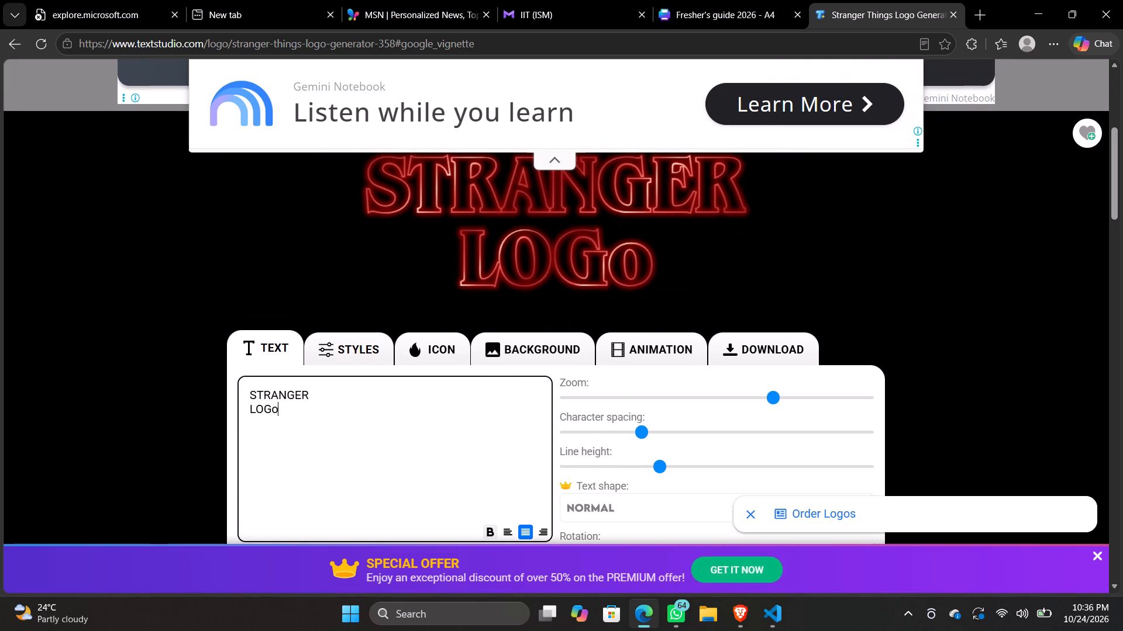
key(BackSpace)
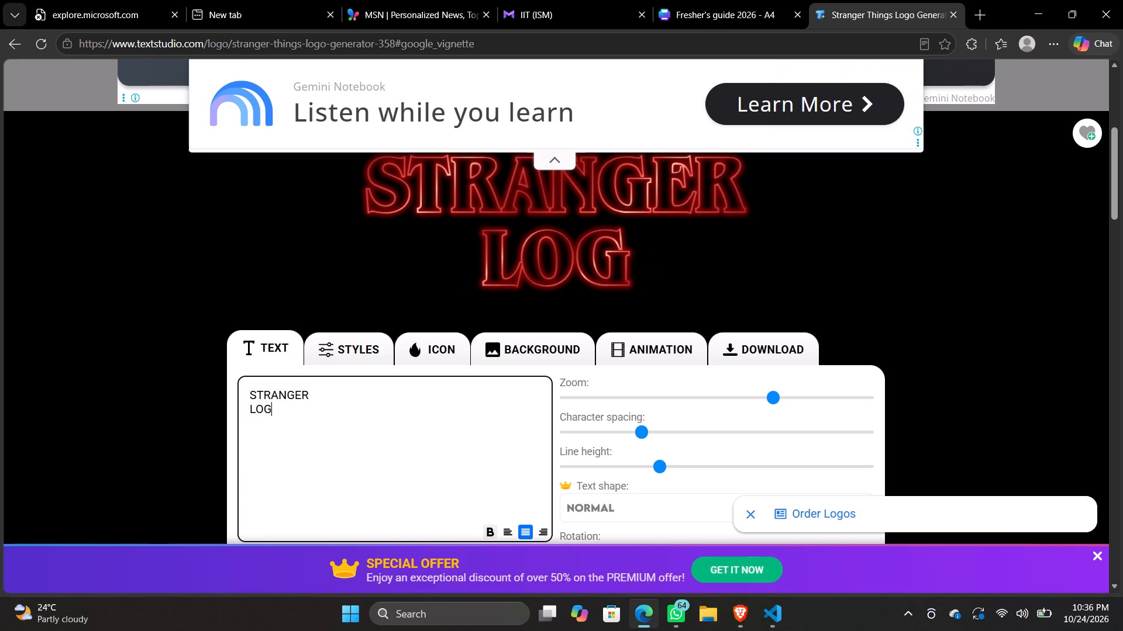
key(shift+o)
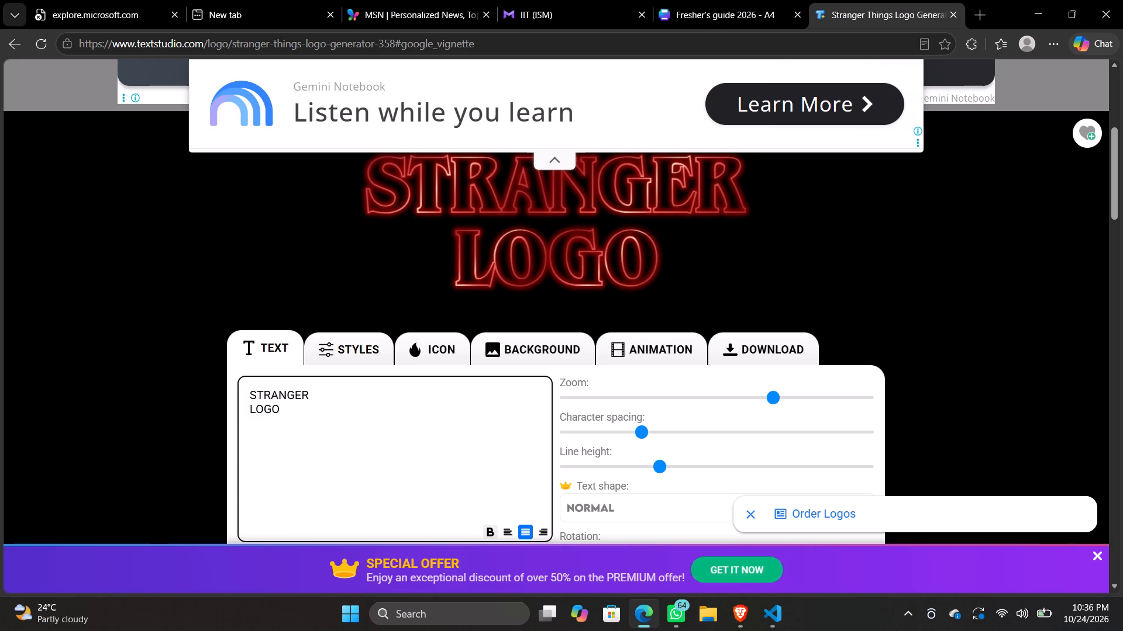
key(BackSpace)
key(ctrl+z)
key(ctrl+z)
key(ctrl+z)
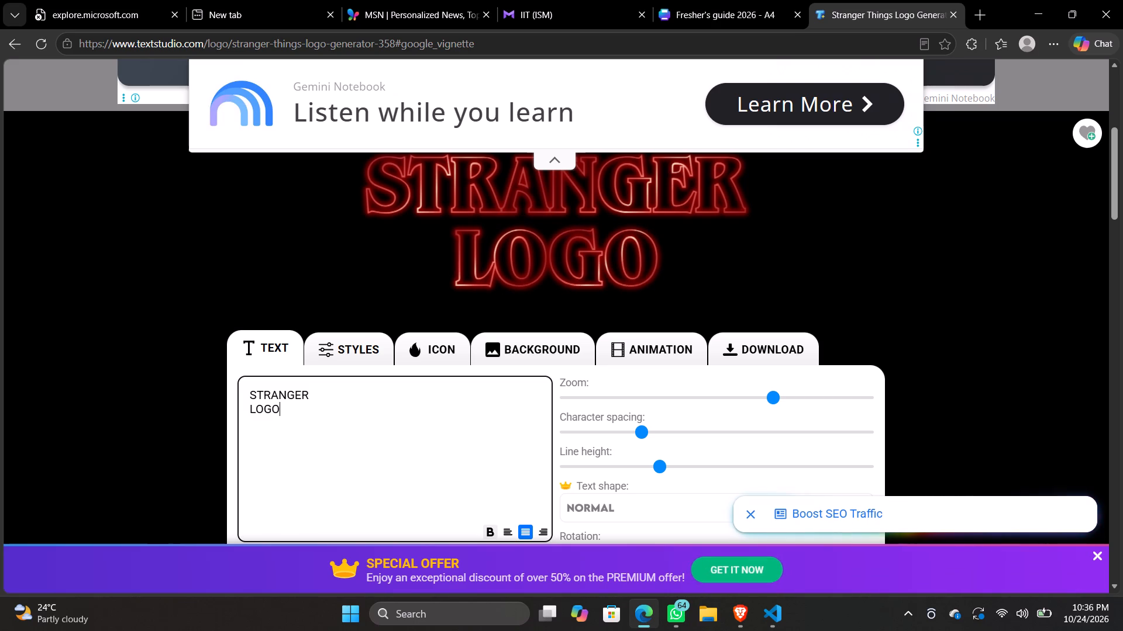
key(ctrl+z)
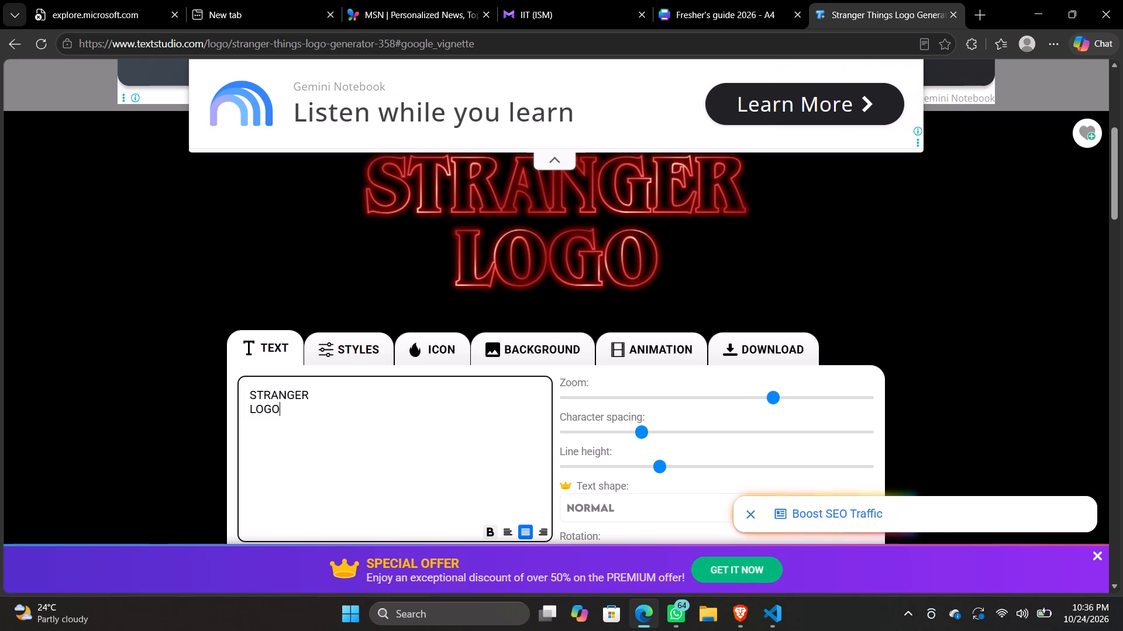
Copy the STRANGER LOGO artwork as an image from the download options.
scroll(822, 349, left, 1)
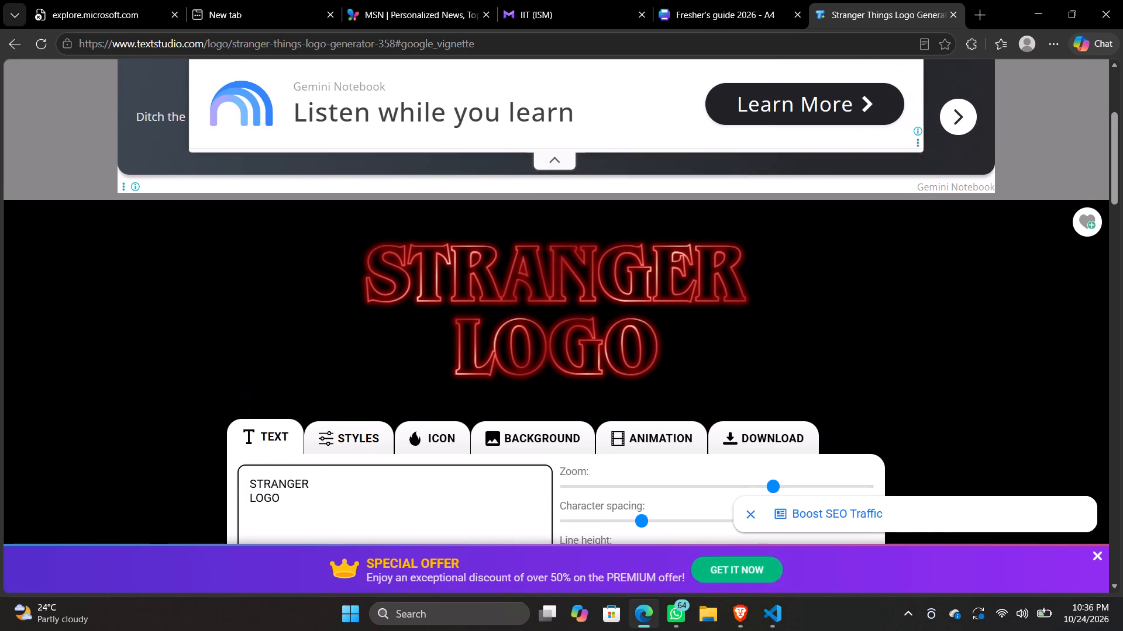
scroll(822, 349, left, 1)
click(746, 328)
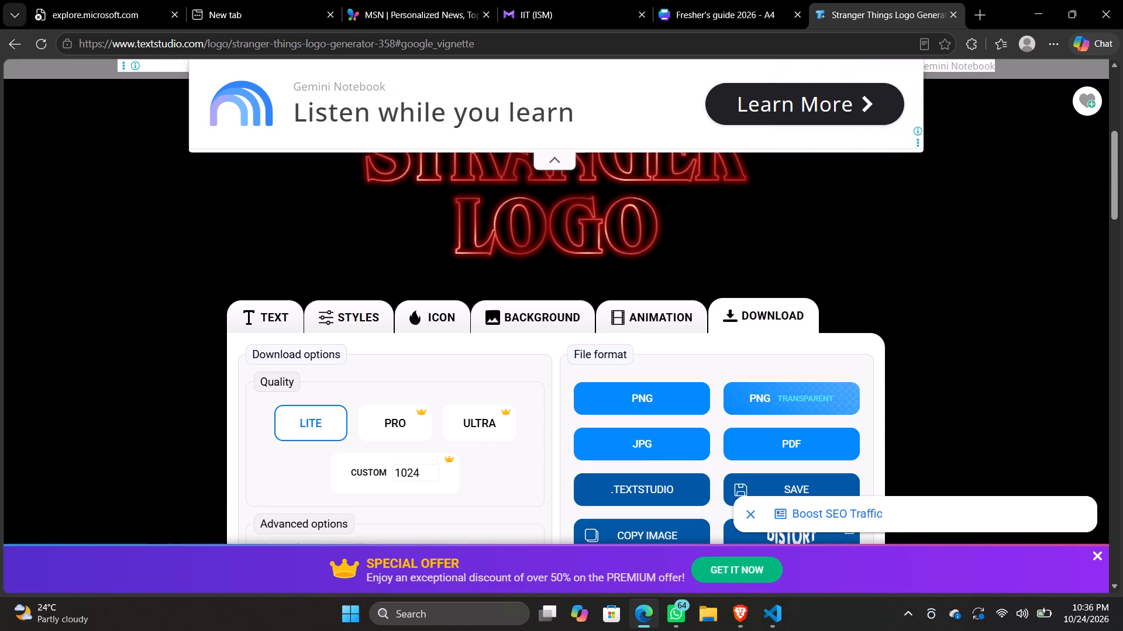
scroll(585, 428, down, 1)
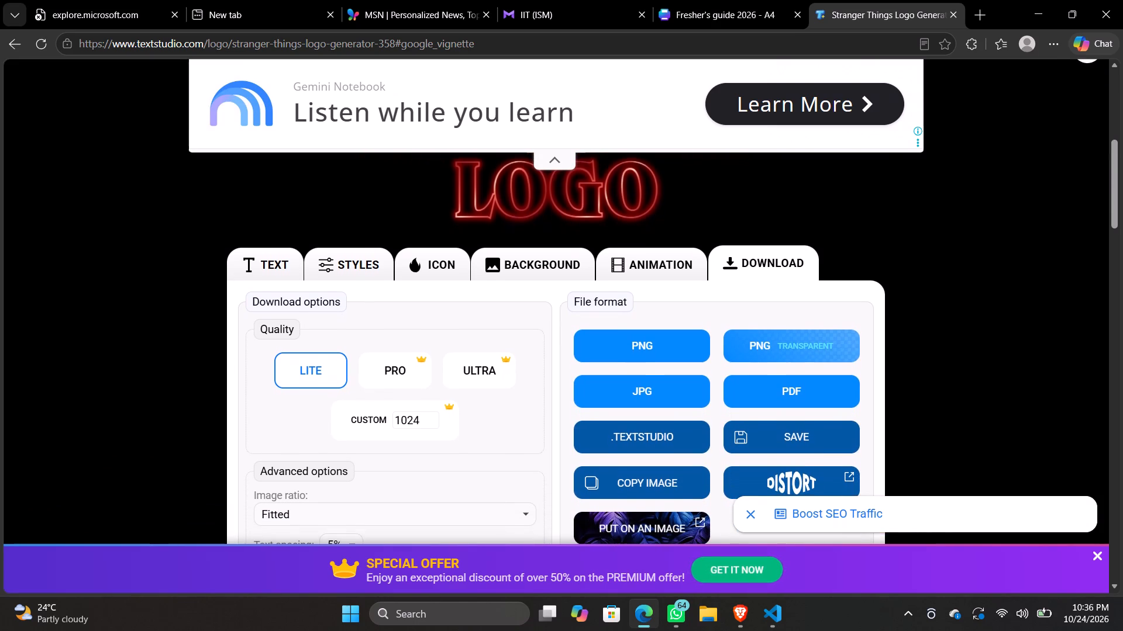
scroll(585, 428, down, 2)
click(595, 484)
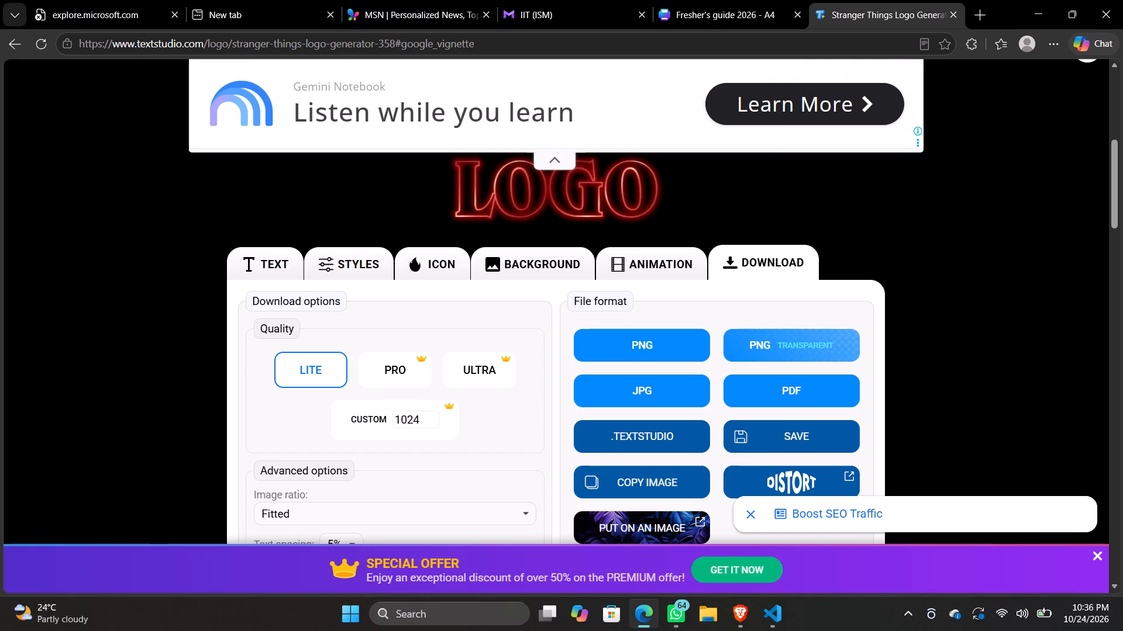
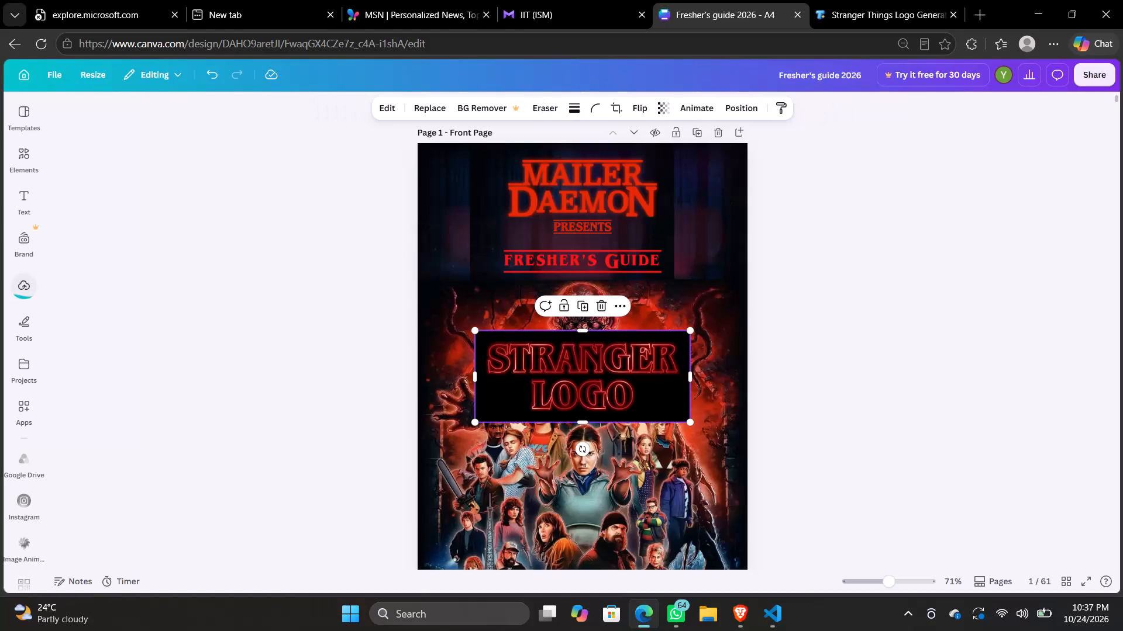
Delete the pasted STRANGER LOGO image from the guide's front page.
click(601, 307)
Look through pages 2 to 8 of the guide, examining the title artwork of the Hashtags, Fests and Clubs pages.
scroll(910, 385, down, 4)
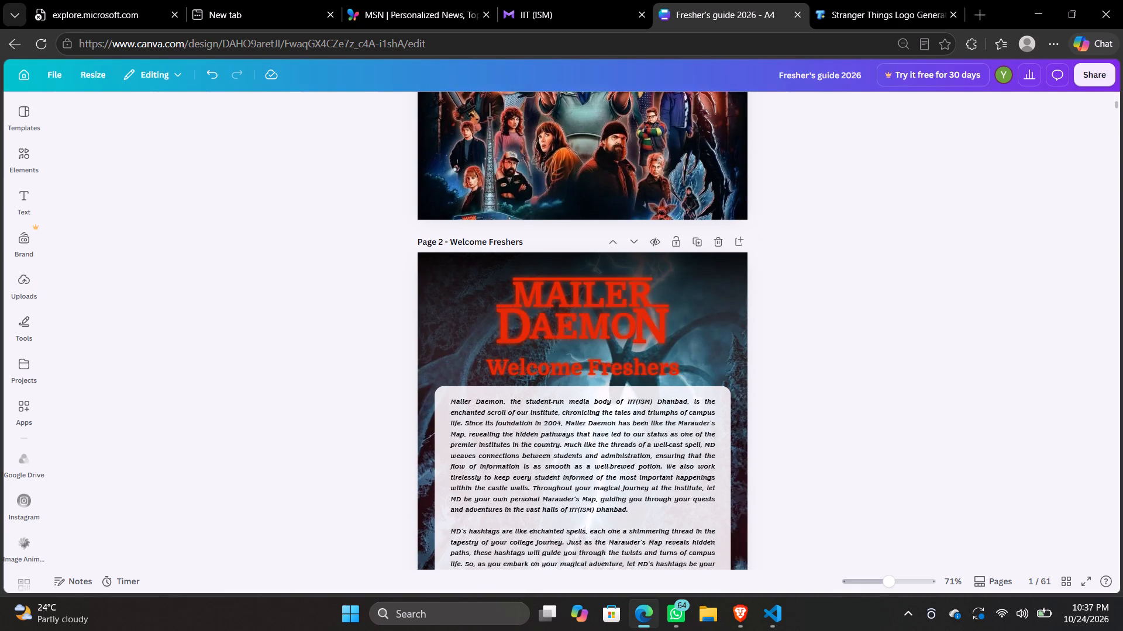
scroll(910, 385, down, 5)
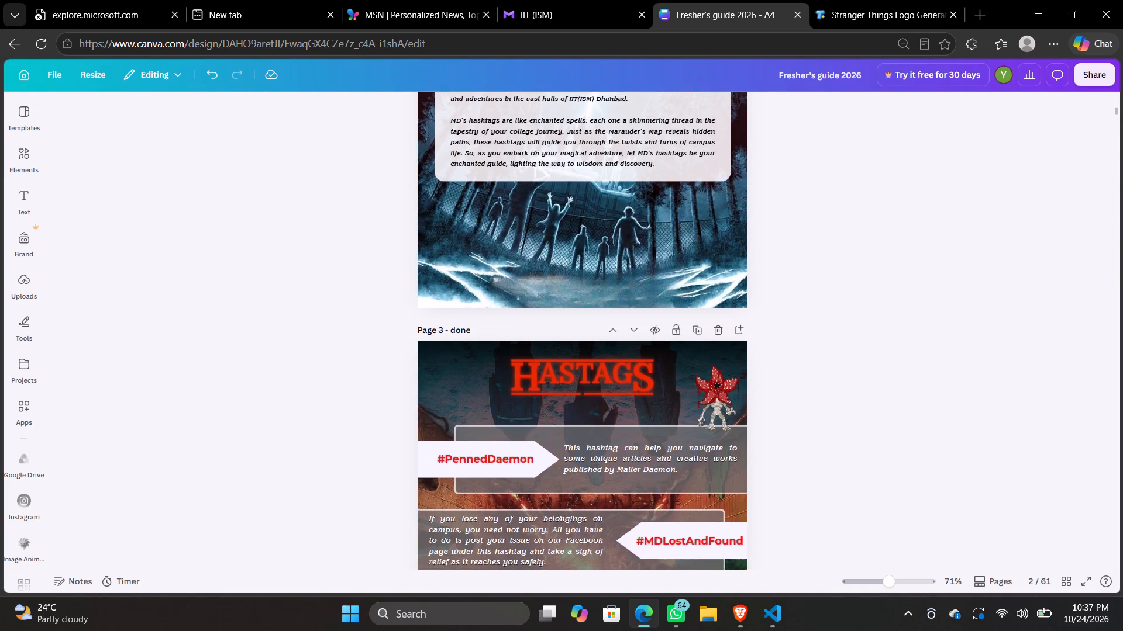
scroll(910, 385, down, 7)
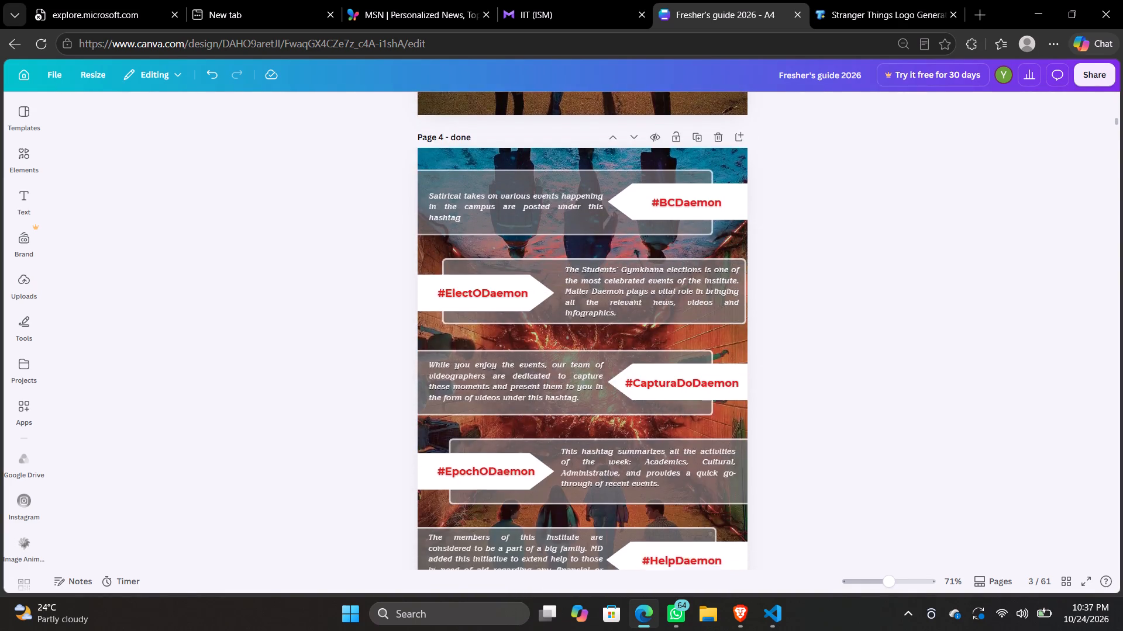
scroll(910, 385, down, 2)
scroll(910, 385, up, 2)
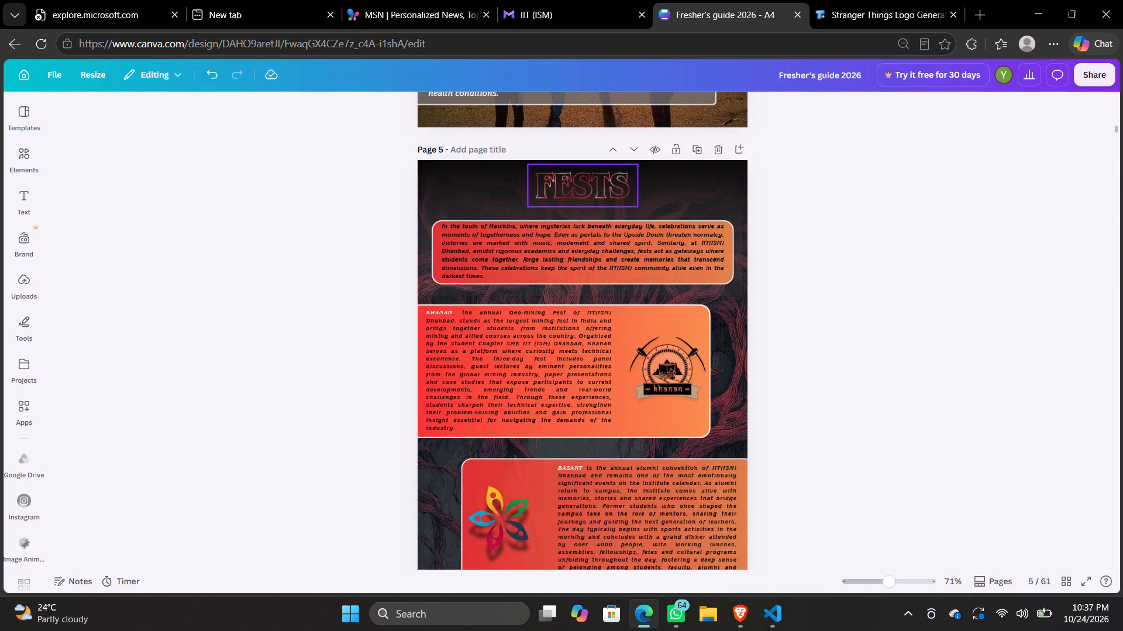
click(577, 176)
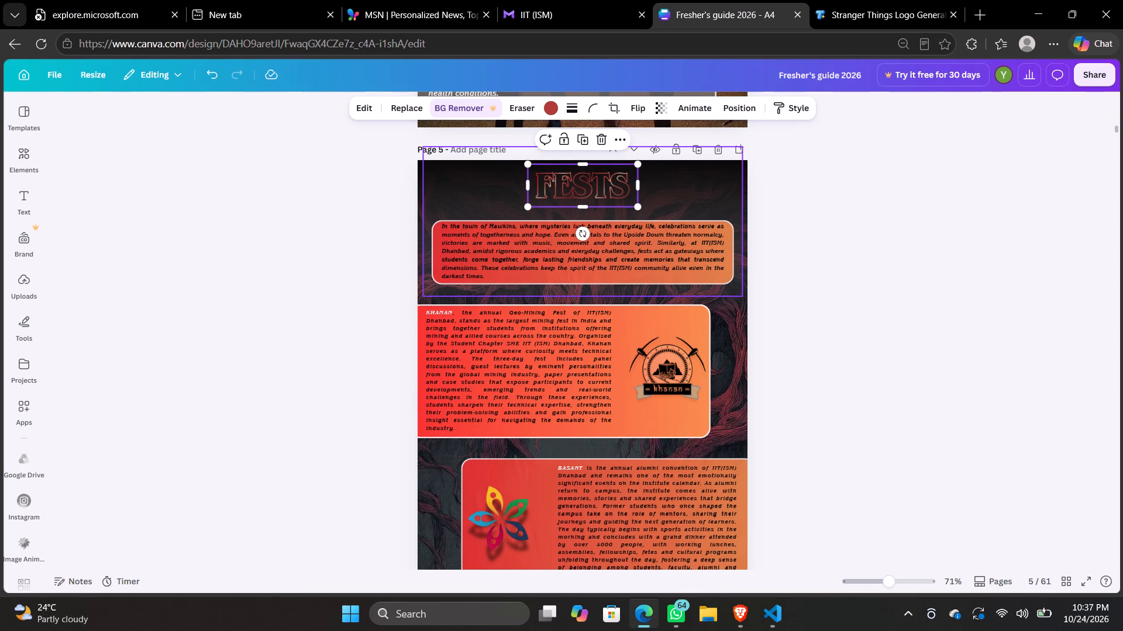
scroll(788, 250, down, 6)
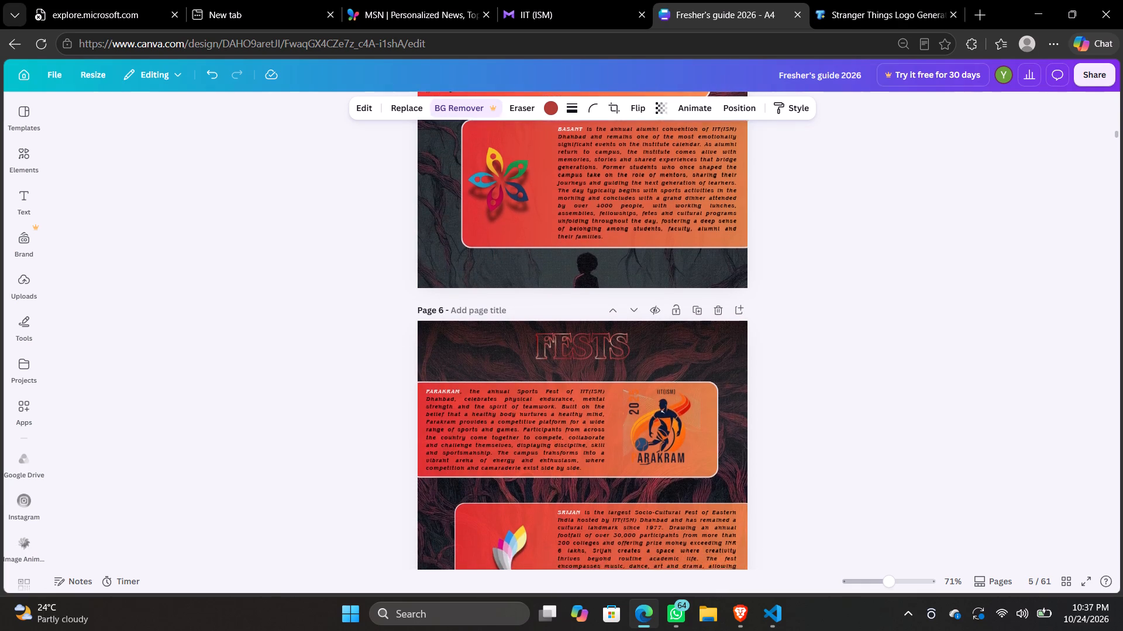
scroll(788, 250, down, 7)
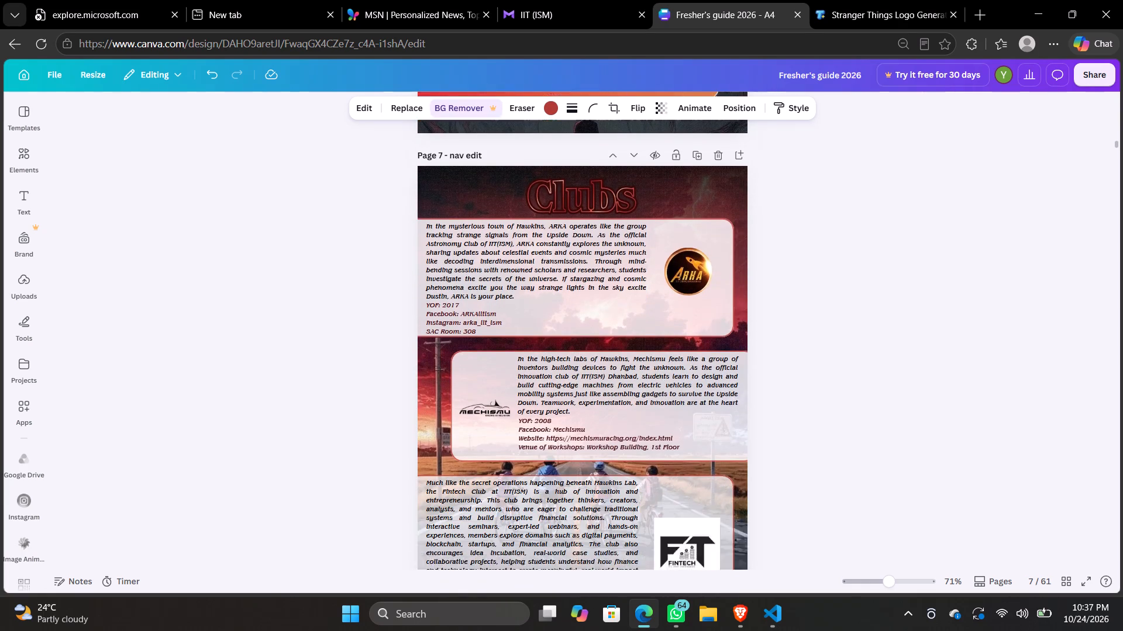
scroll(788, 250, down, 5)
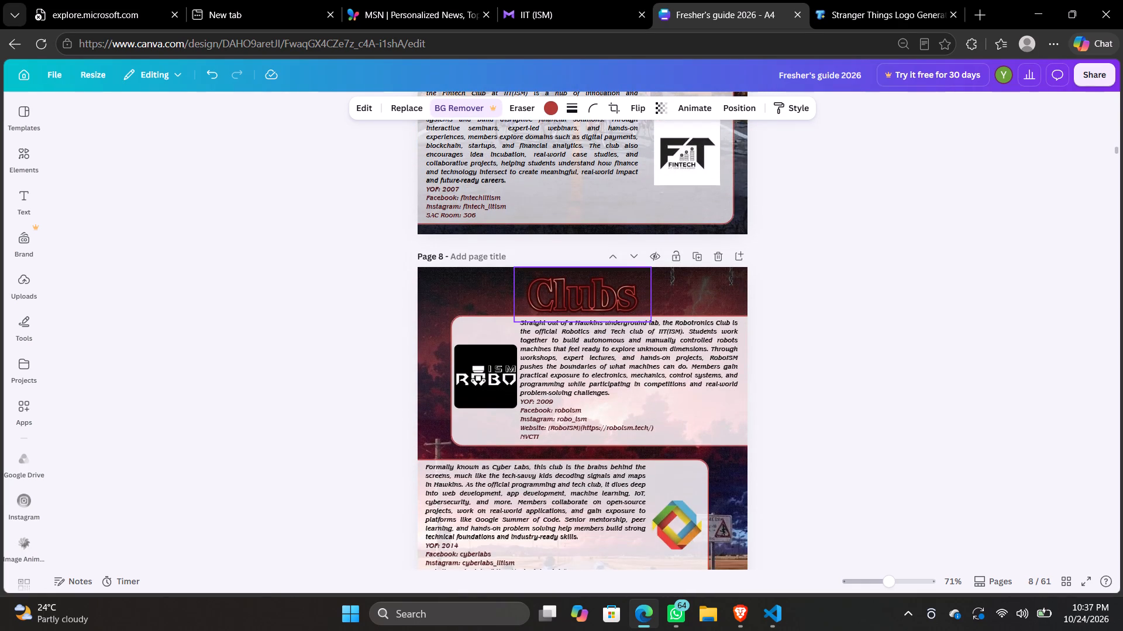
click(607, 297)
In the Stranger Things logo generator, replace the whole logo text with CLUBS.
click(860, 0)
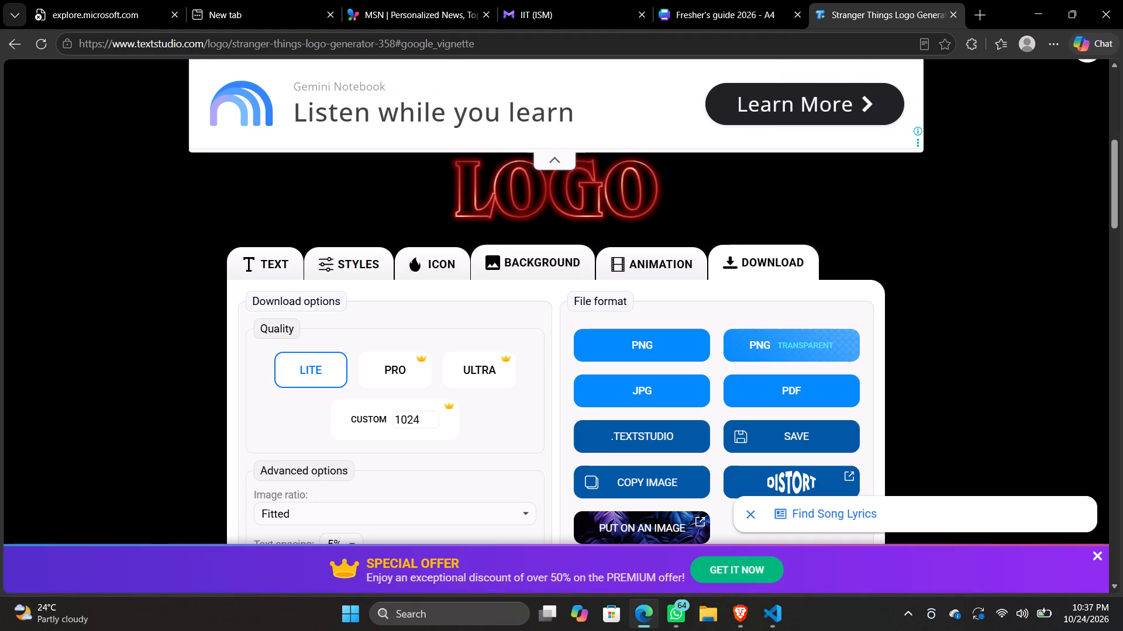
scroll(391, 373, down, 1)
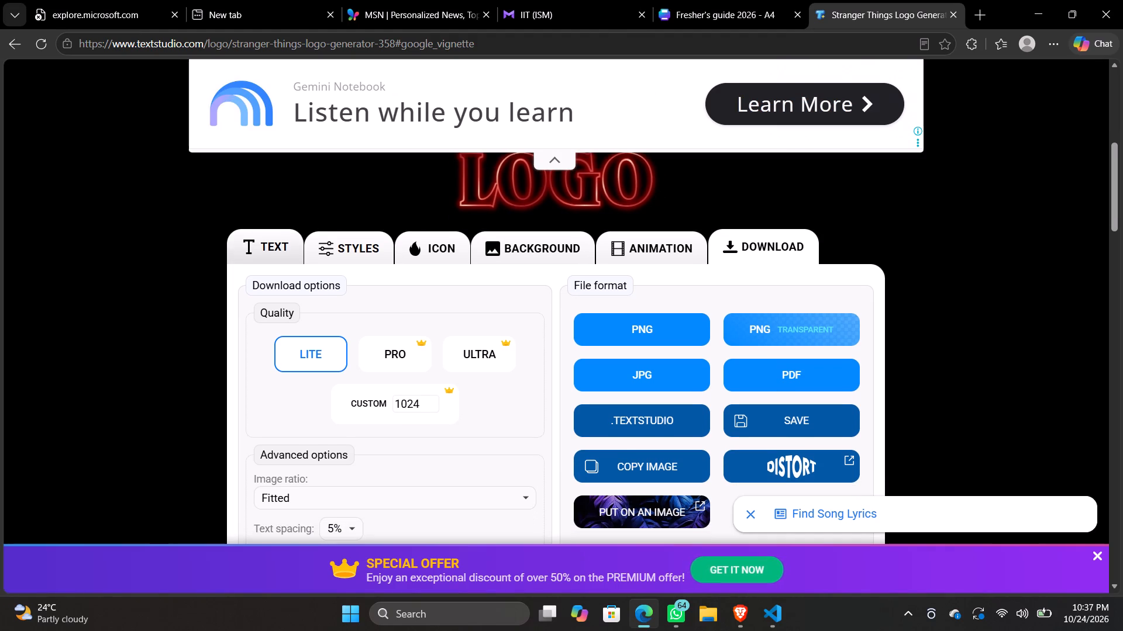
click(291, 245)
drag(310, 314, 242, 278)
key(BackSpace)
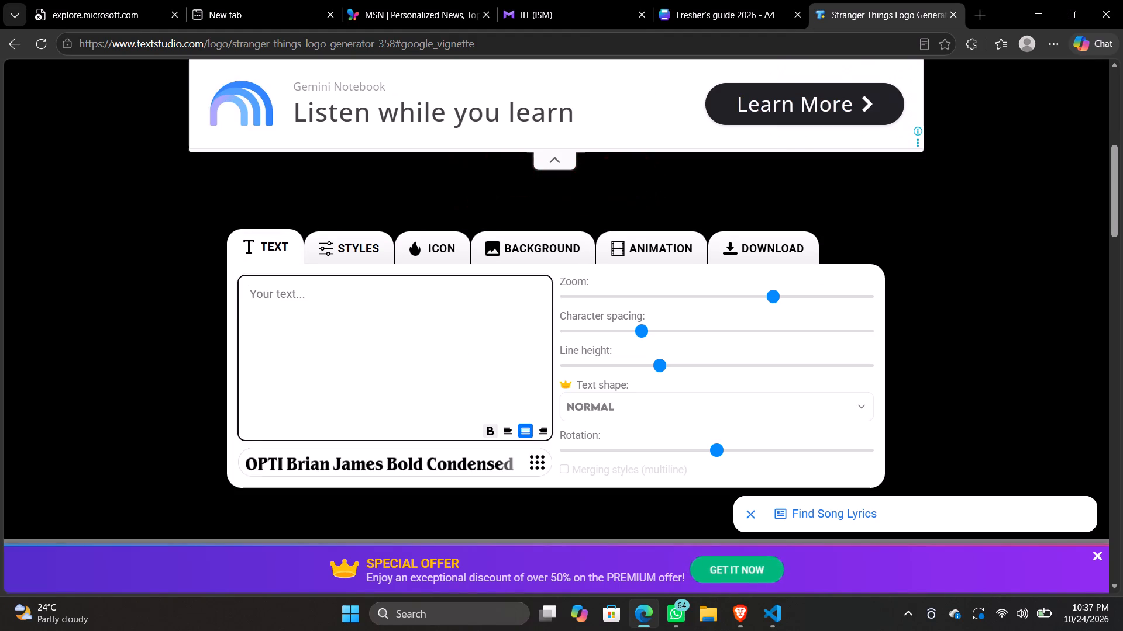
text(CLUBS)
scroll(242, 278, up, 3)
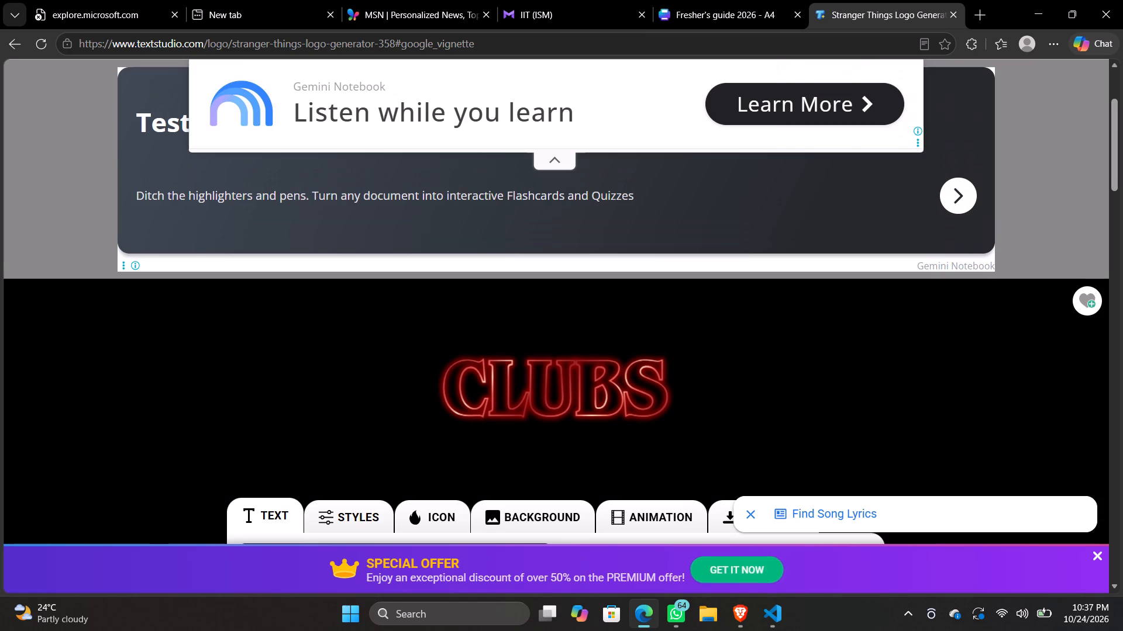
Compare the generated CLUBS artwork with the Clubs title on page 8 of the guide.
click(682, 0)
click(878, 0)
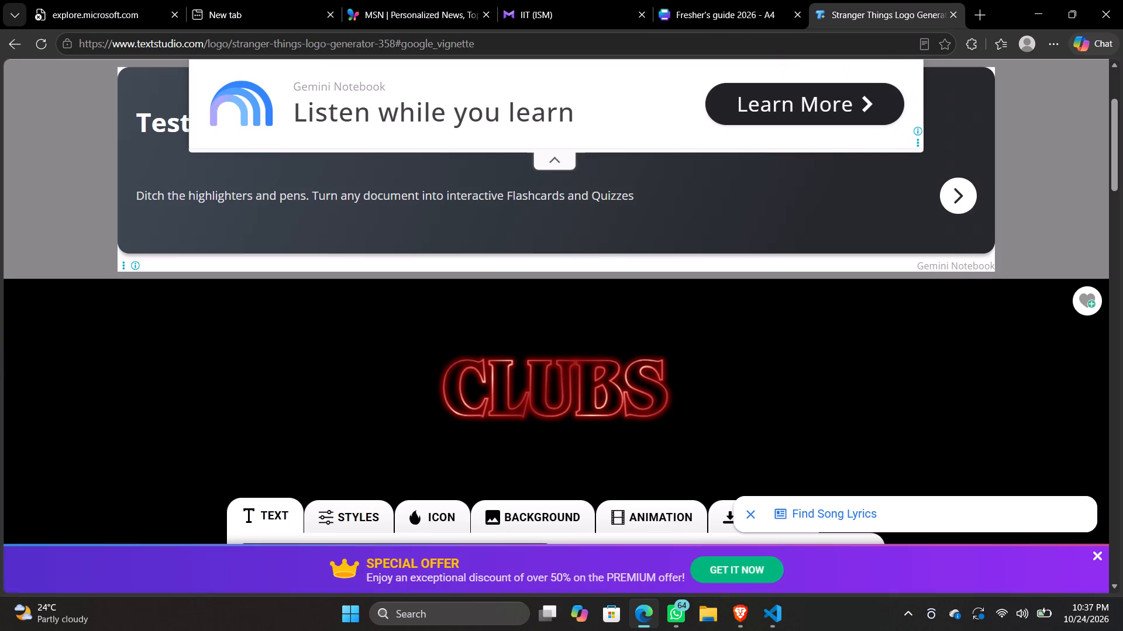
click(771, 0)
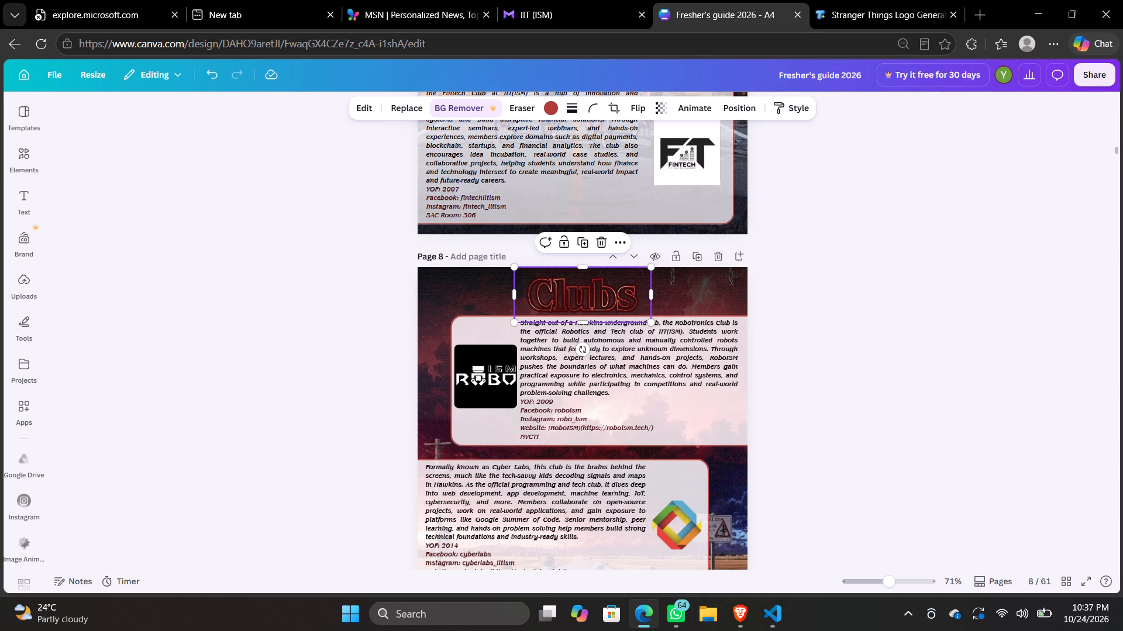
Change the generator's logo text to Clubs, keeping only the first letter capitalised.
click(873, 0)
scroll(409, 391, down, 2)
key(BackSpace)
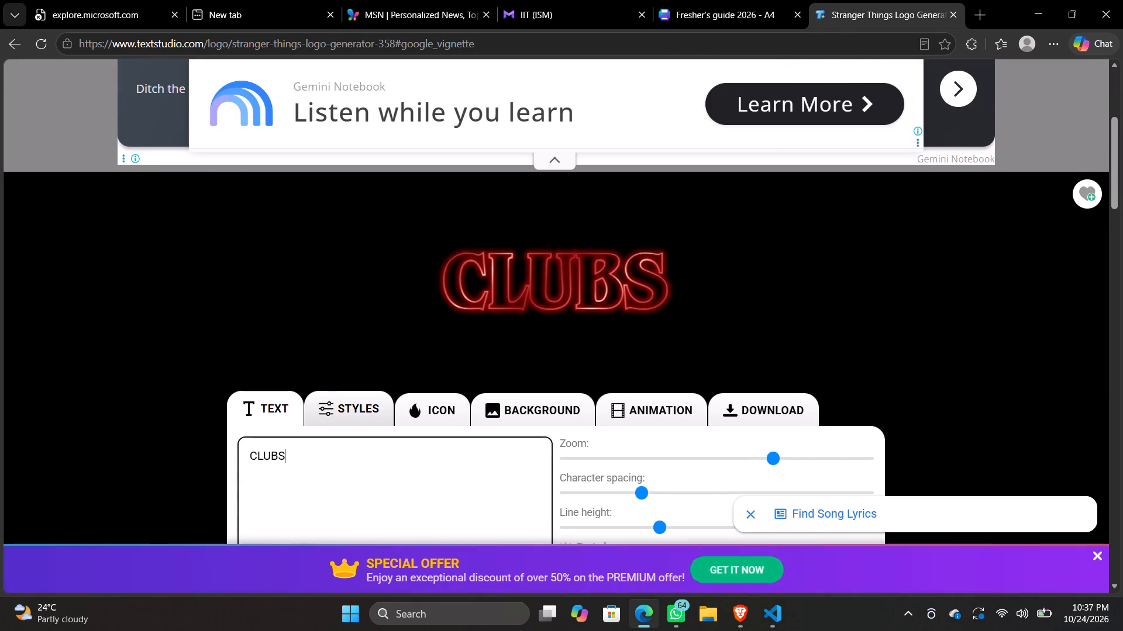
key(BackSpace)
key(BackSpace)
key(BackSpace)
text(lubs)
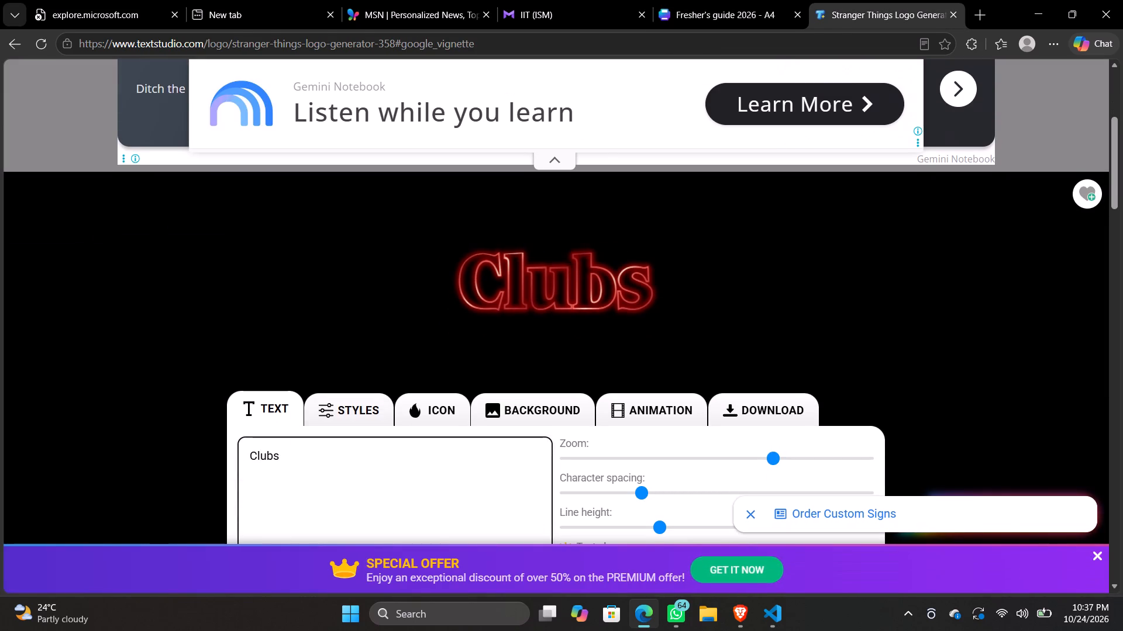
Compare the generated Clubs artwork with the Clubs title on page 8 of the guide.
click(697, 0)
click(853, 0)
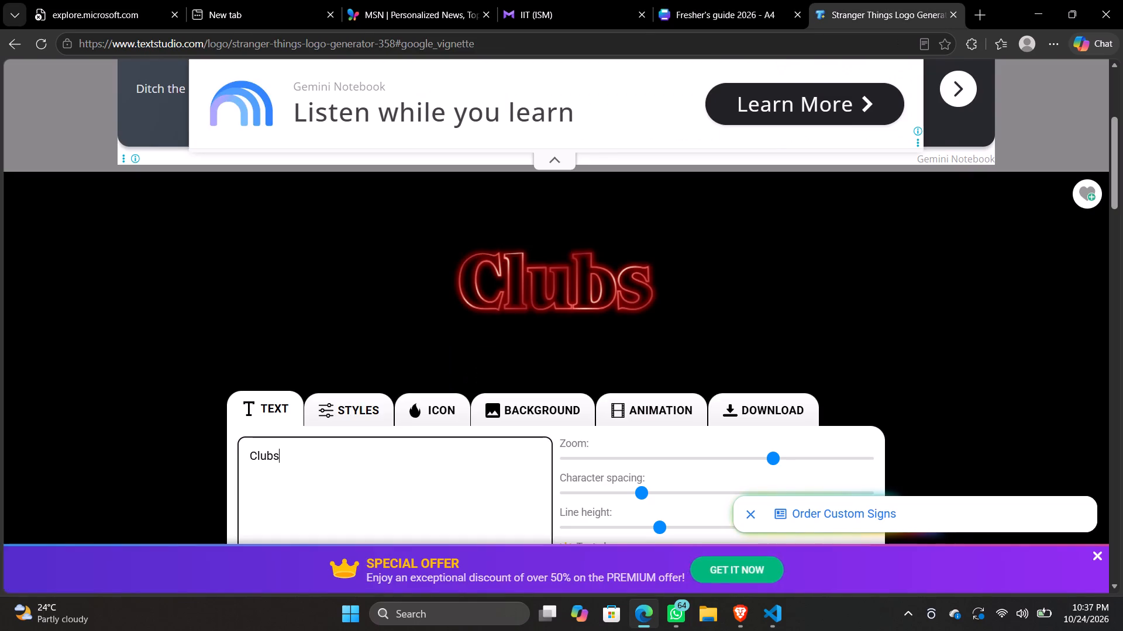
click(710, 0)
click(896, 0)
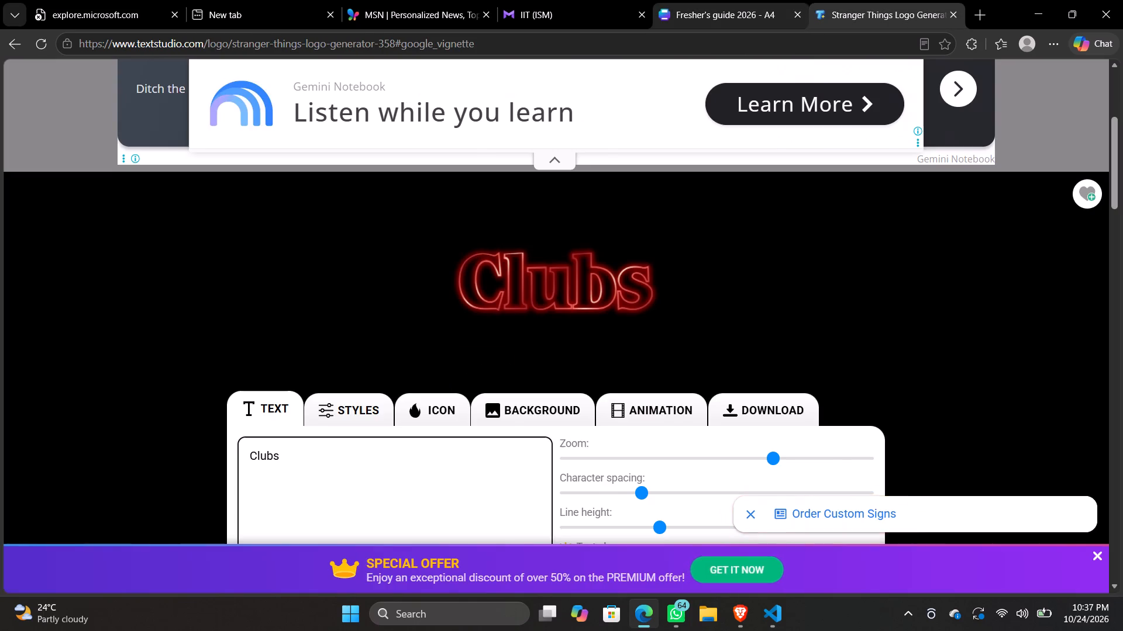
click(715, 0)
Look through the guide's remaining Clubs pages up to Administrative Bodies, and return to examine the NGOs page.
scroll(902, 322, down, 5)
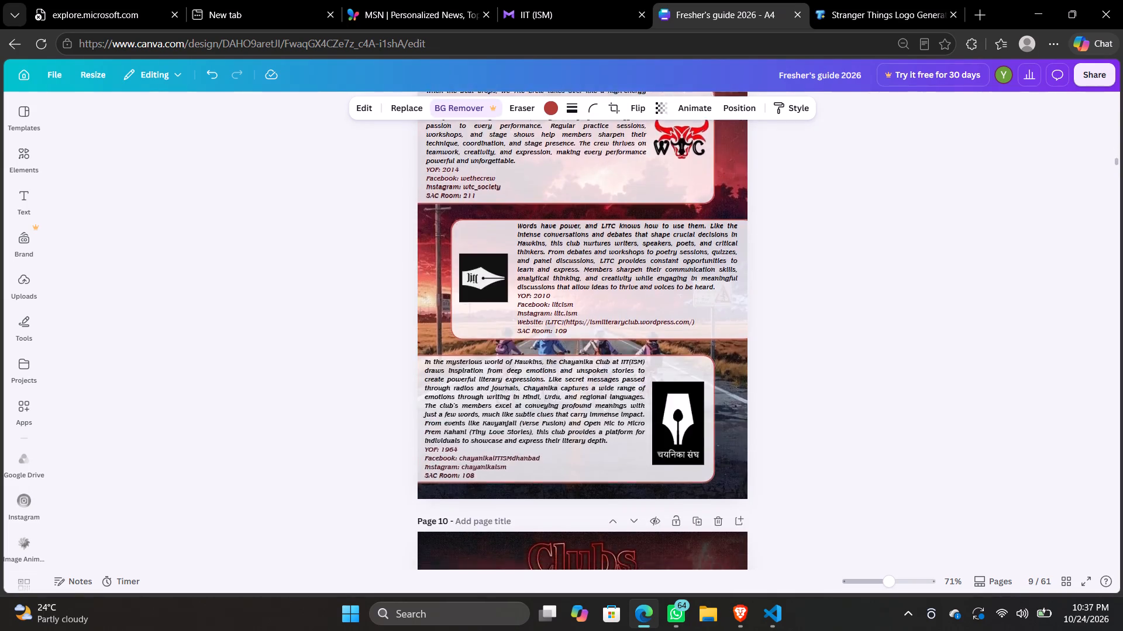
scroll(902, 322, down, 6)
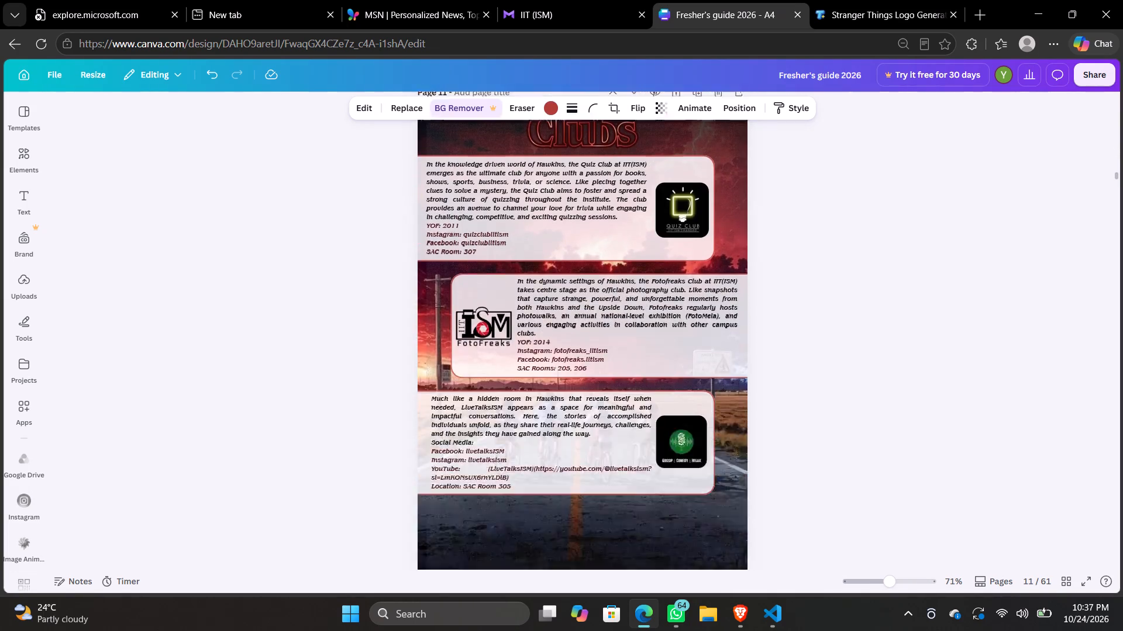
scroll(902, 322, down, 7)
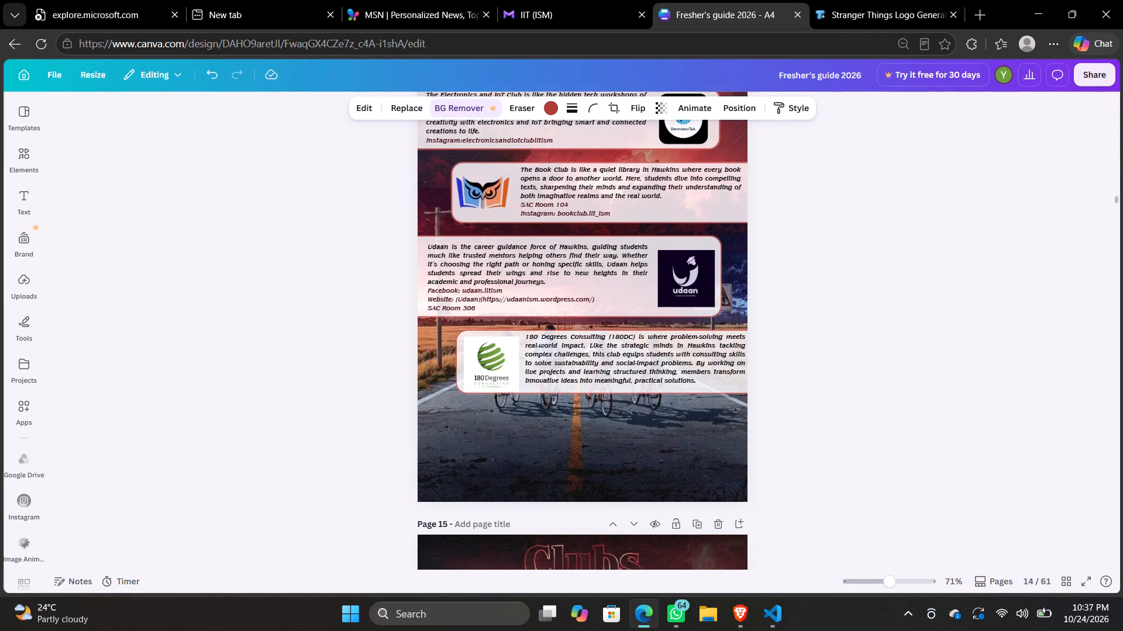
scroll(902, 322, down, 7)
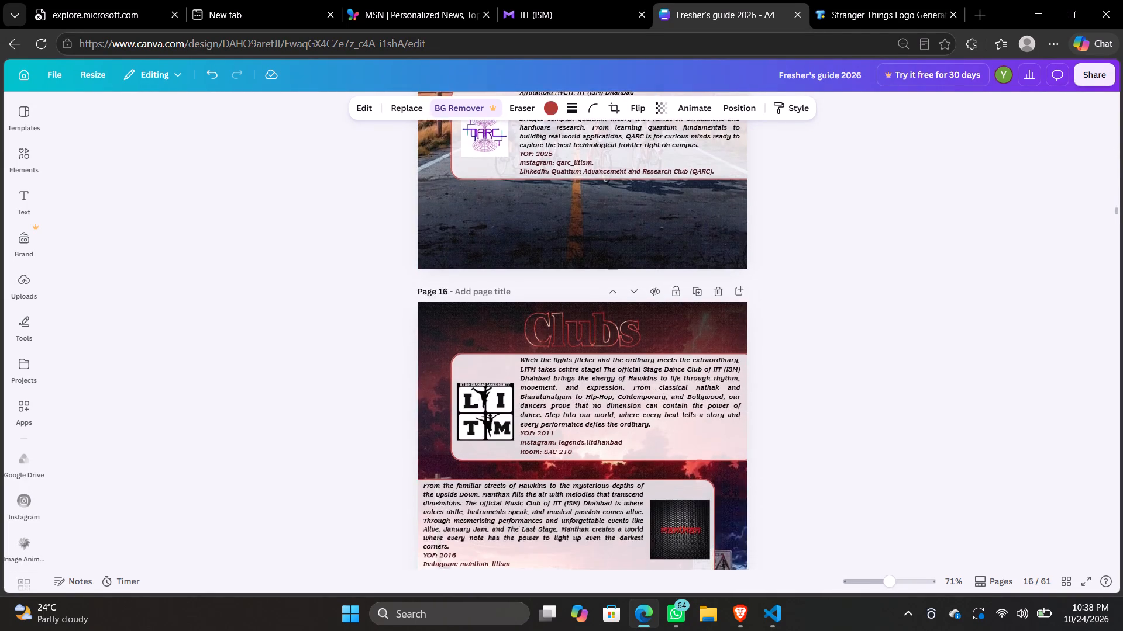
scroll(902, 322, down, 7)
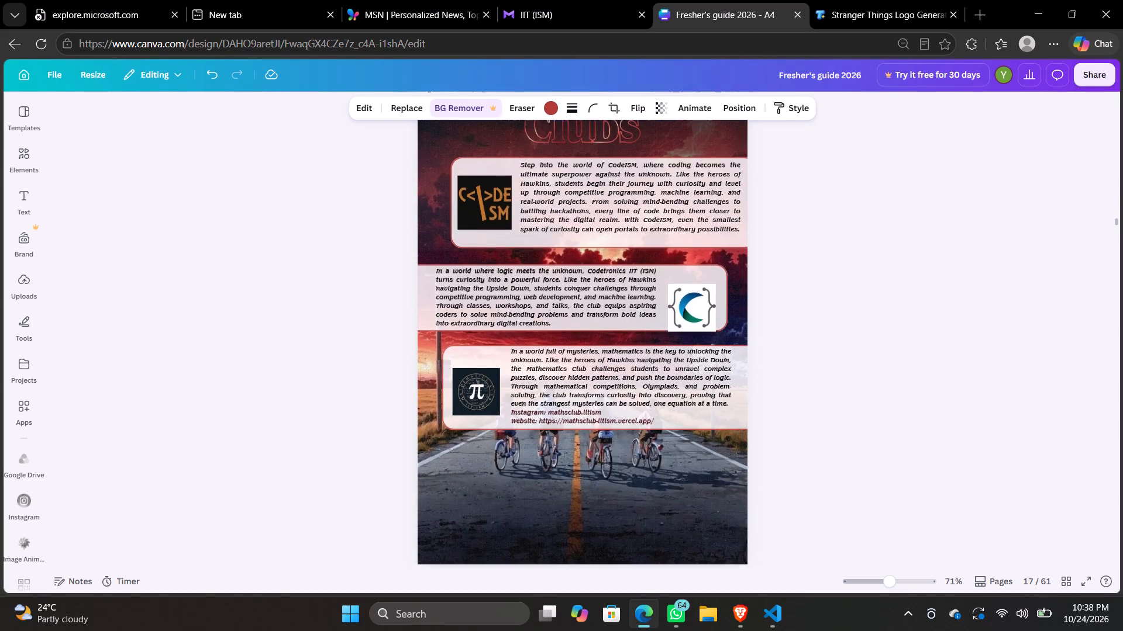
scroll(902, 322, down, 5)
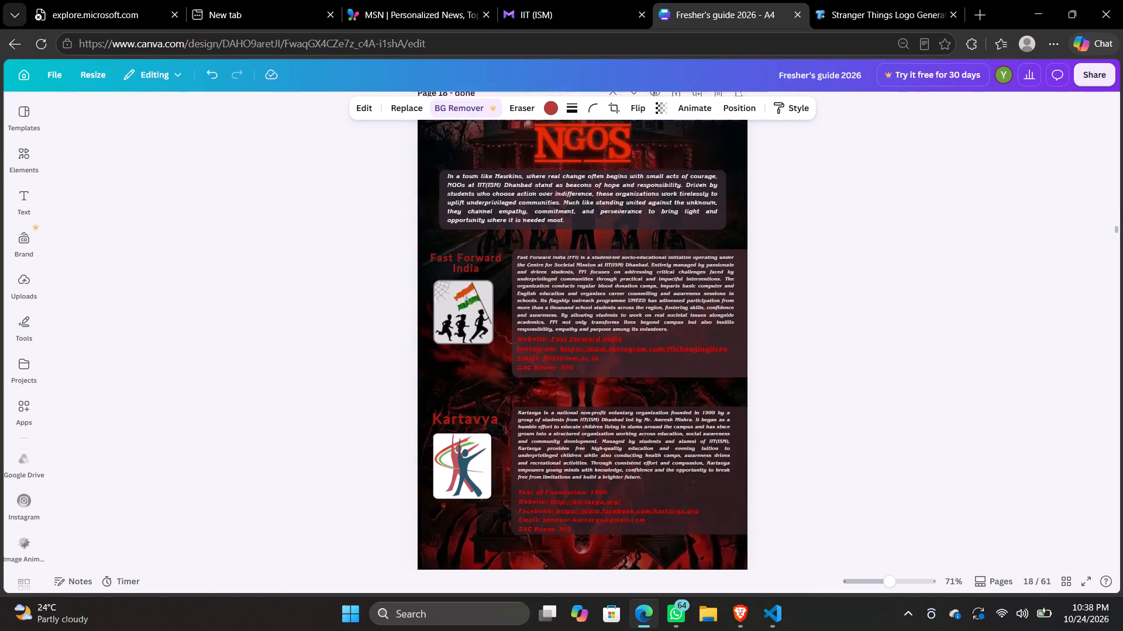
scroll(902, 322, down, 3)
scroll(902, 322, up, 1)
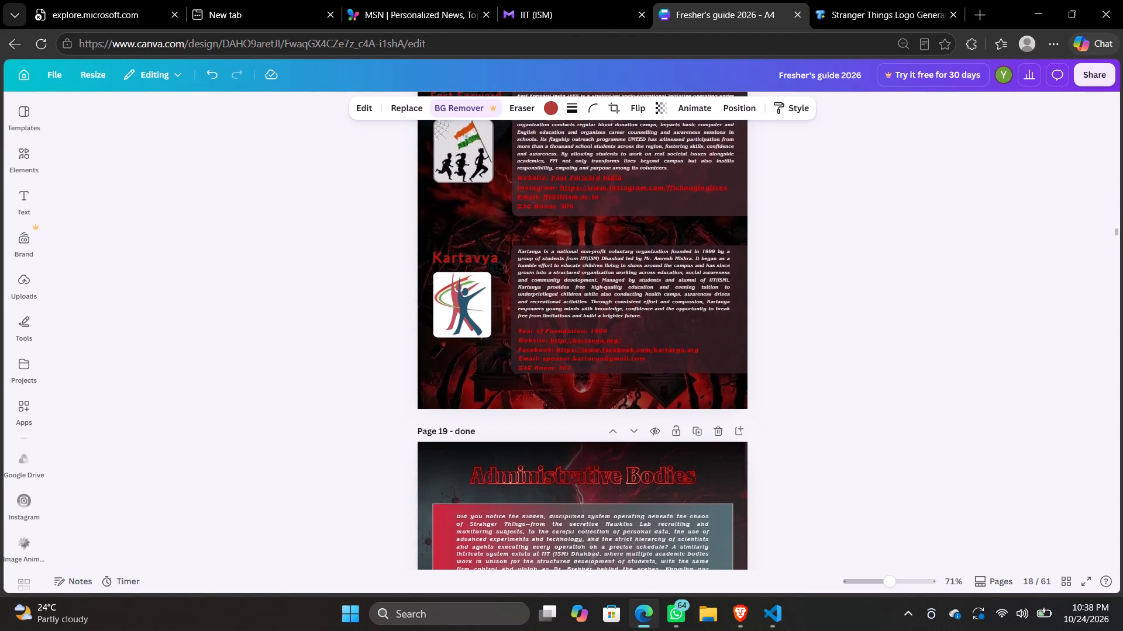
scroll(902, 322, up, 2)
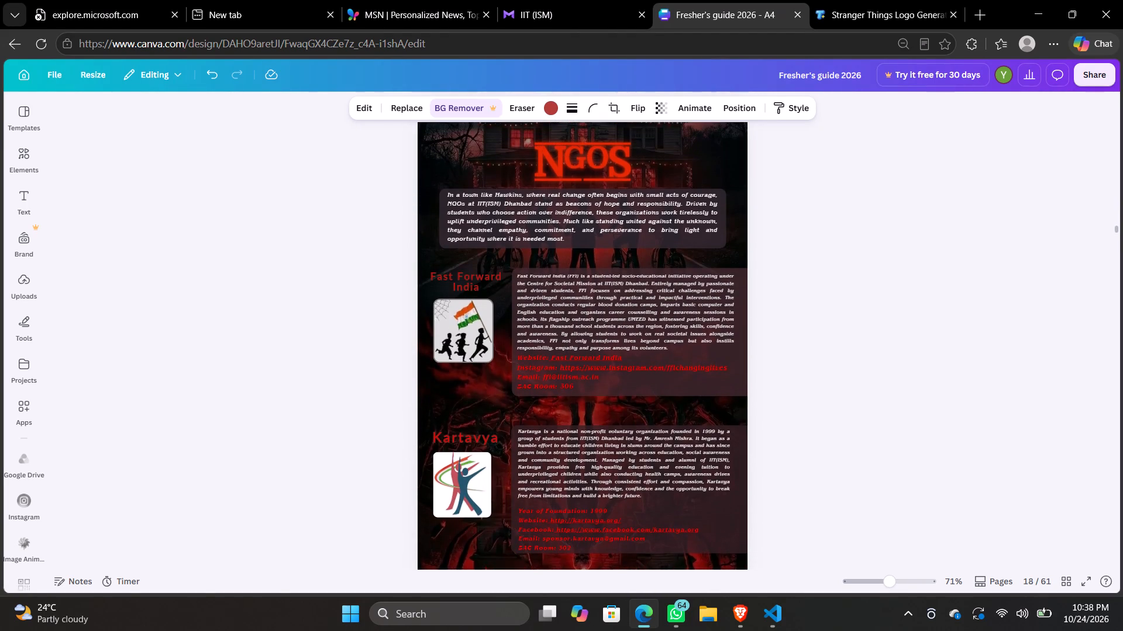
scroll(902, 322, up, 2)
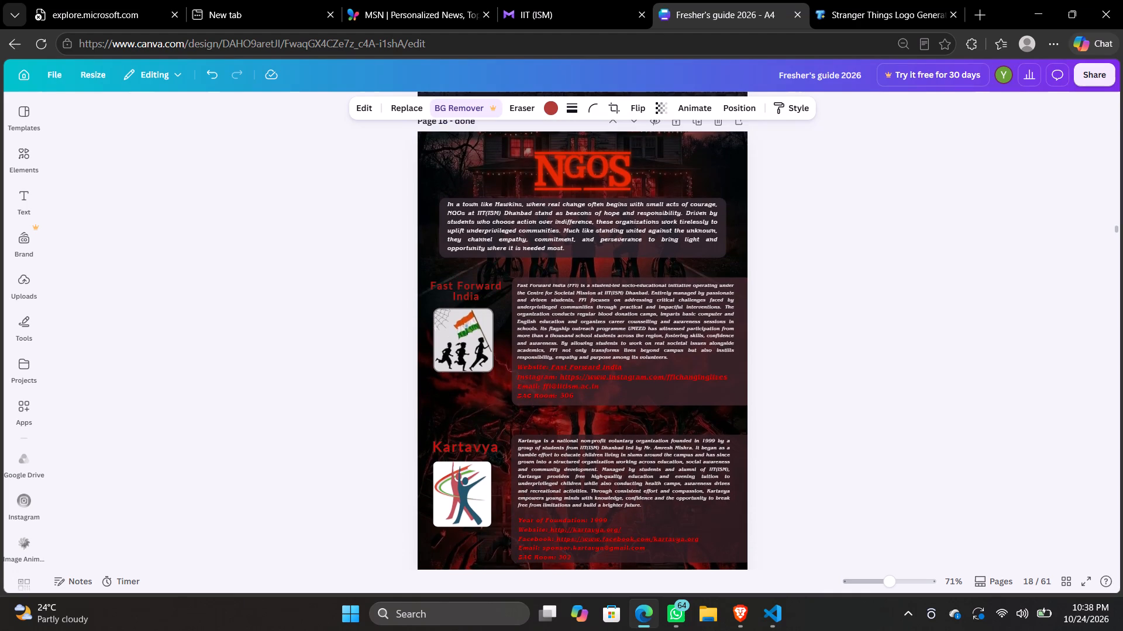
scroll(902, 322, up, 1)
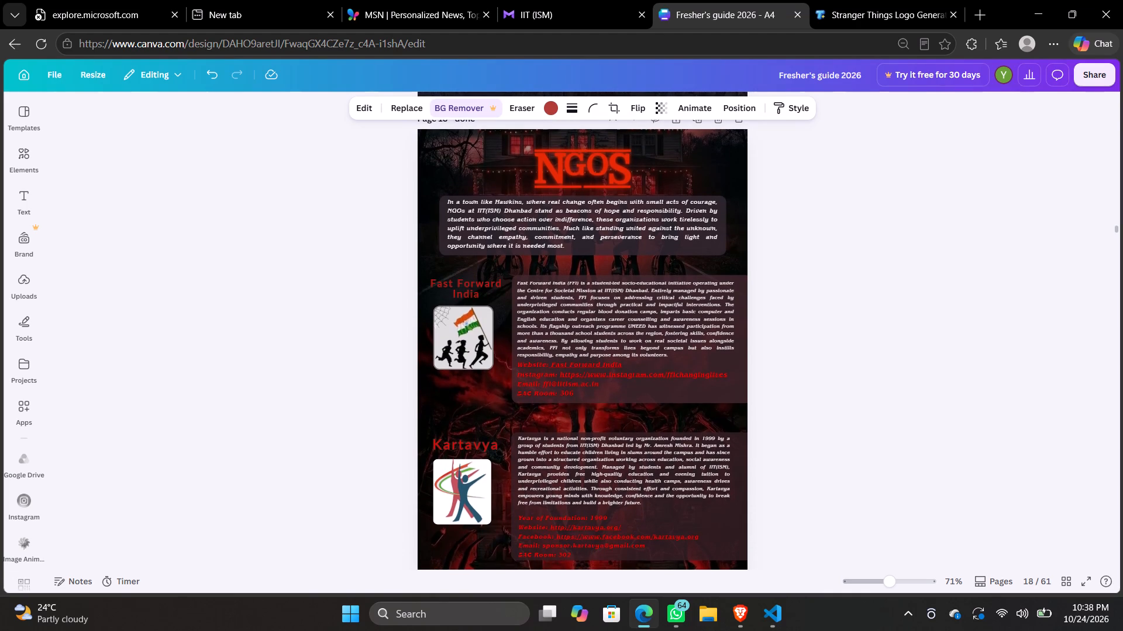
Examine the NGOs title artwork on page 18 against the Clubs title on page 17.
scroll(902, 322, up, 1)
click(633, 248)
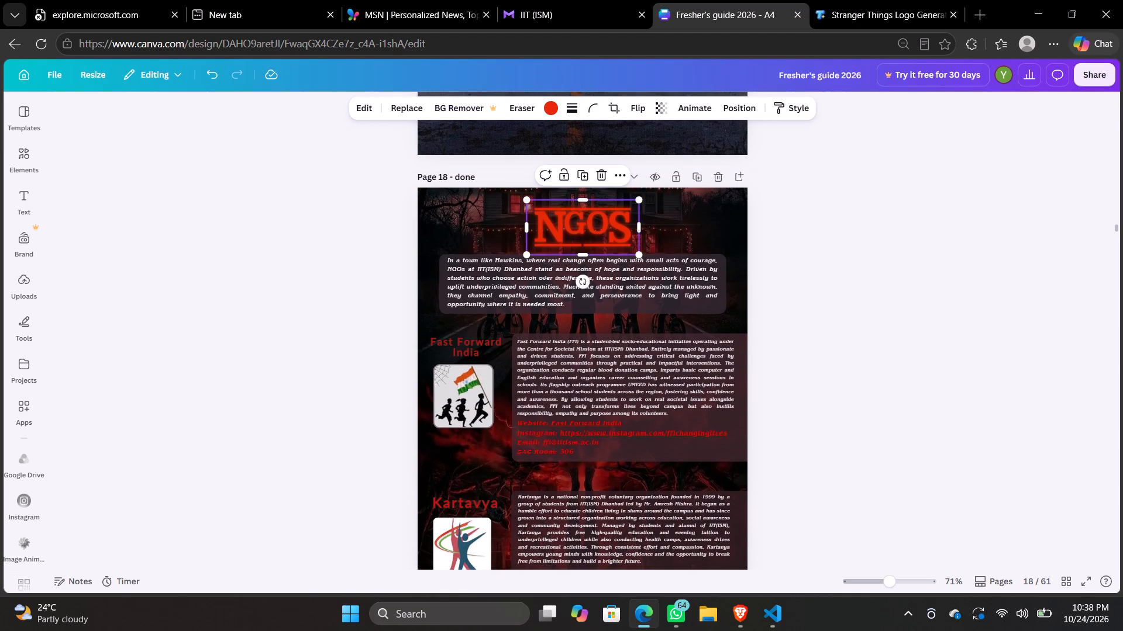
scroll(794, 278, up, 6)
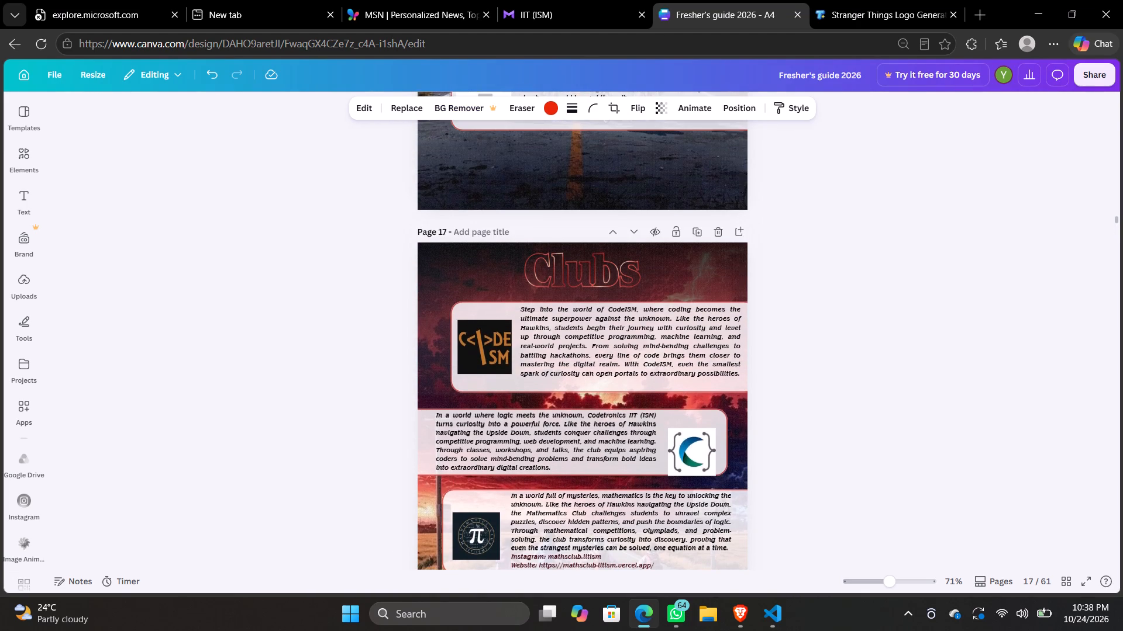
scroll(794, 278, down, 5)
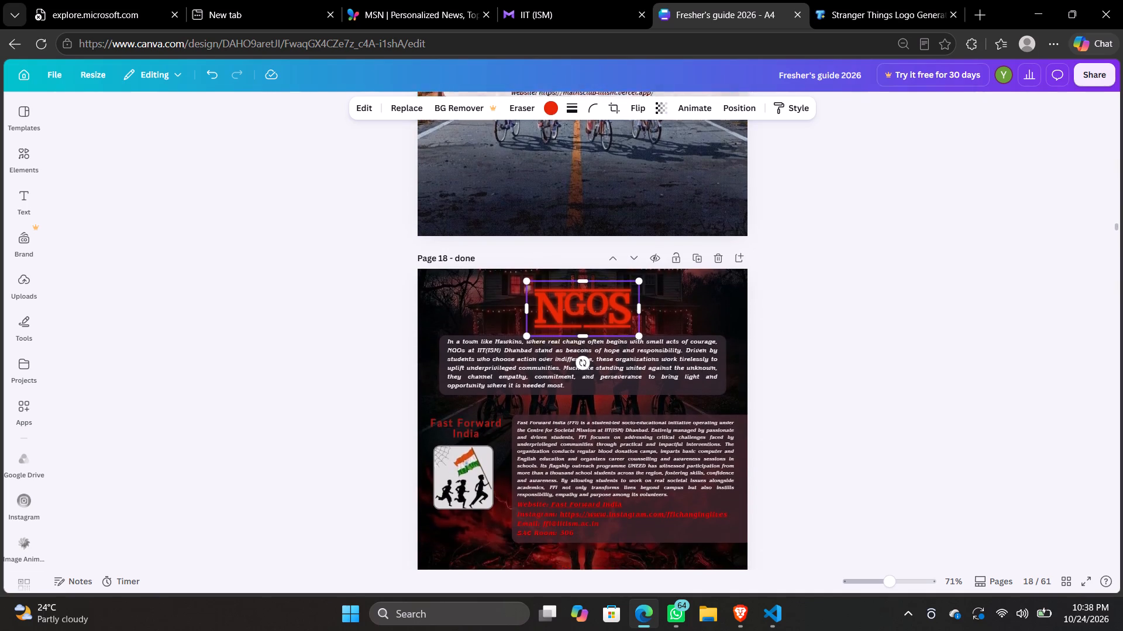
scroll(794, 278, down, 2)
Return to the guide's opening pages and review the page titles through to the Administrative Bodies title artwork on page 19.
scroll(794, 278, up, 13)
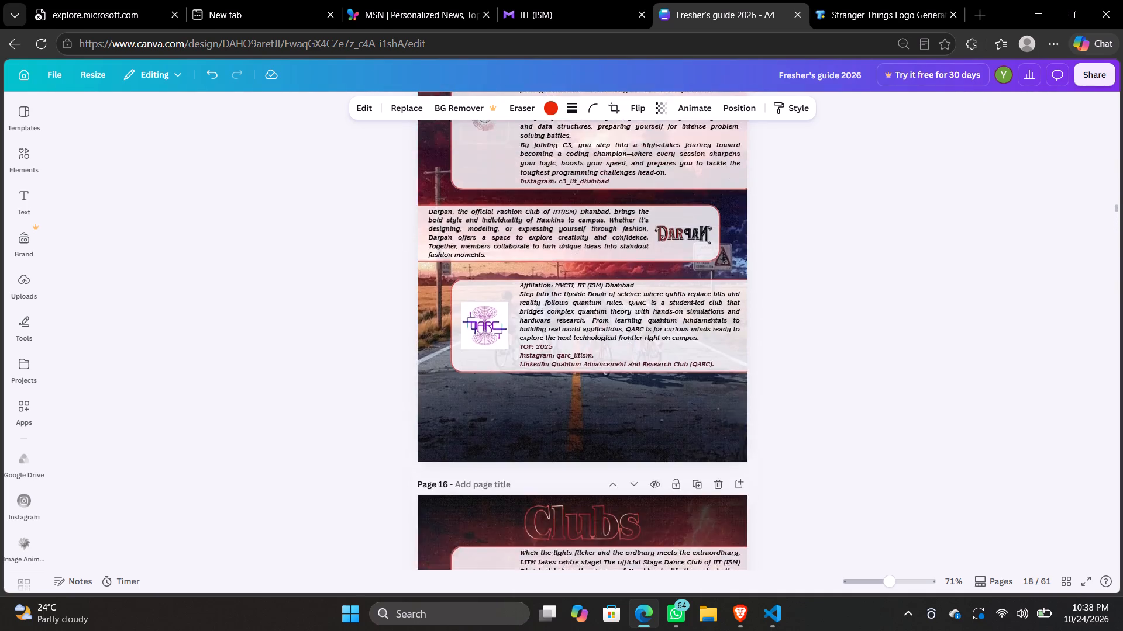
scroll(794, 278, up, 9)
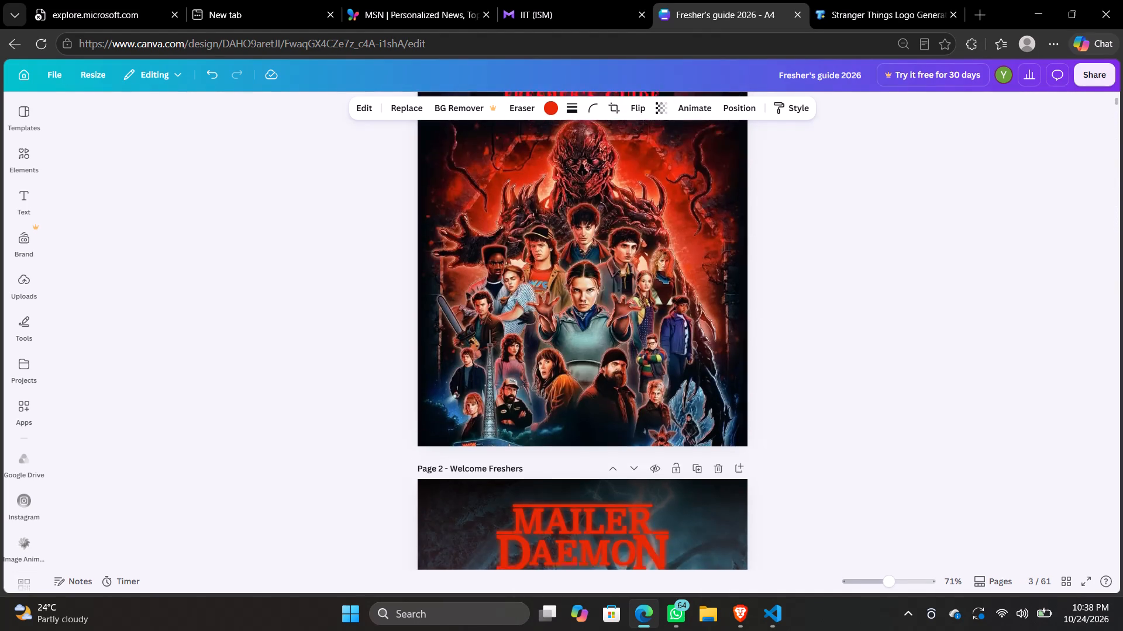
scroll(794, 278, down, 5)
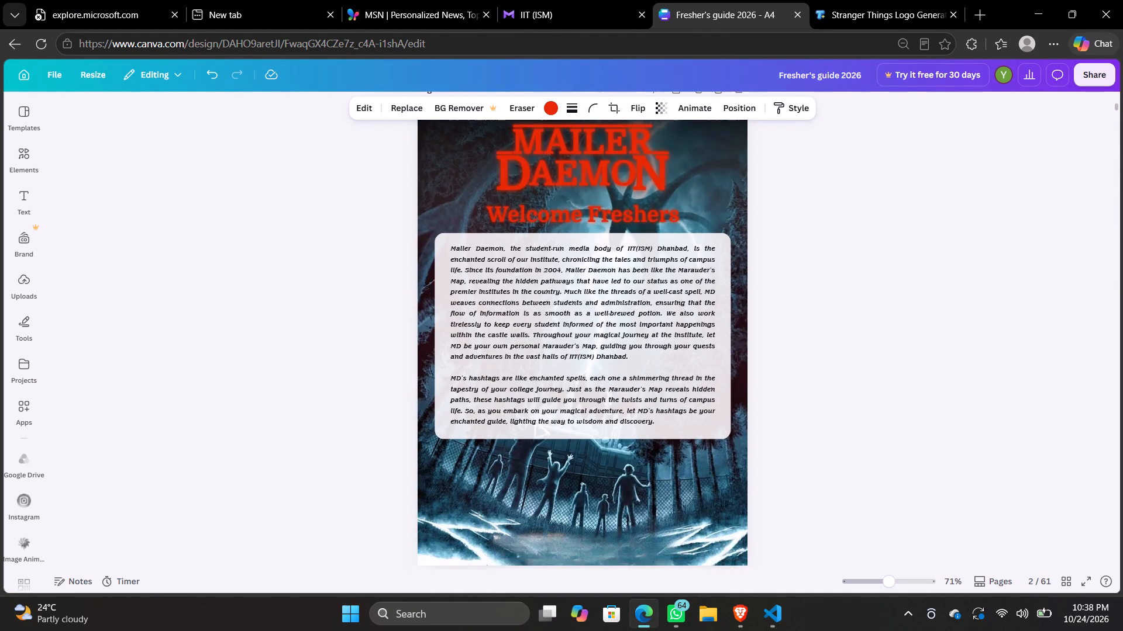
scroll(794, 278, down, 8)
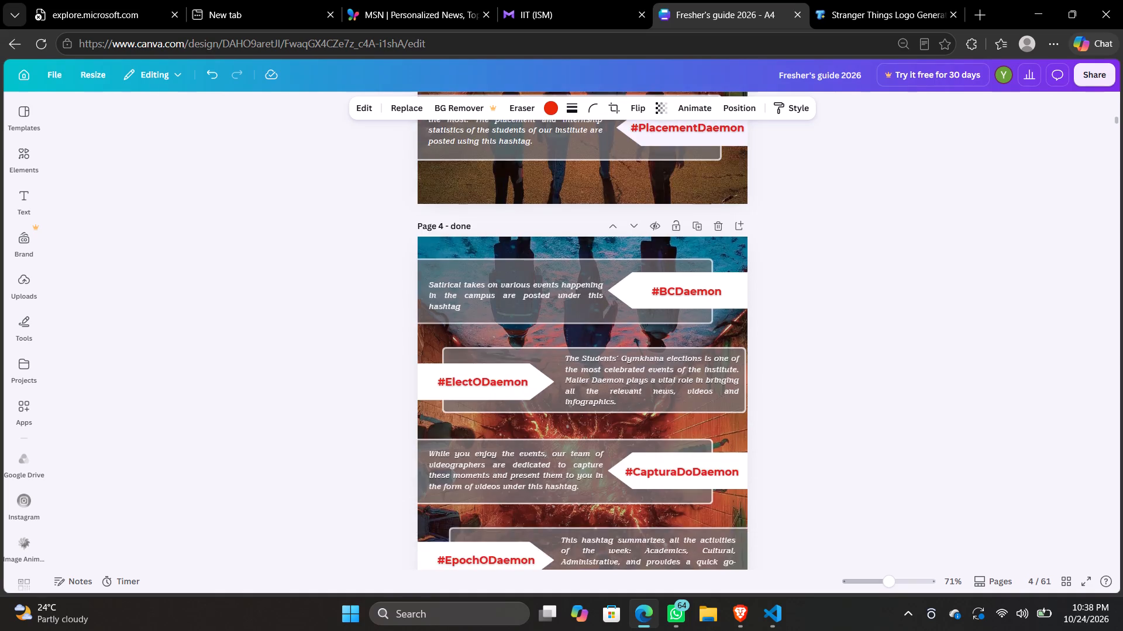
scroll(794, 278, down, 9)
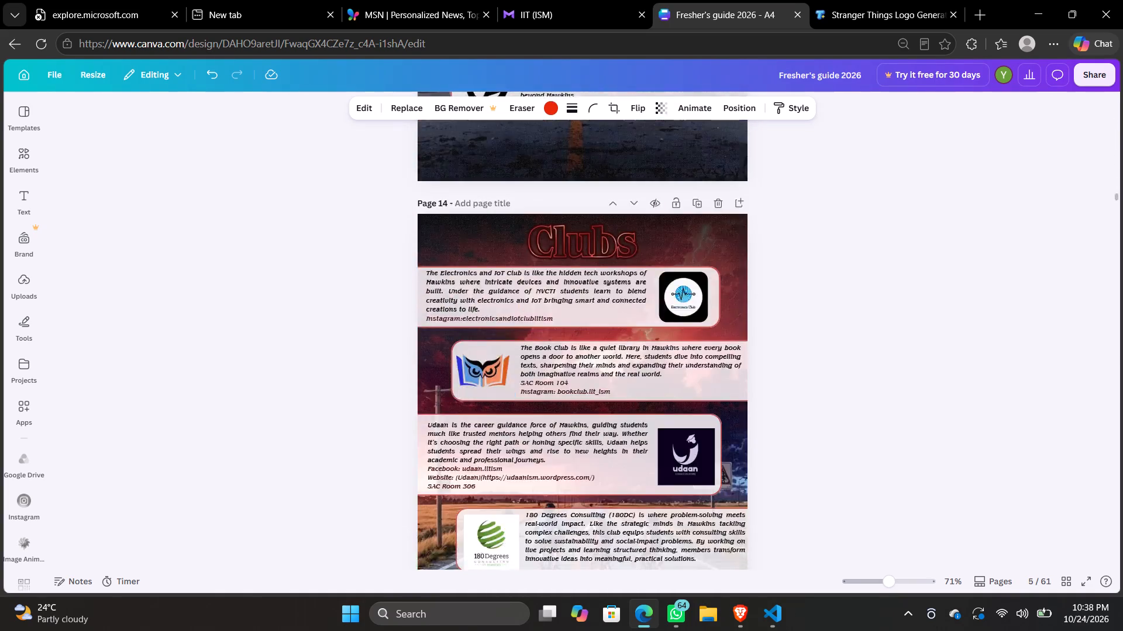
scroll(794, 278, down, 5)
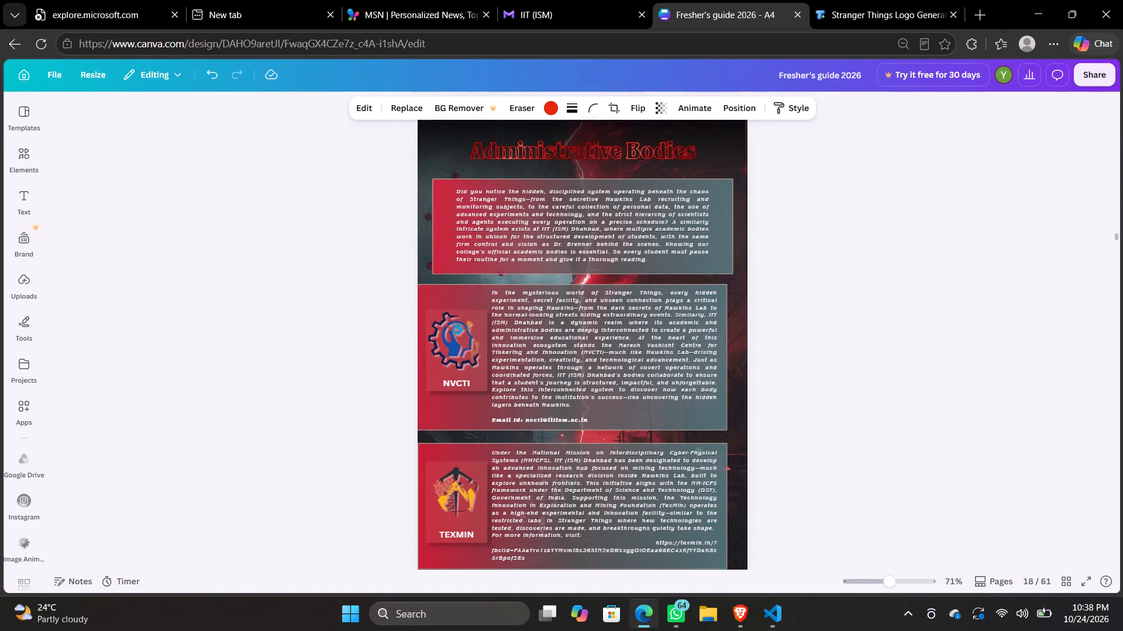
click(597, 147)
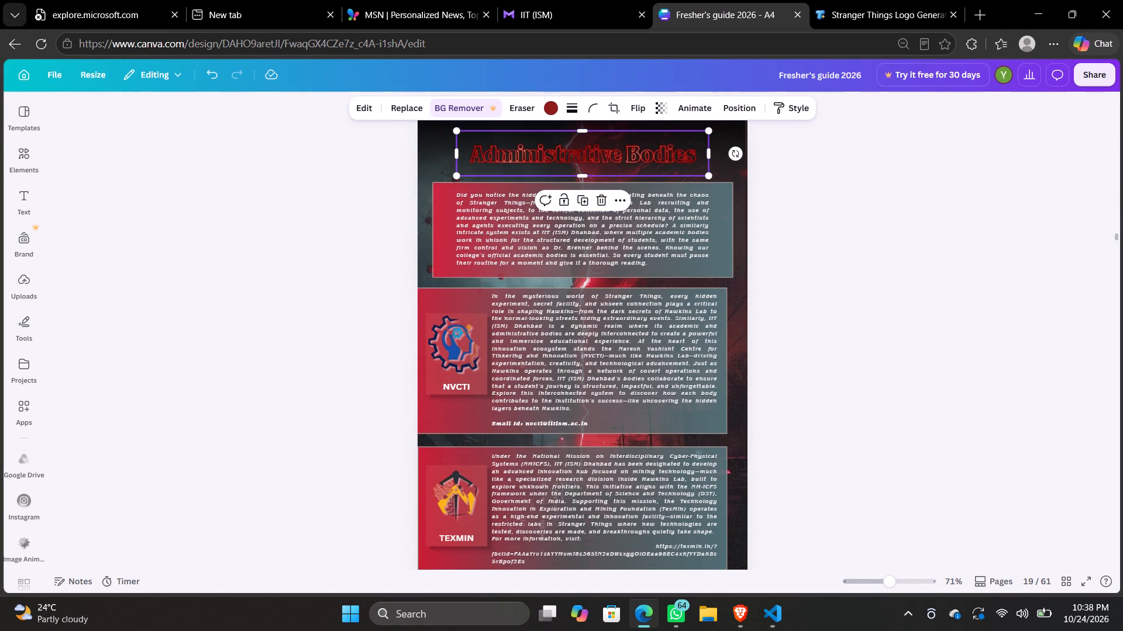
Look through the pages after Administrative Bodies, past the campus map, and inspect the Lingos title artwork on page 24.
scroll(849, 245, down, 8)
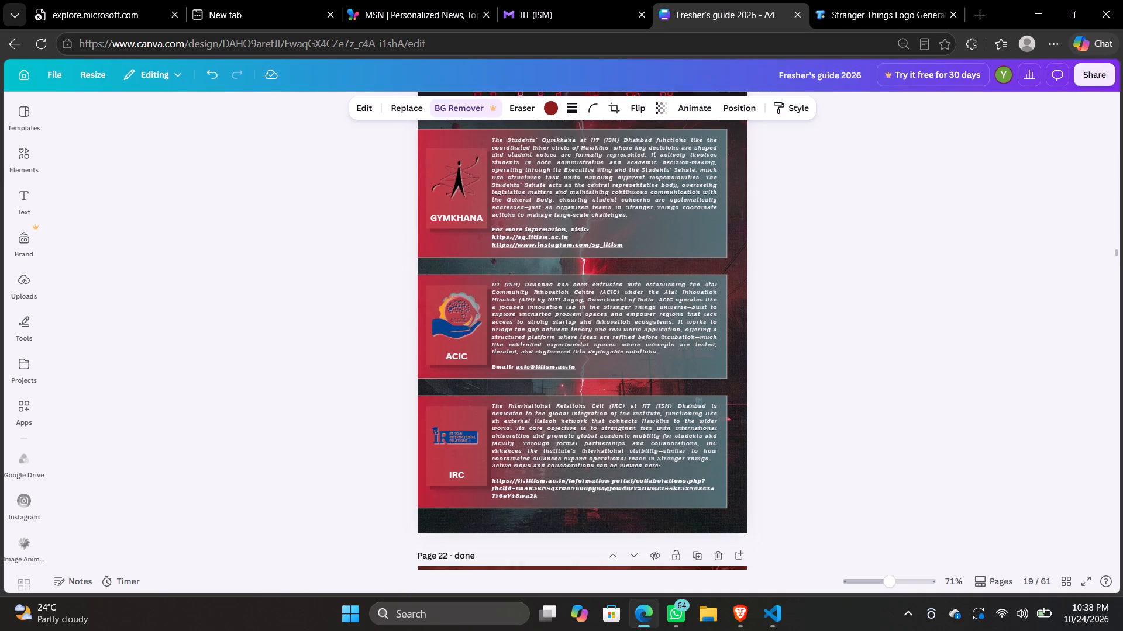
scroll(849, 245, down, 7)
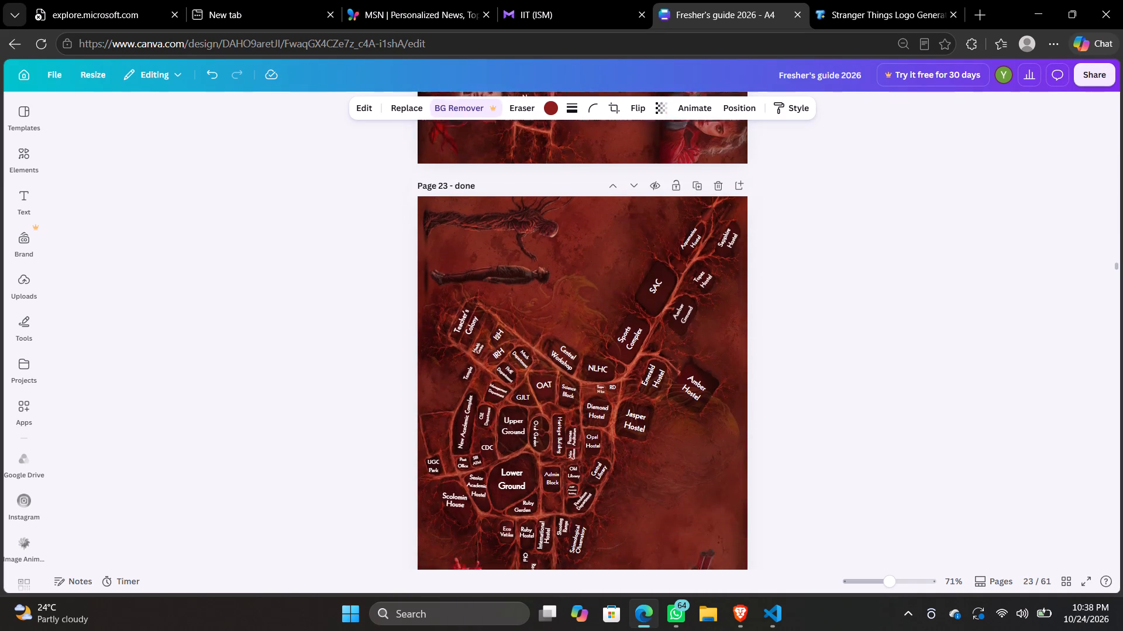
scroll(849, 245, down, 1)
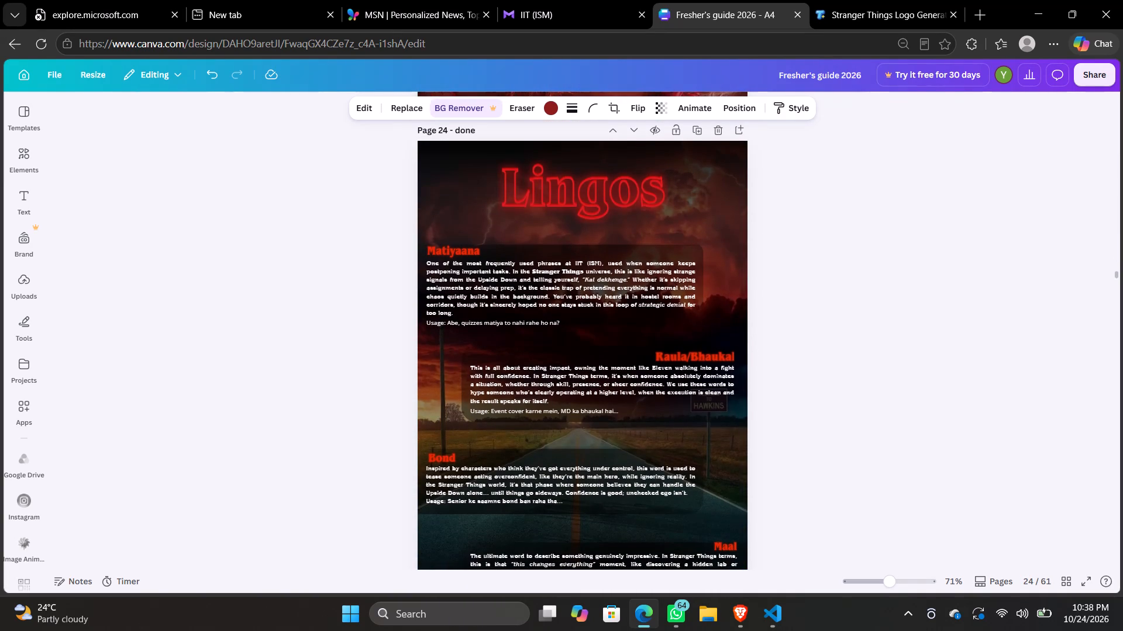
click(638, 203)
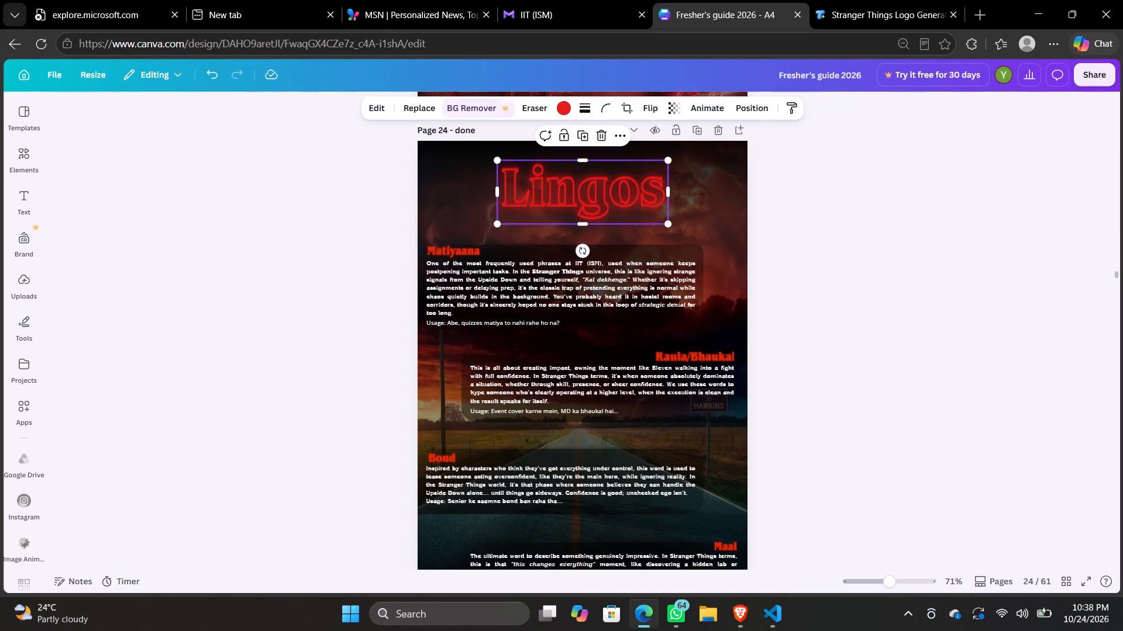
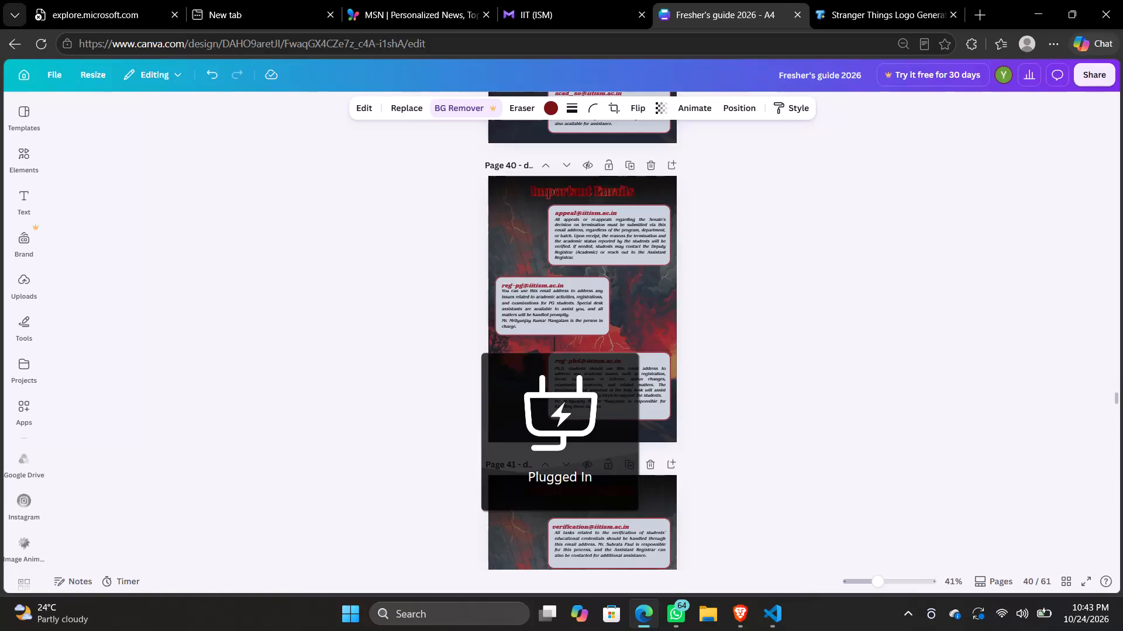
Look back through the guide from the Important Emails pages past Complaint Procedure to the Prohibited Places page 36, examining titles and text layout.
scroll(822, 353, up, 6)
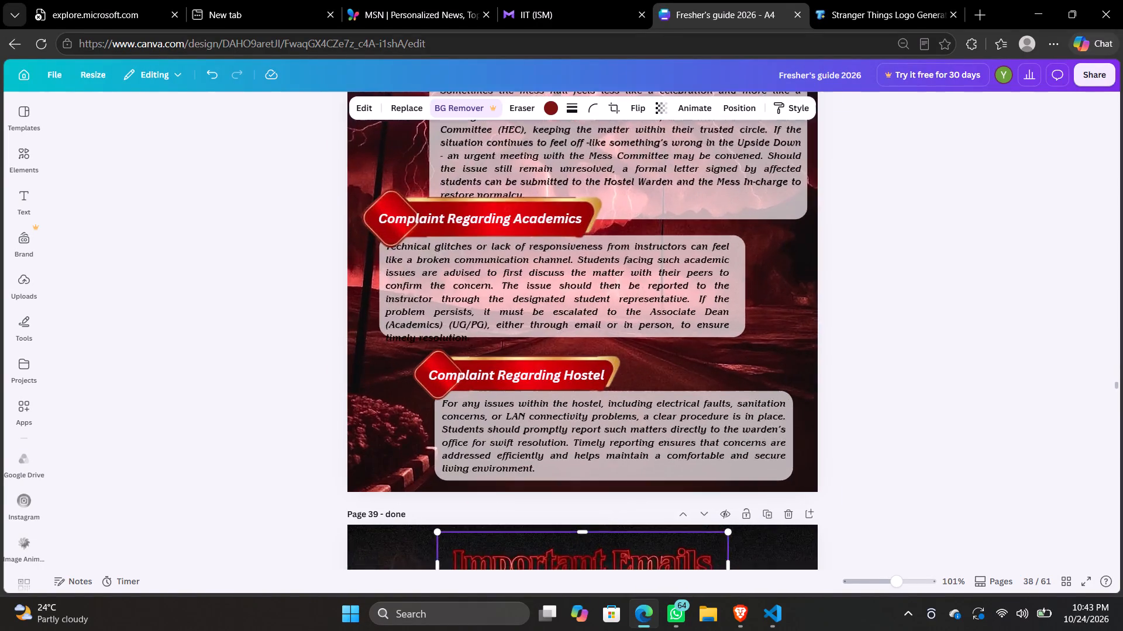
scroll(822, 353, down, 2)
scroll(822, 353, up, 3)
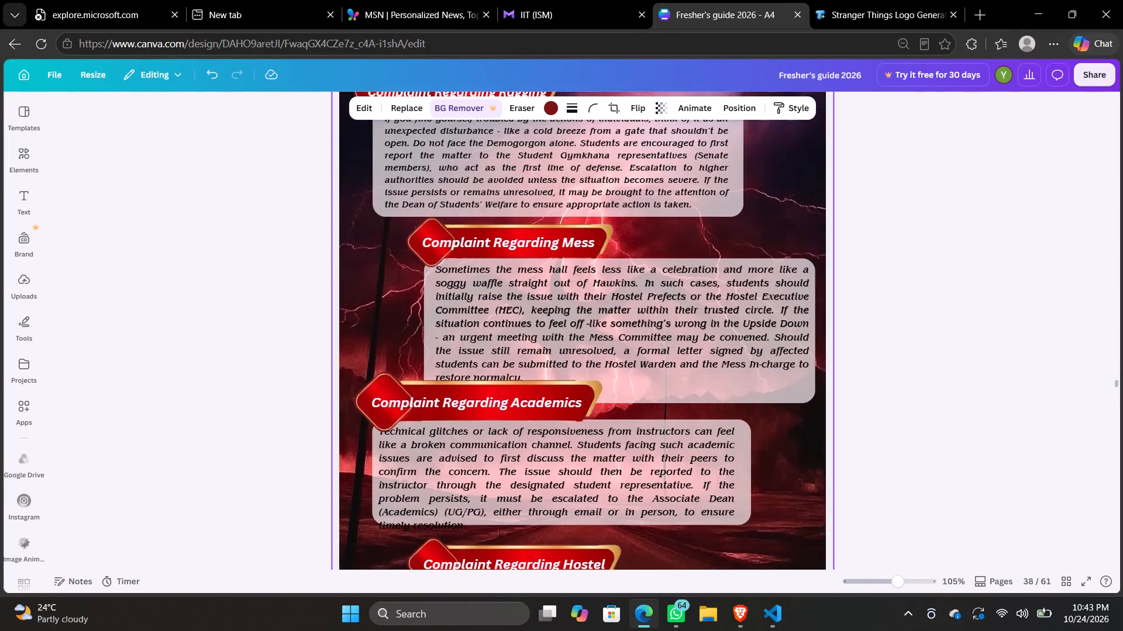
scroll(822, 353, up, 5)
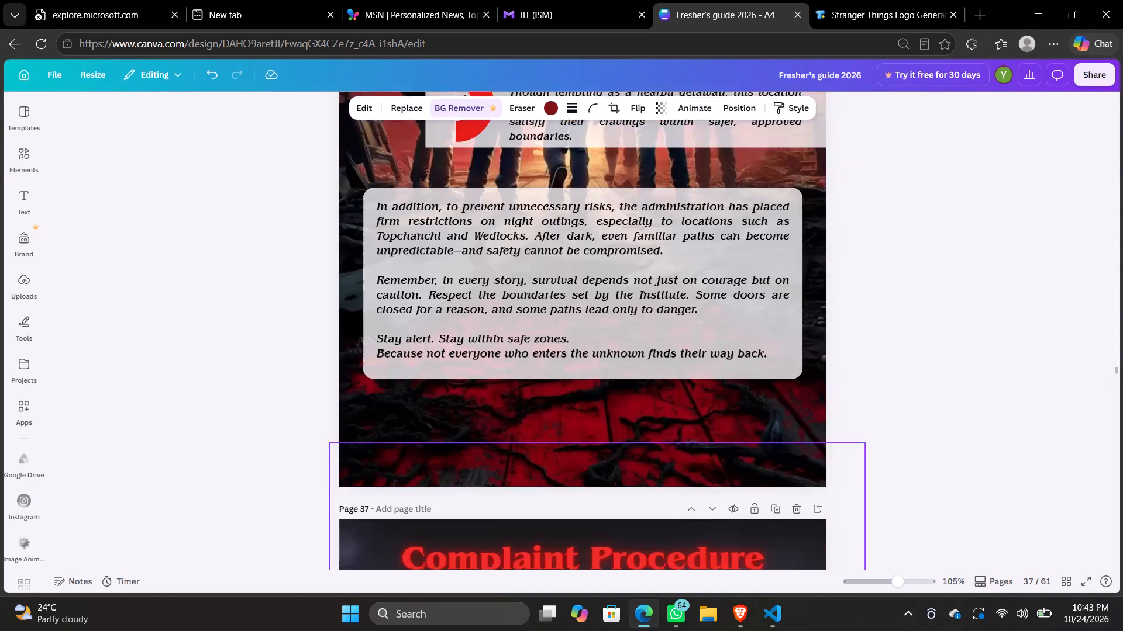
scroll(822, 353, up, 1)
scroll(822, 353, down, 1)
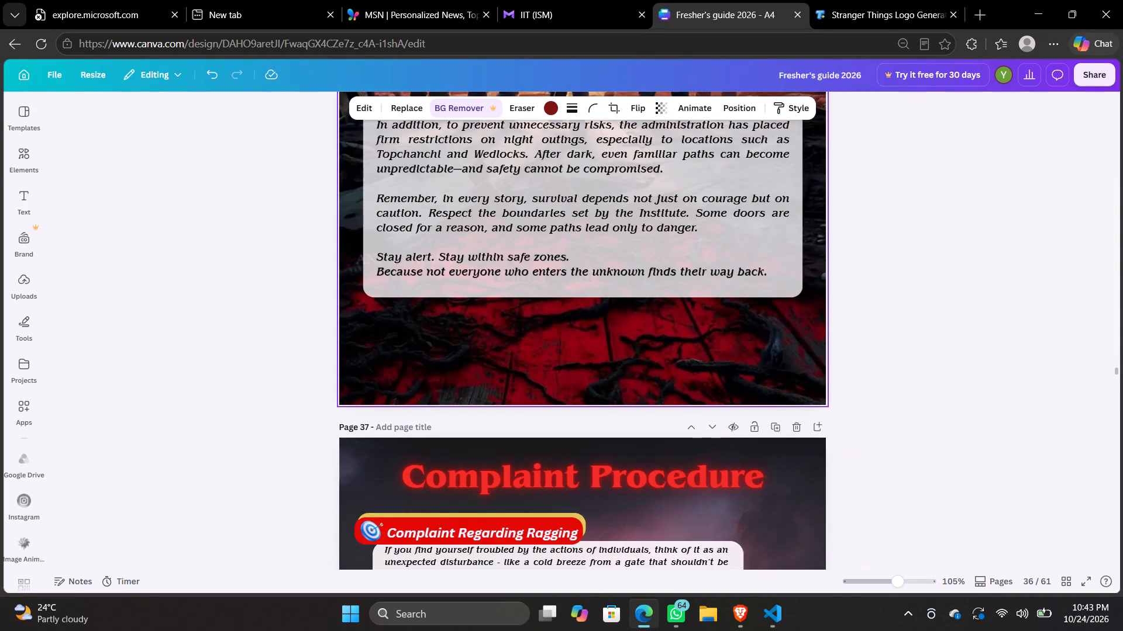
scroll(822, 353, down, 1)
scroll(822, 353, up, 2)
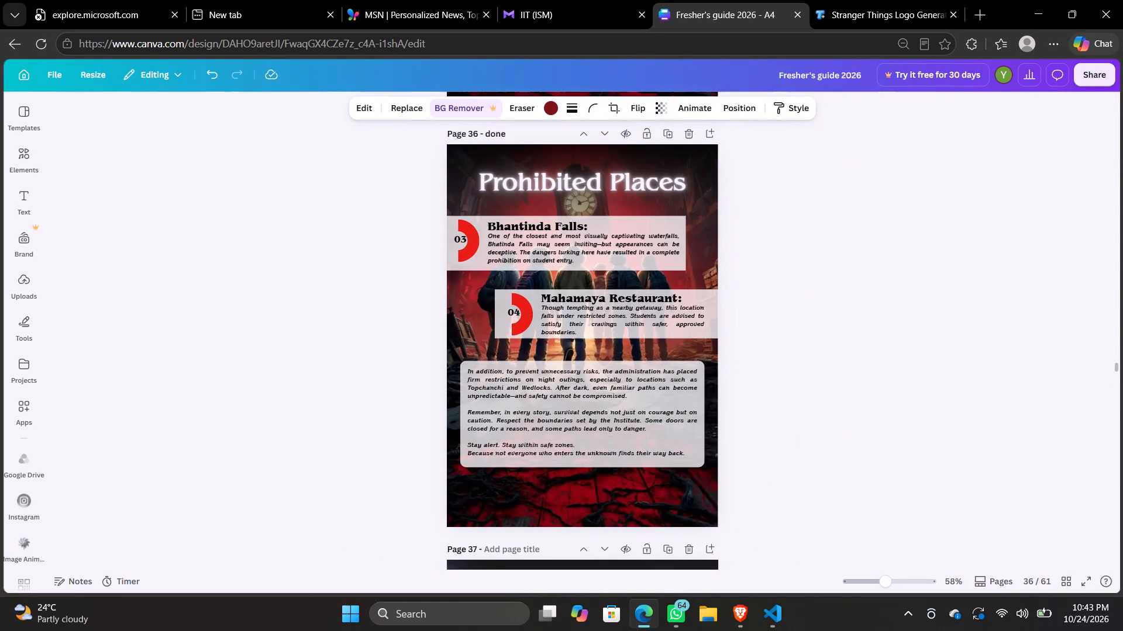
Check the font and size of the Prohibited Places title on page 35.
scroll(822, 353, up, 3)
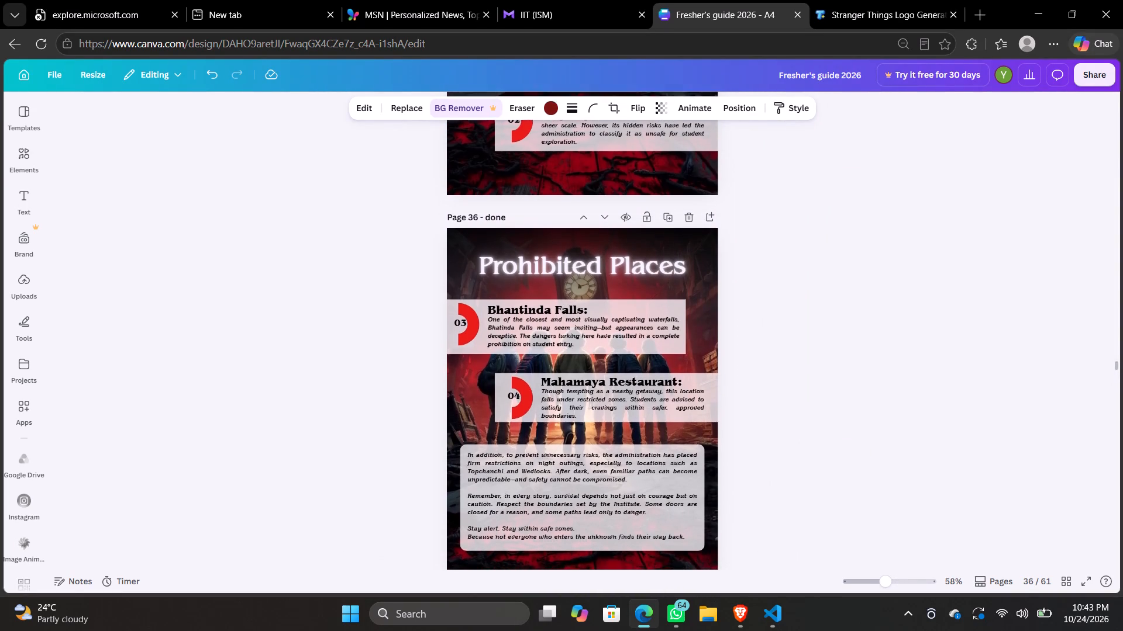
scroll(822, 353, up, 4)
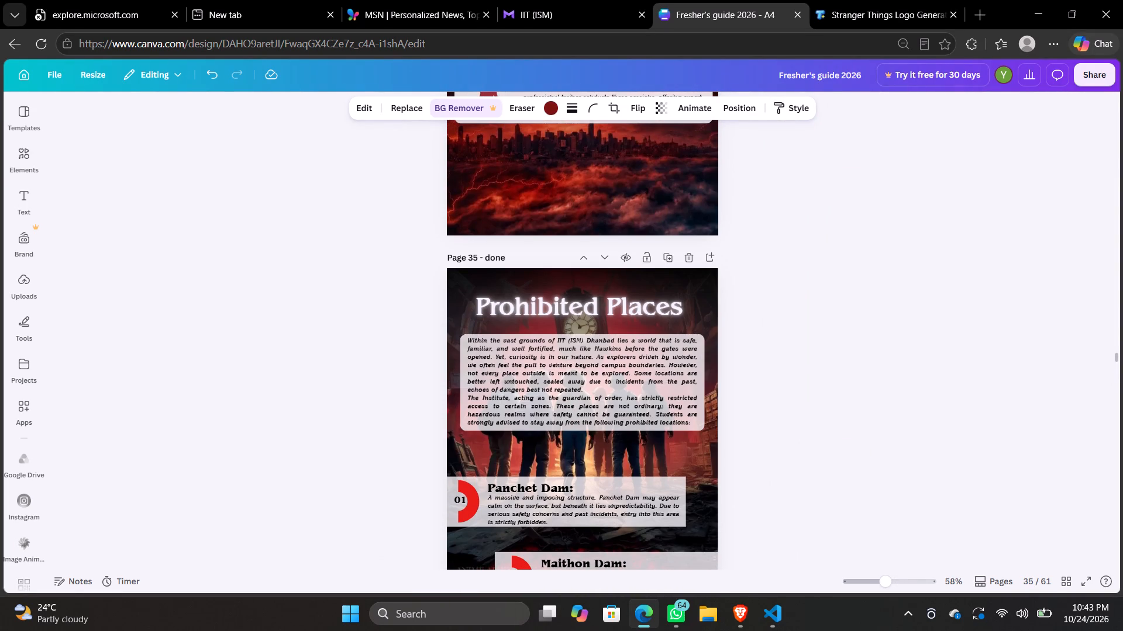
click(628, 304)
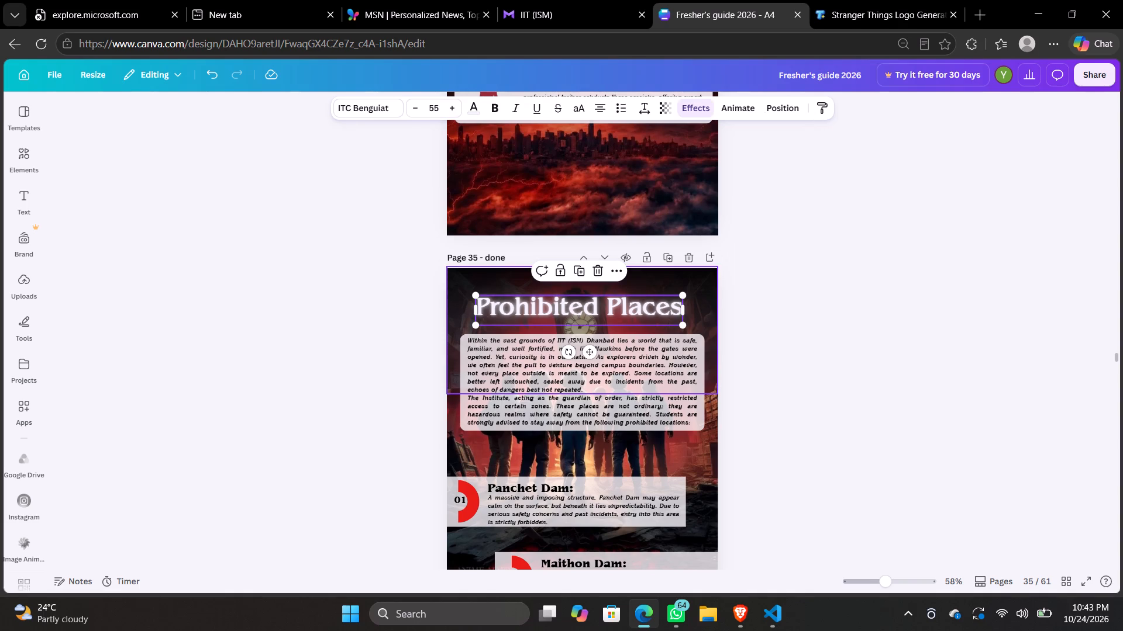
Go back to the guide's Sports pages and change the logo generator's text to Sports.
scroll(883, 321, up, 5)
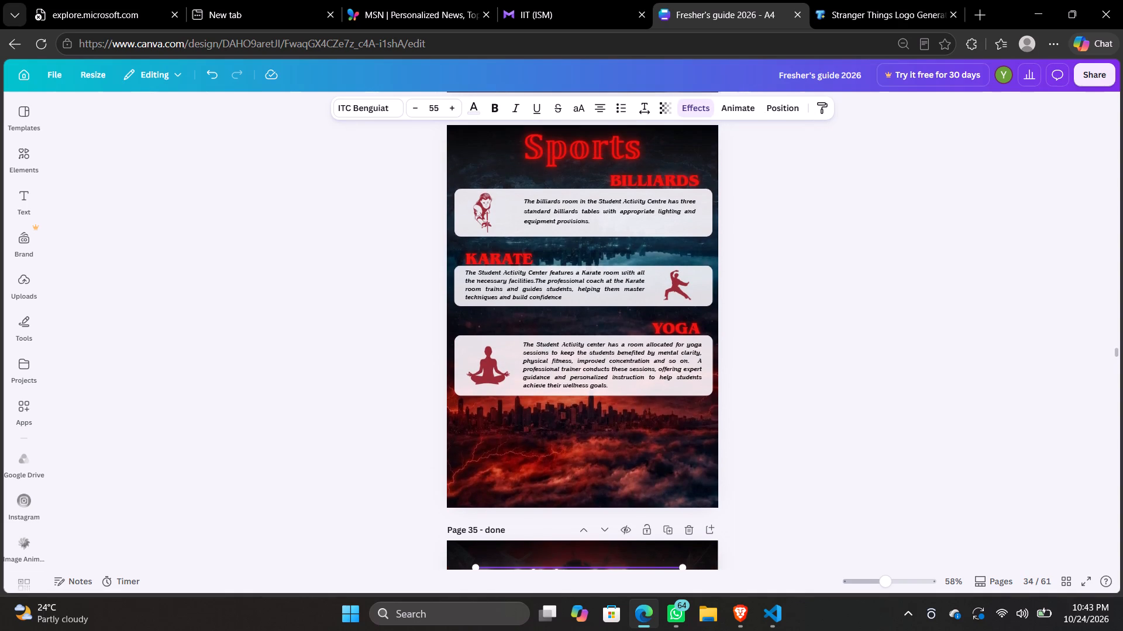
scroll(883, 321, up, 3)
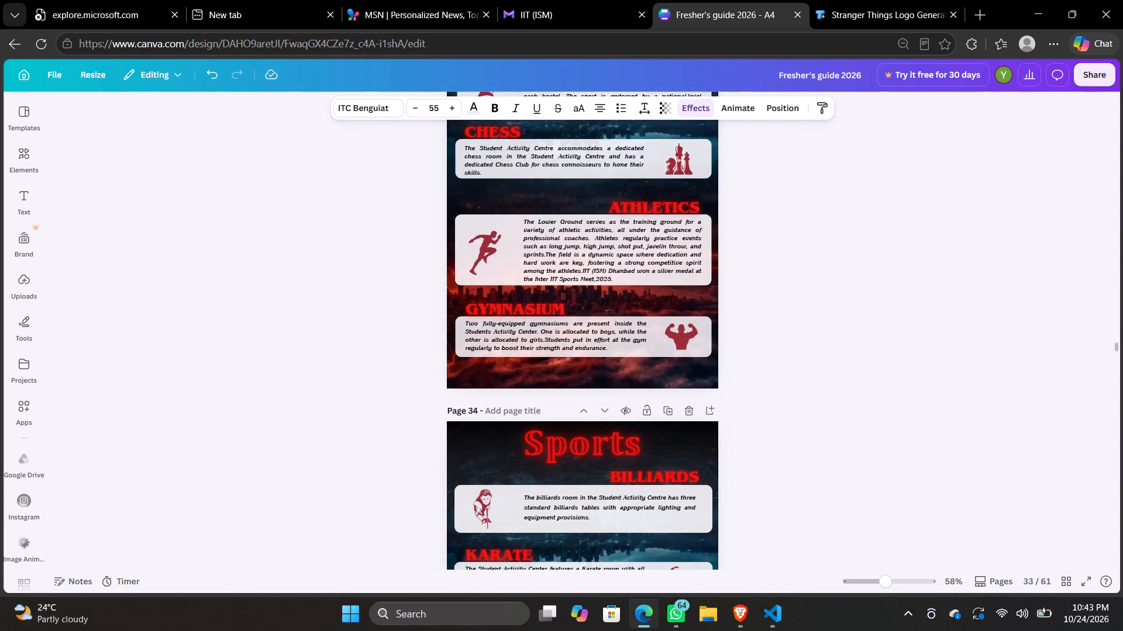
click(893, 9)
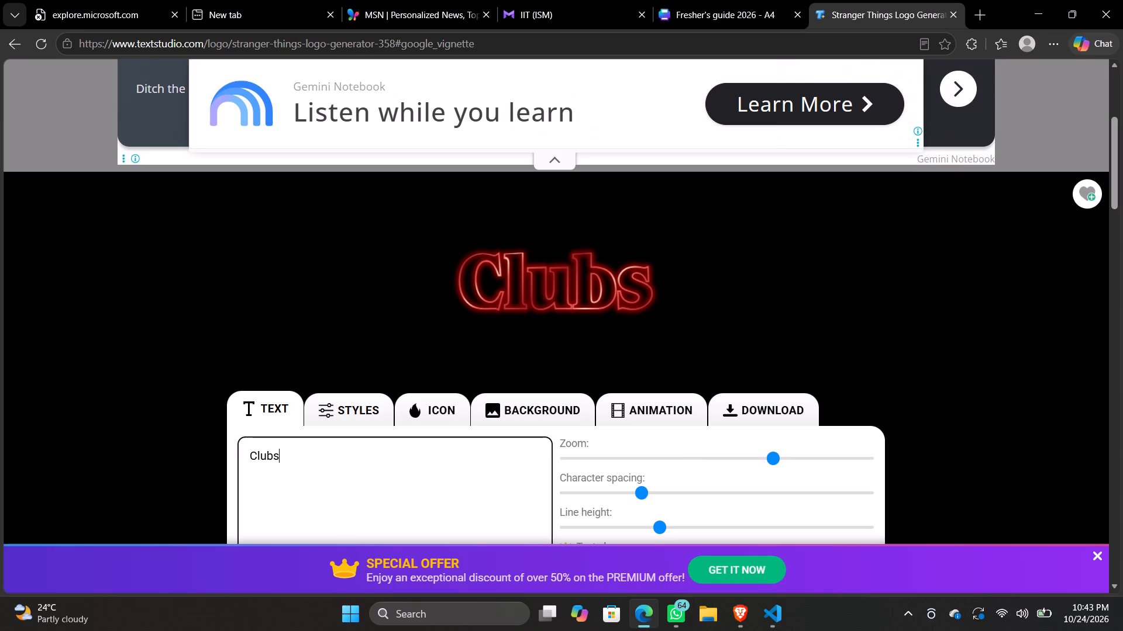
key(BackSpace)
key(BackSpace)
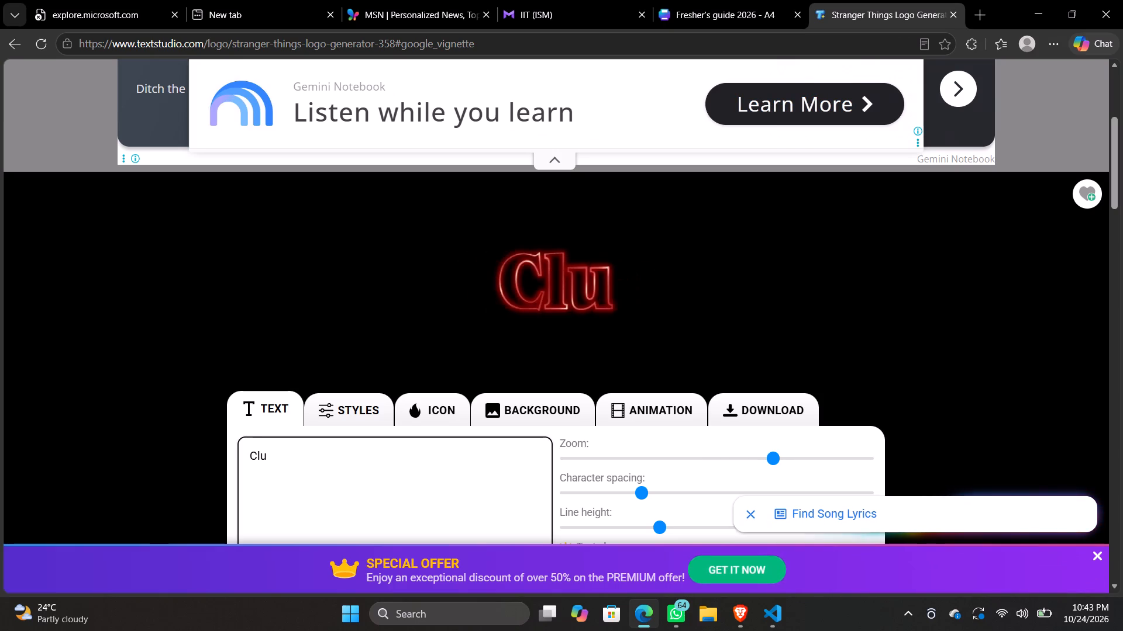
key(BackSpace)
key(BackSpace)
key(BackSpace)
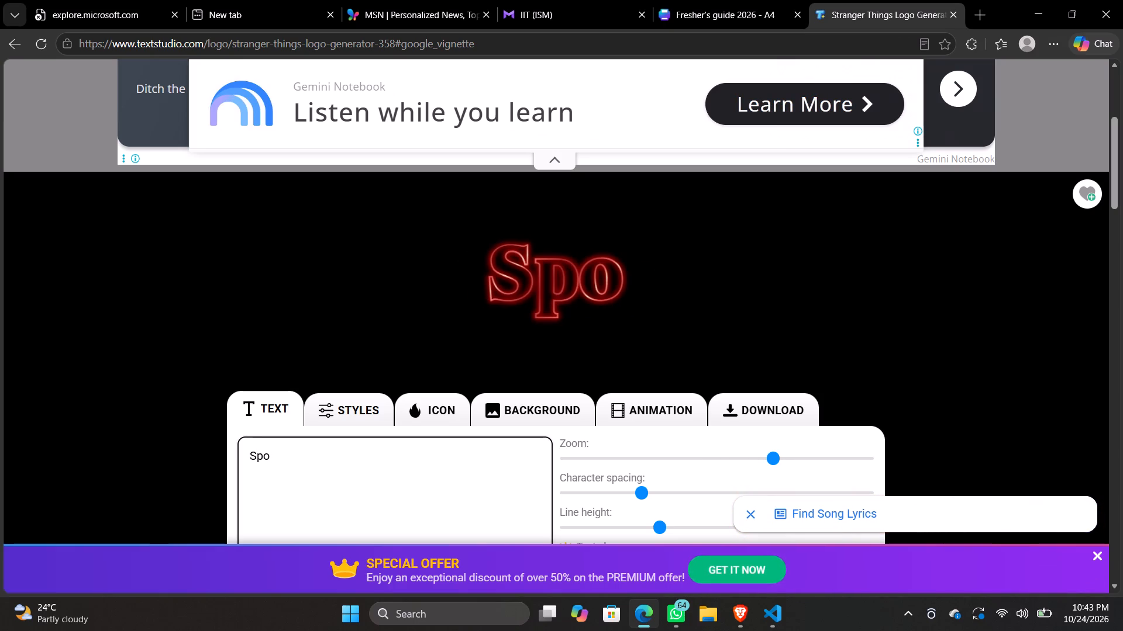
text(rts)
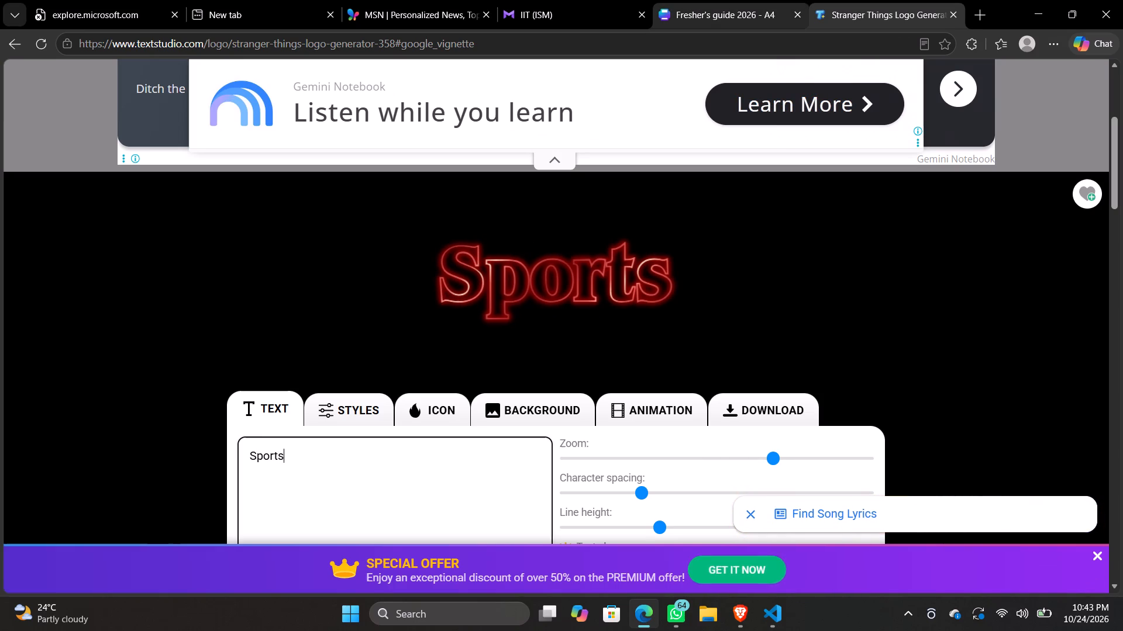
Check the guide's Sports title against the generated artwork, and download the Sports logo as a transparent PNG at Lite quality.
click(664, 1)
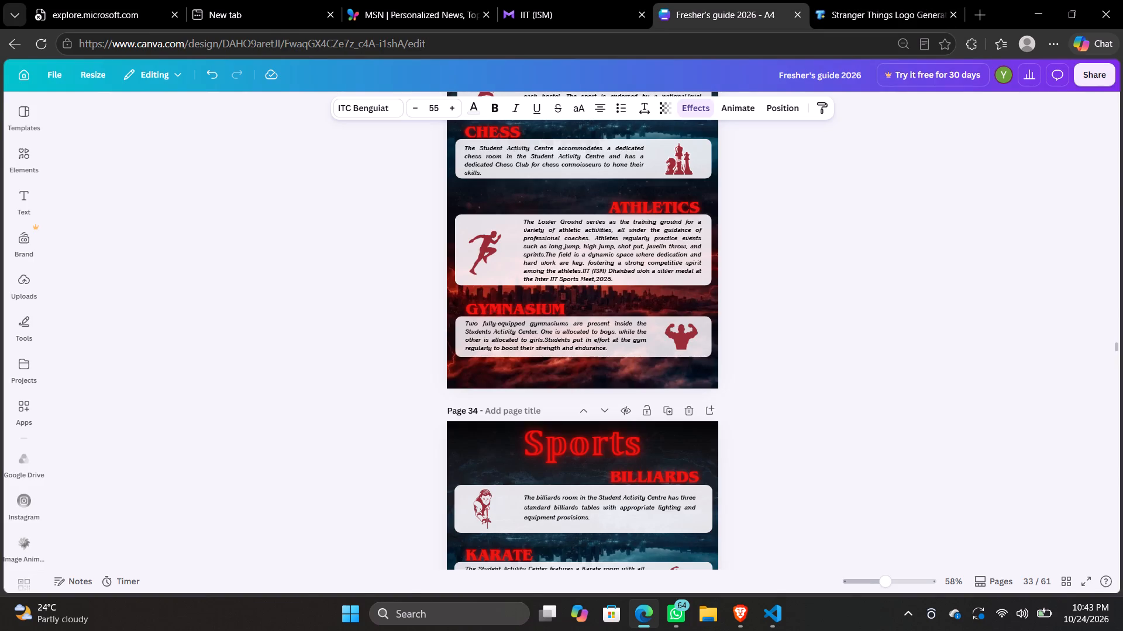
click(909, 0)
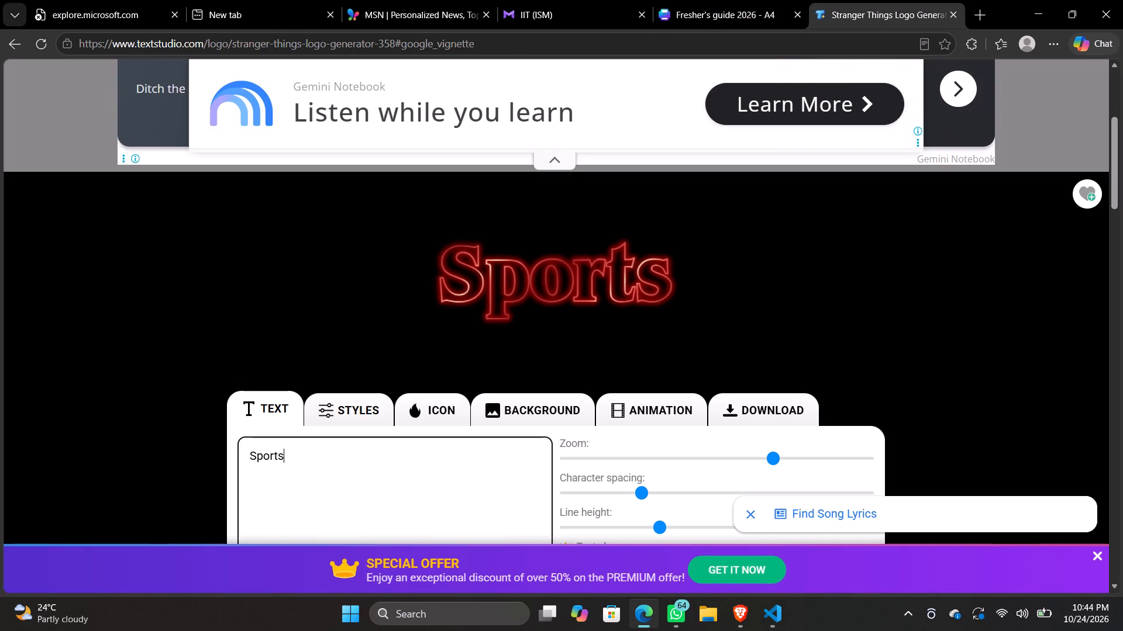
click(756, 403)
scroll(756, 403, down, 1)
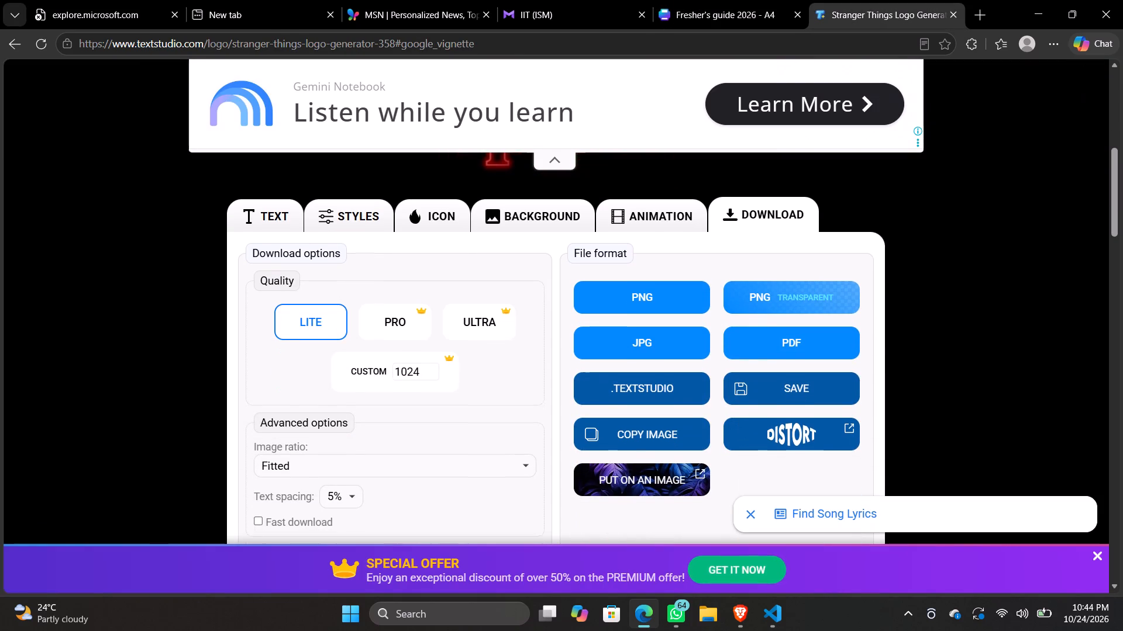
scroll(756, 403, down, 2)
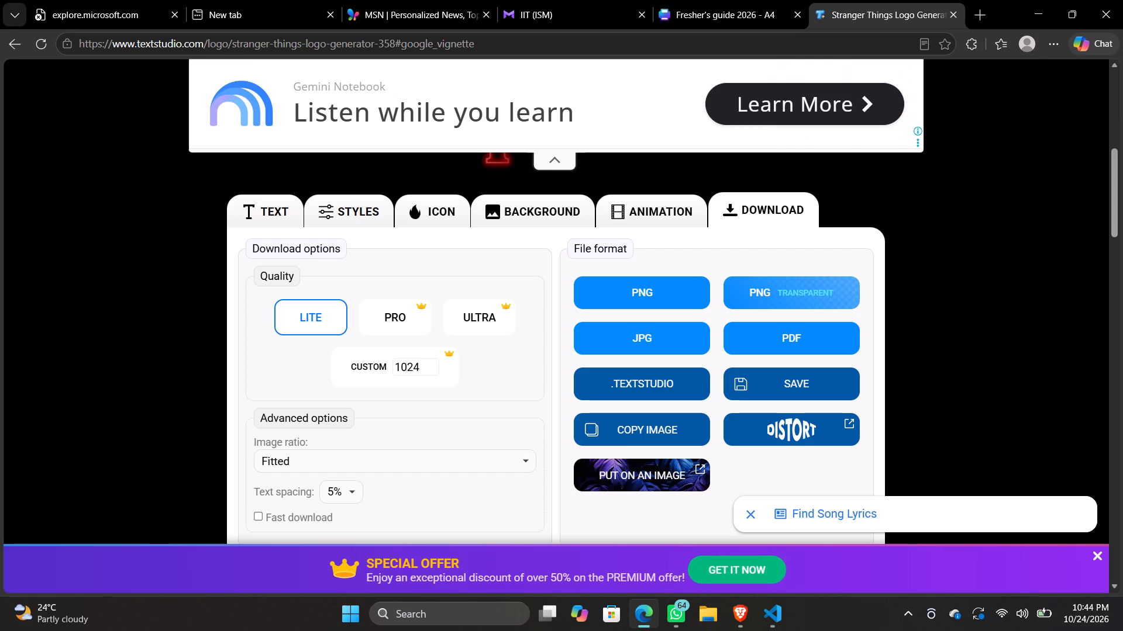
click(752, 290)
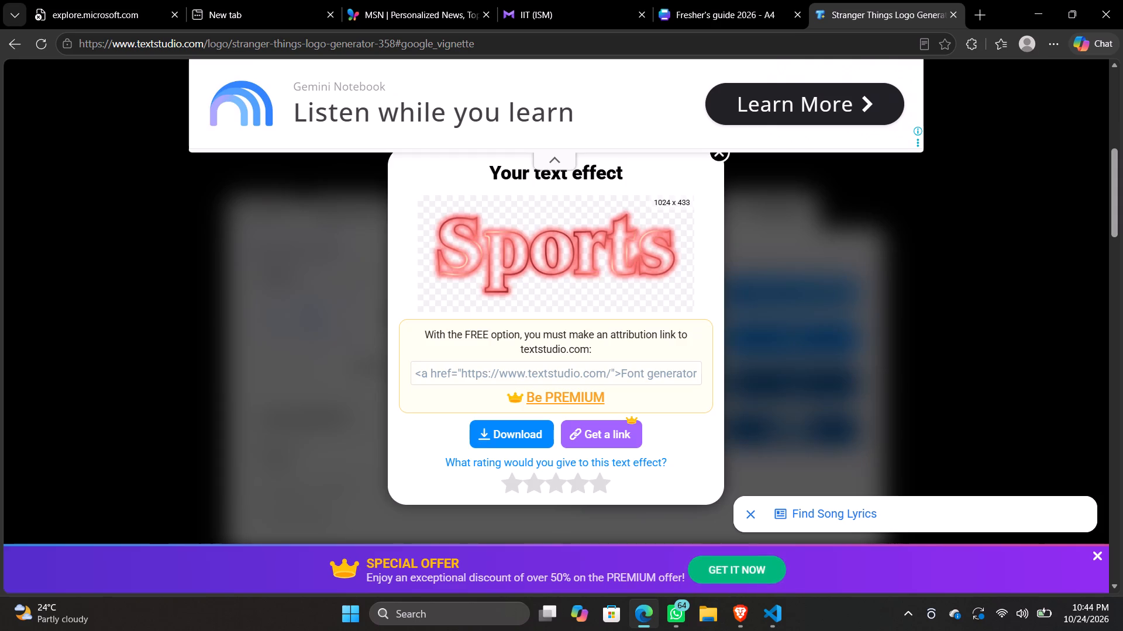
click(526, 438)
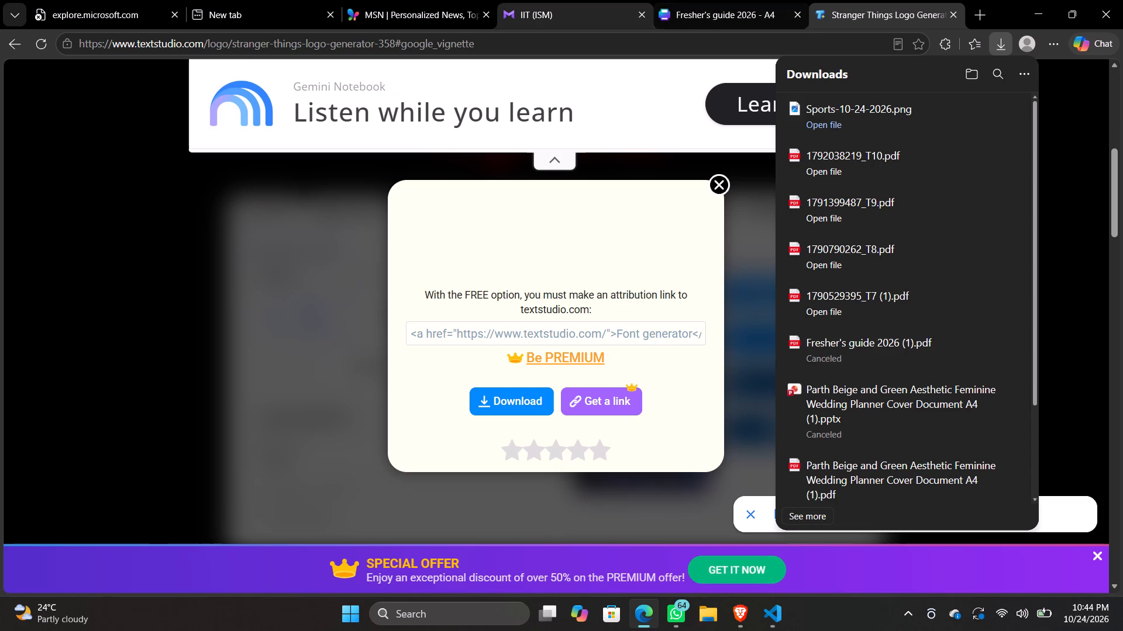
Upload the downloaded Sports-10-24-2026 PNG to the Fresher's guide design.
click(733, 1)
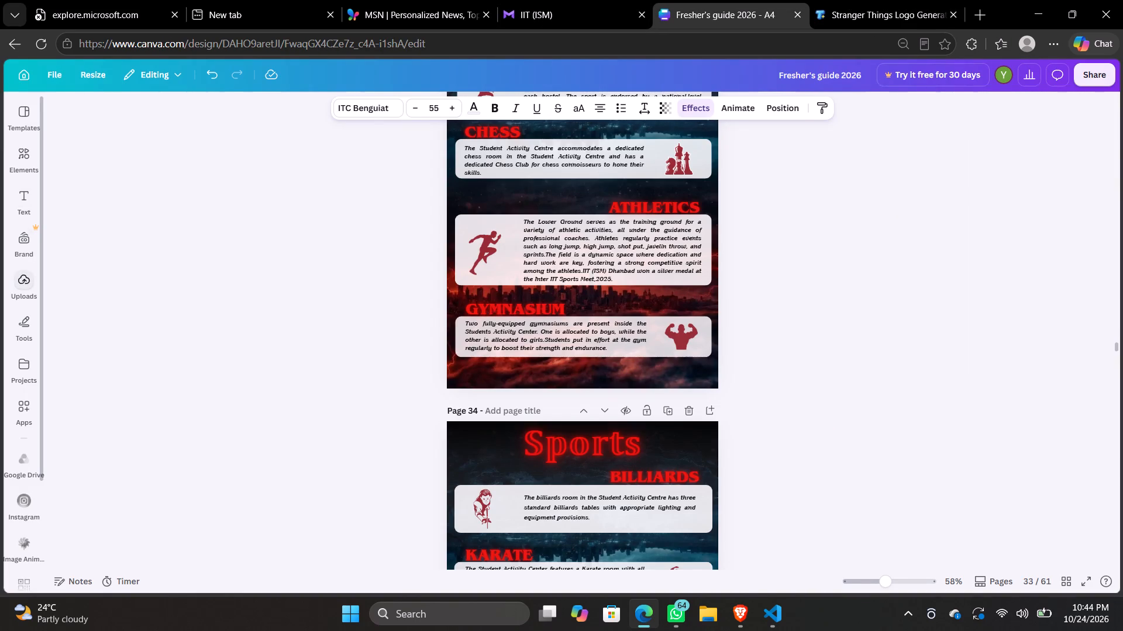
click(37, 279)
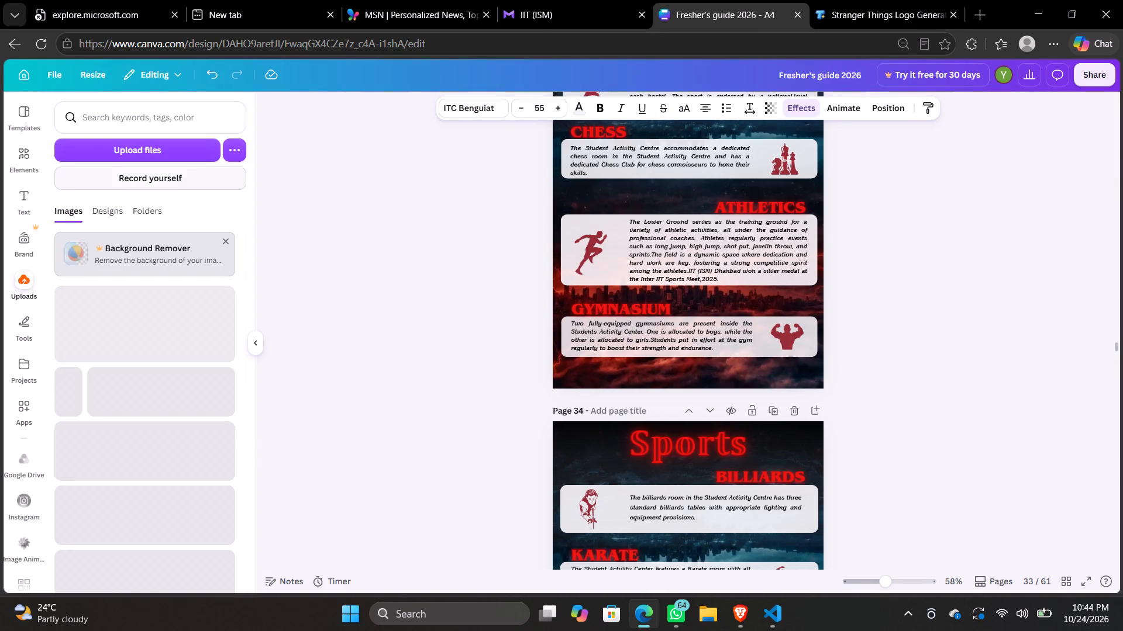
click(129, 144)
click(168, 137)
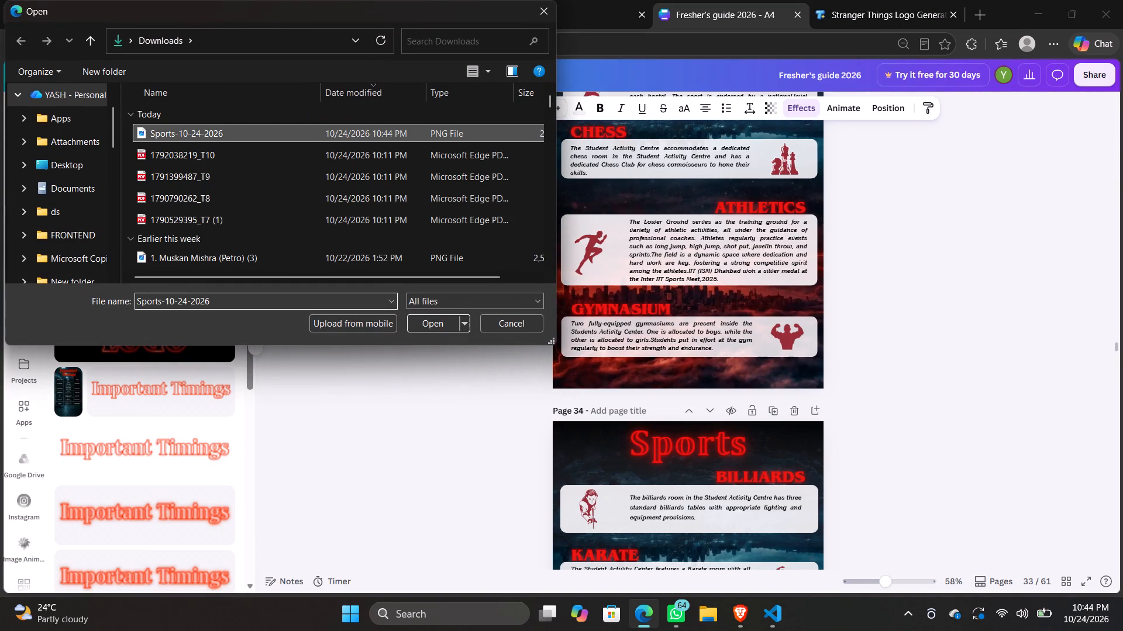
key(Return)
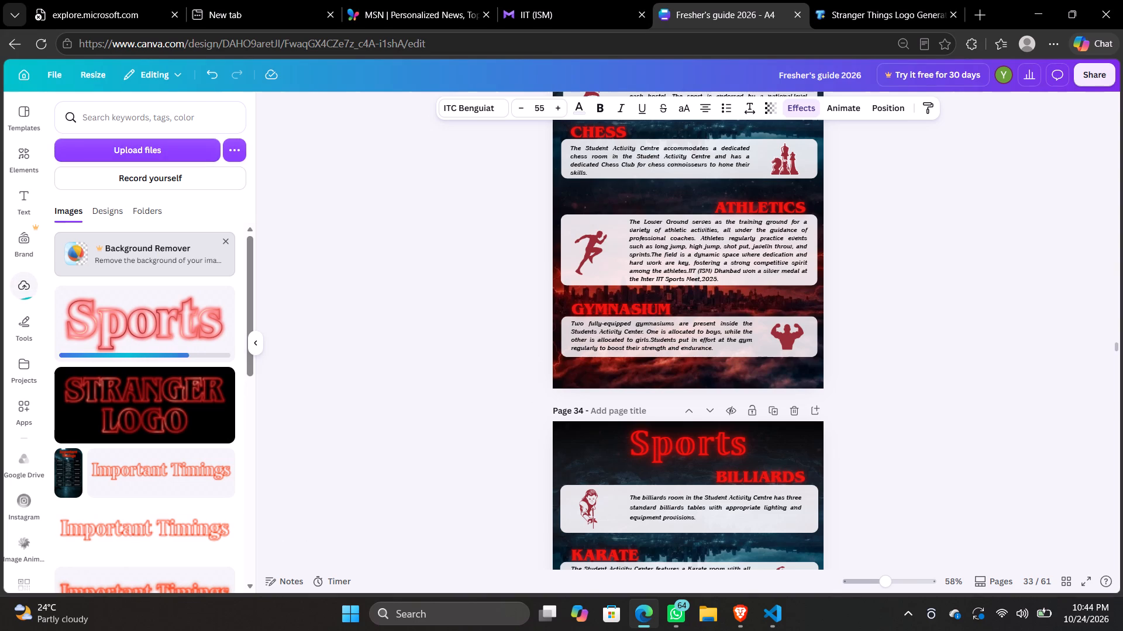
Insert the uploaded Sports artwork, shrink it, and overlay it on the Sports title at the top of page 34.
click(179, 309)
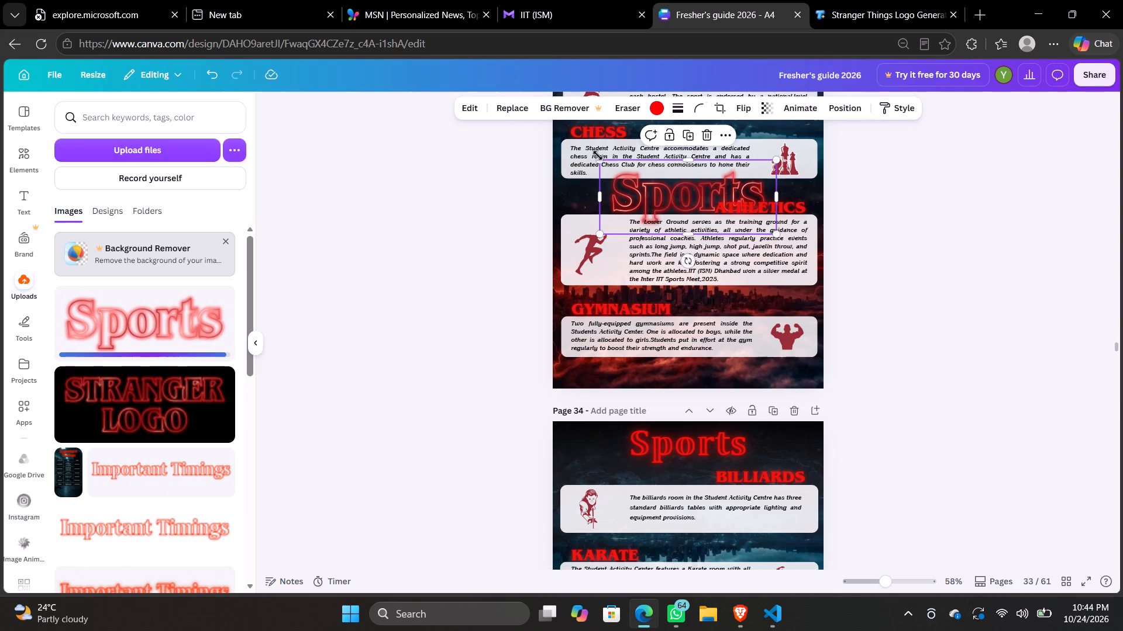
drag(598, 155, 636, 179)
drag(667, 190, 643, 439)
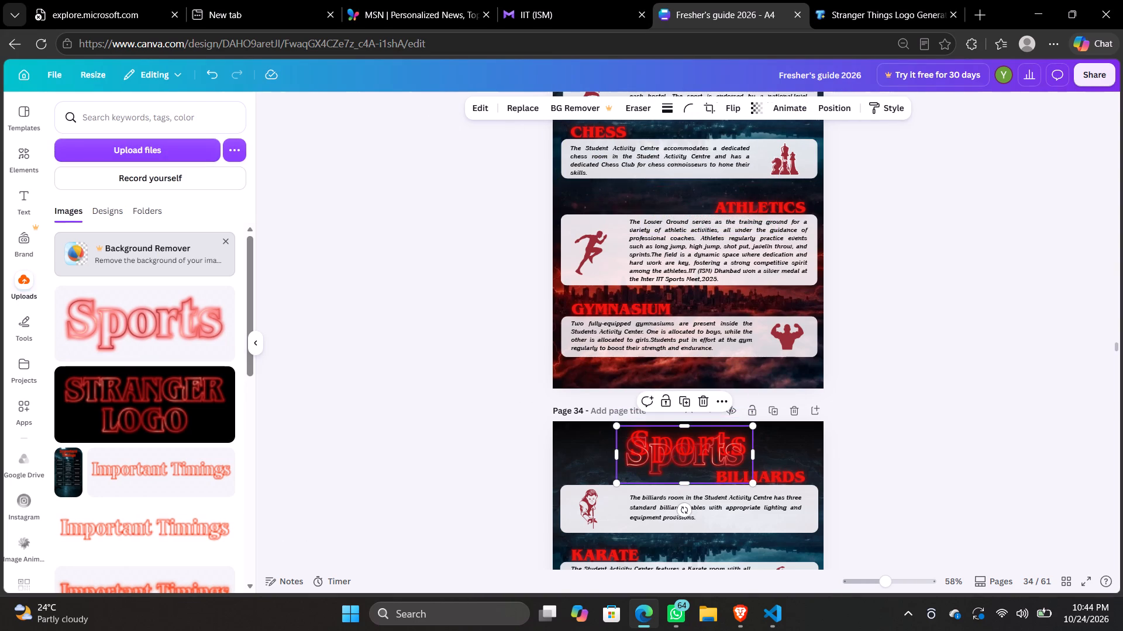
click(643, 439)
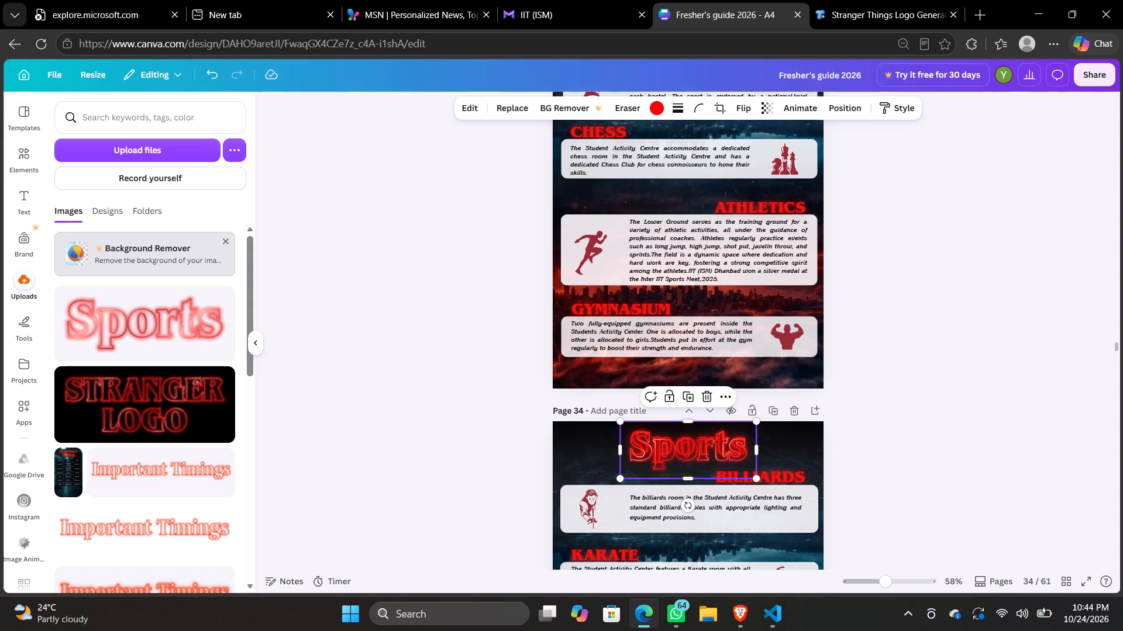
click(693, 452)
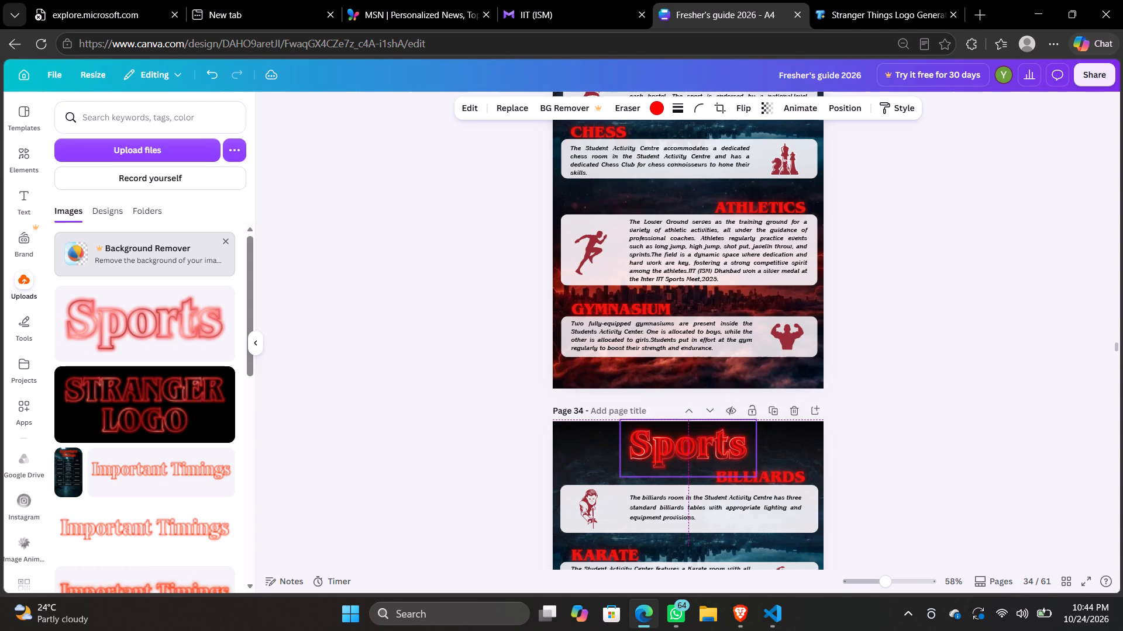
drag(752, 477, 755, 460)
drag(688, 445, 689, 444)
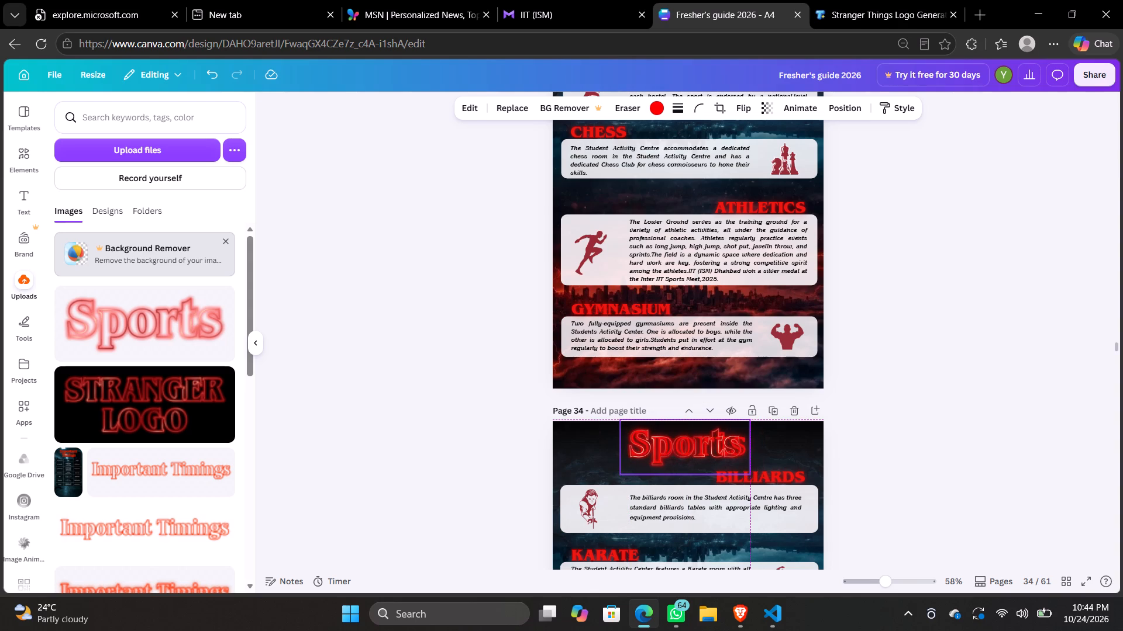
drag(689, 444, 688, 444)
drag(688, 444, 690, 450)
Move the Sports artwork beside the page 34 title, toward the page's left edge, and resize it to about 9.8 by 4.2.
drag(731, 467, 662, 474)
click(707, 453)
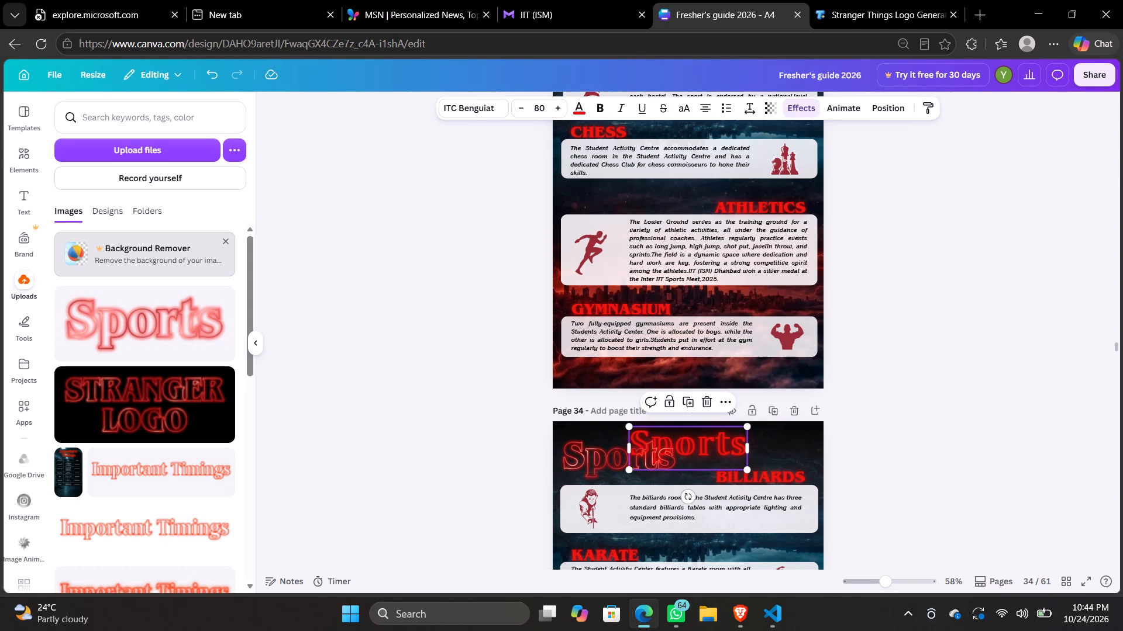
click(635, 466)
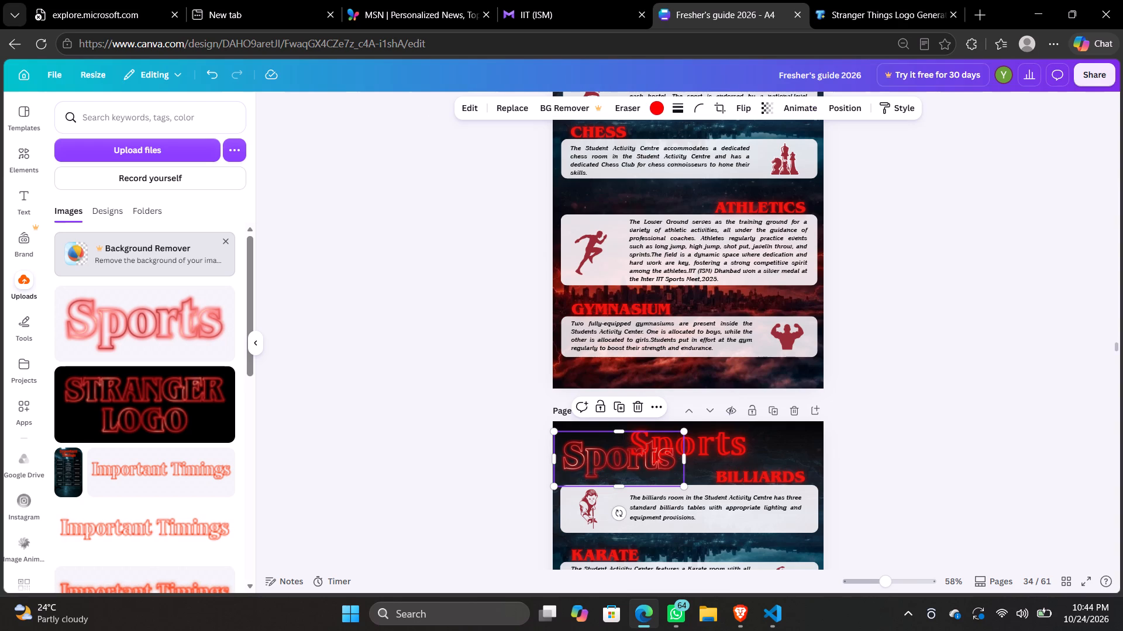
drag(684, 487, 679, 484)
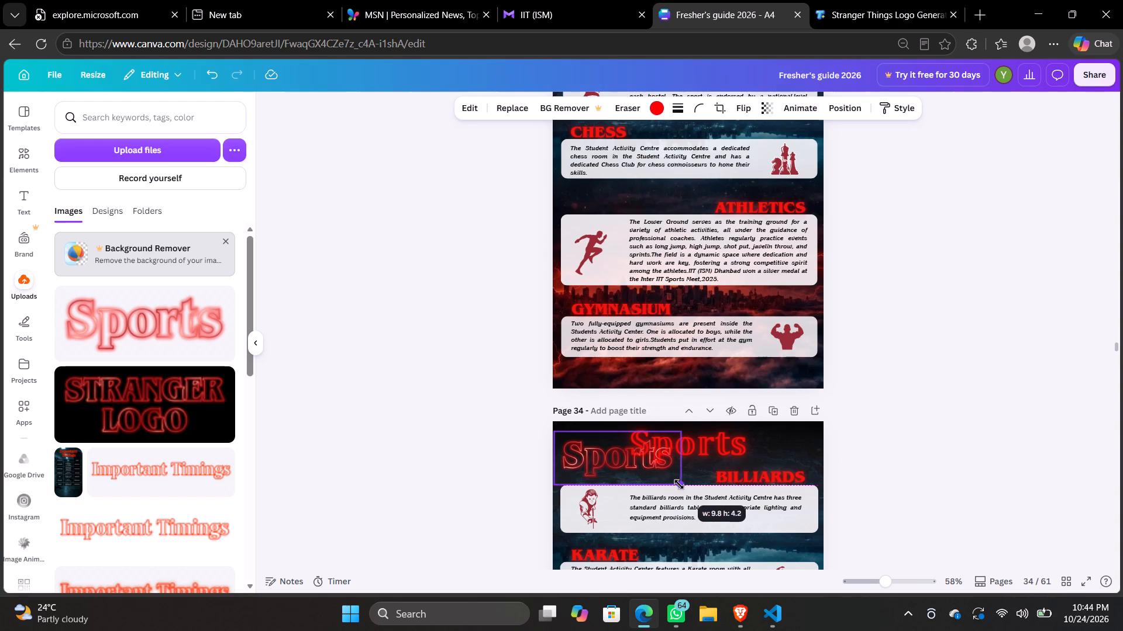
drag(679, 484, 679, 481)
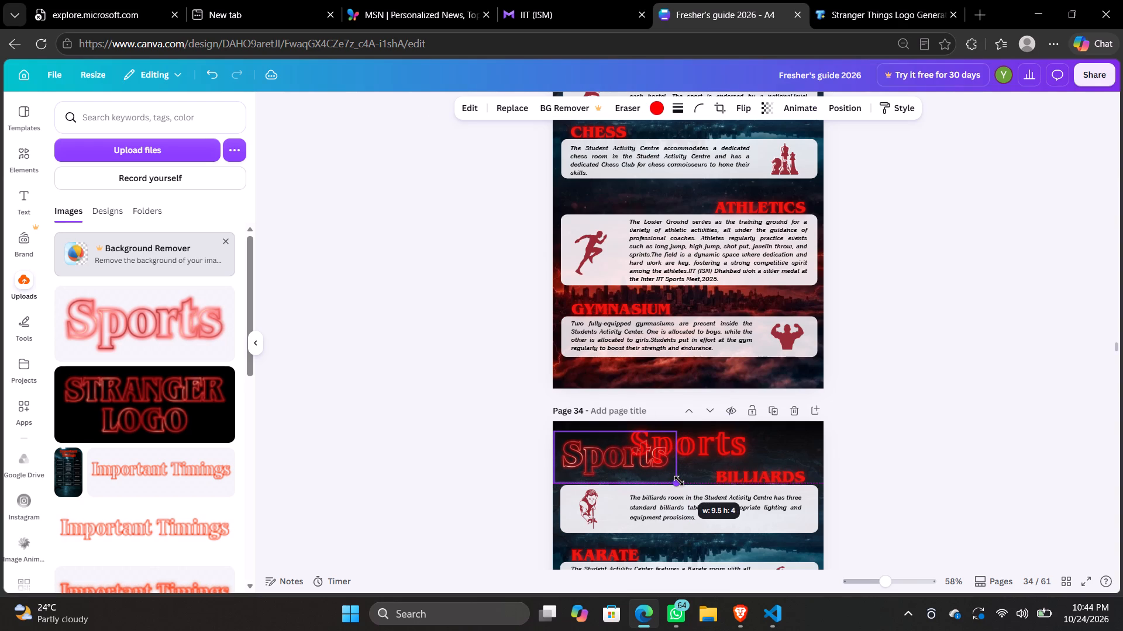
drag(679, 481, 678, 480)
drag(678, 480, 665, 469)
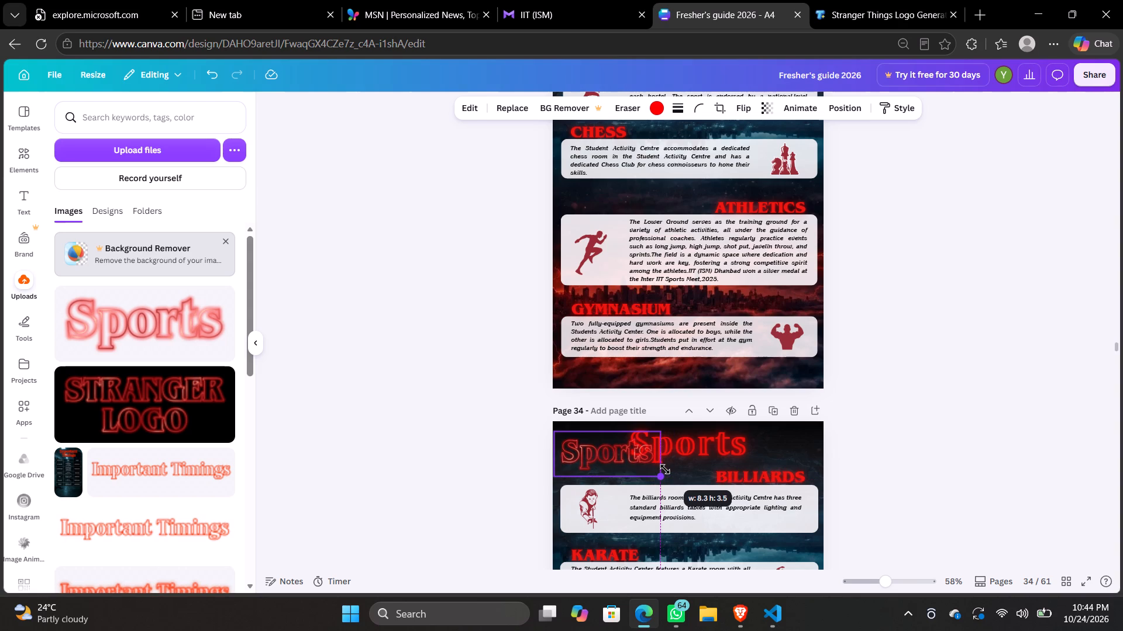
drag(665, 469, 691, 479)
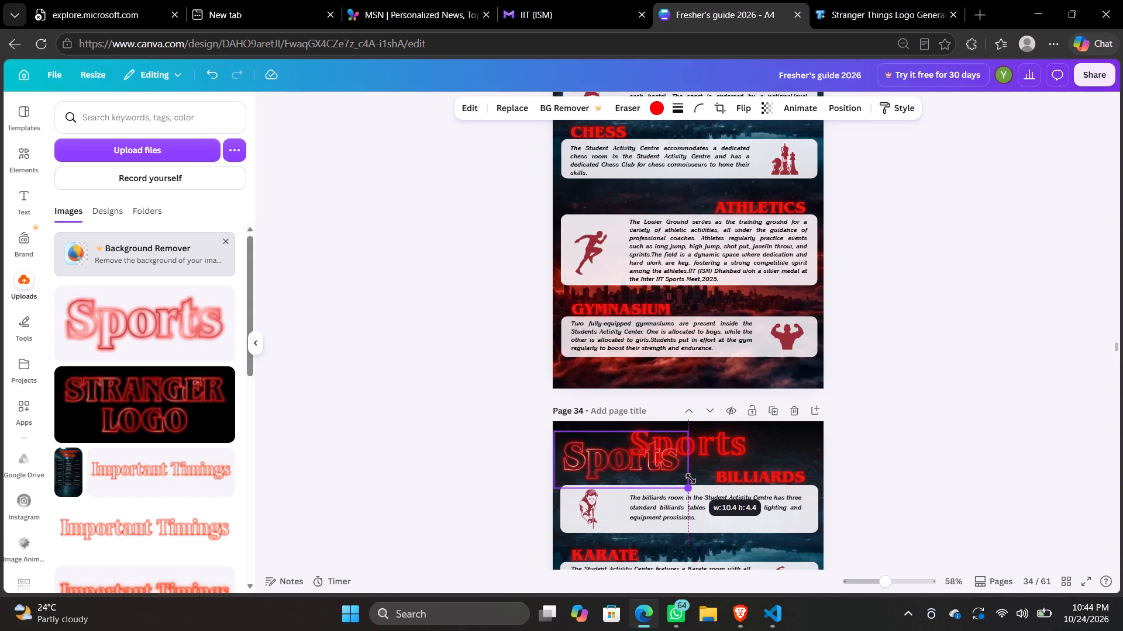
drag(691, 479, 687, 476)
Move the resized Sports artwork back over the Sports title on page 34, aligning its letters with the title text.
drag(620, 459, 653, 457)
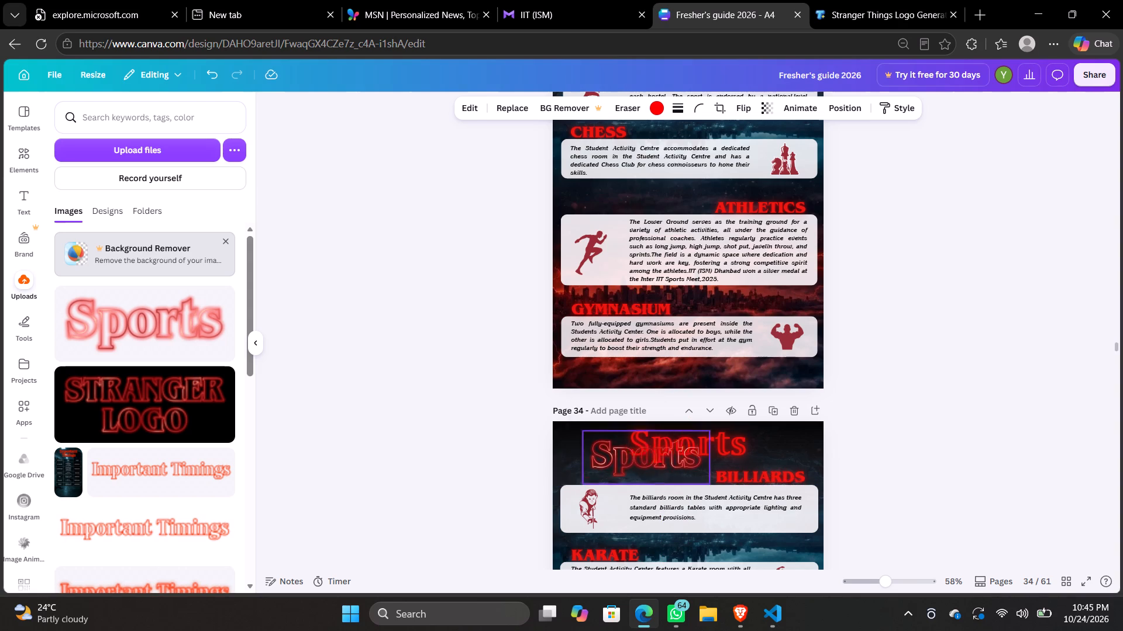
drag(653, 457, 684, 449)
drag(684, 449, 685, 447)
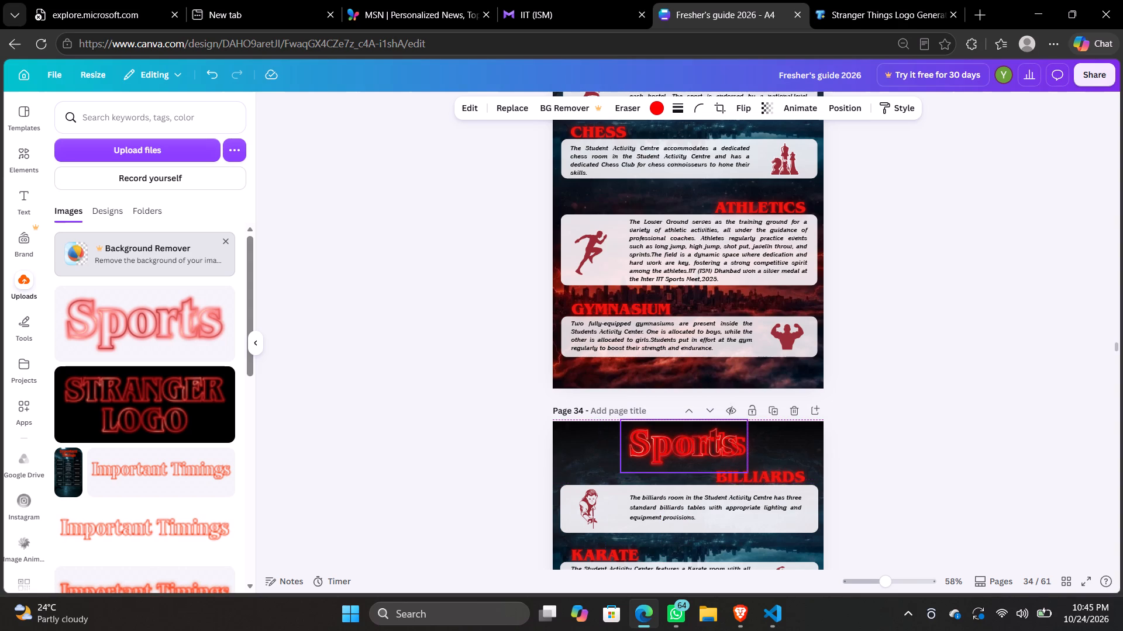
drag(685, 447, 687, 448)
drag(687, 448, 688, 448)
drag(688, 448, 691, 449)
scroll(691, 449, down, 1)
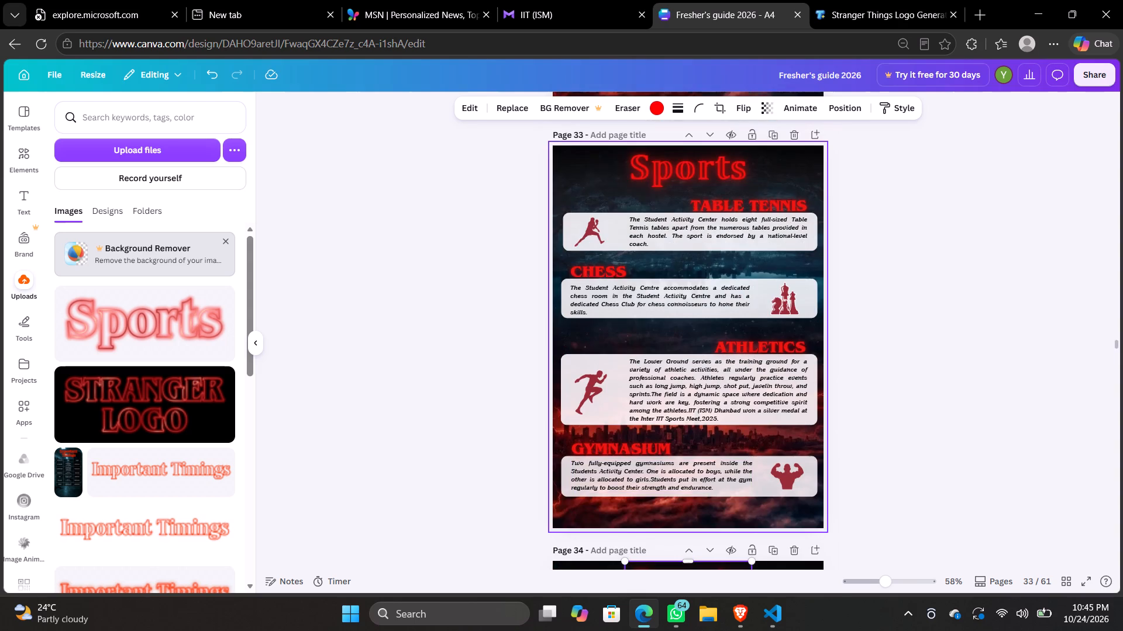
scroll(691, 449, down, 1)
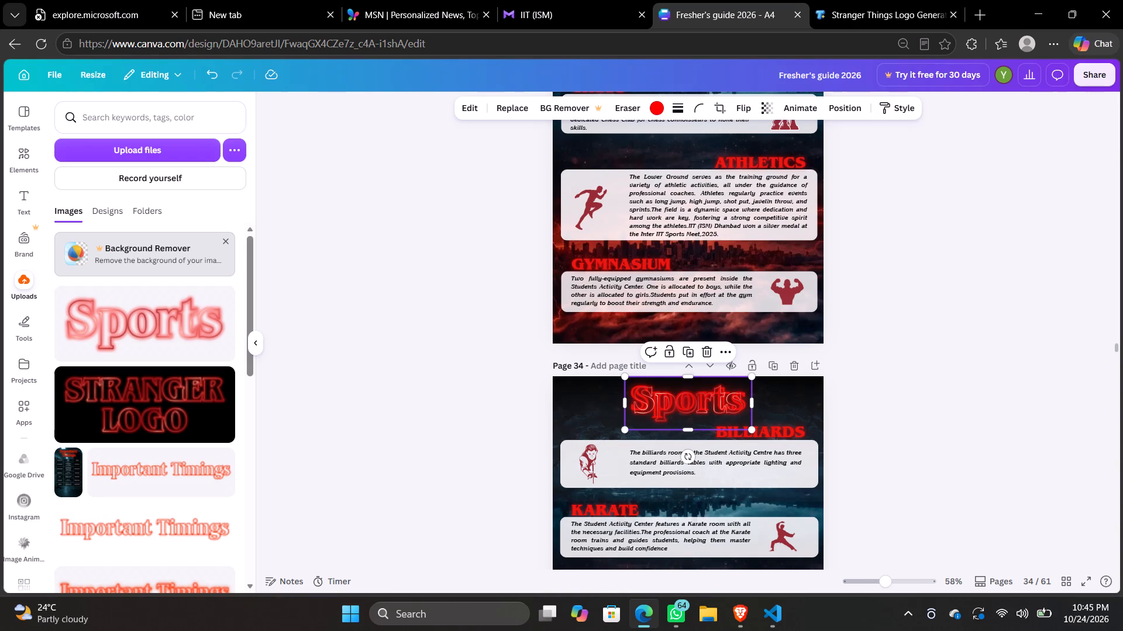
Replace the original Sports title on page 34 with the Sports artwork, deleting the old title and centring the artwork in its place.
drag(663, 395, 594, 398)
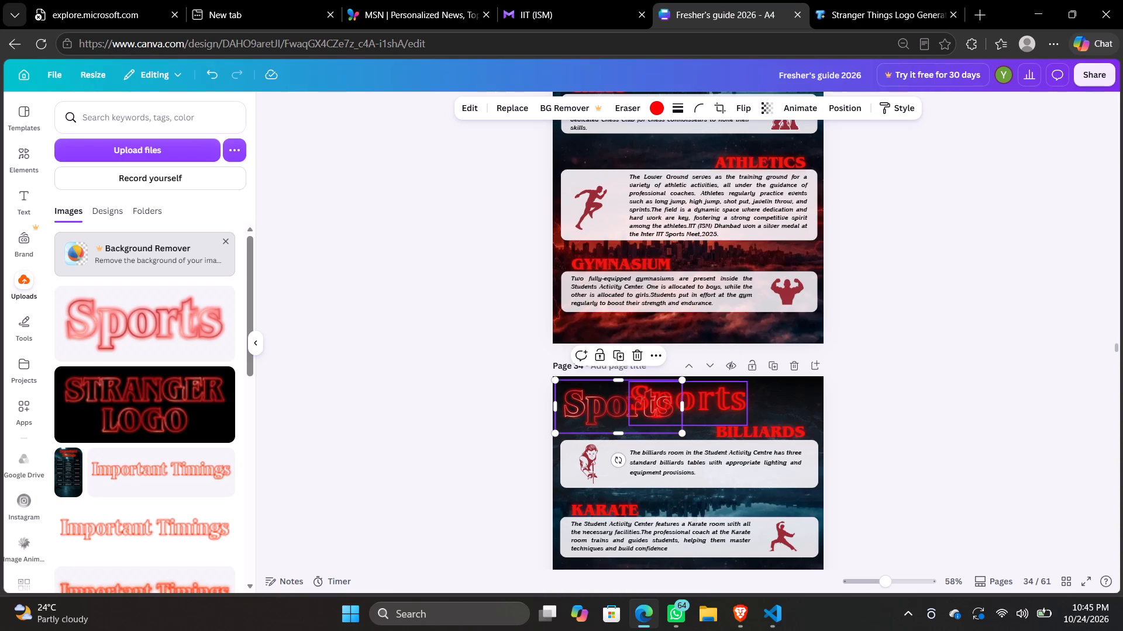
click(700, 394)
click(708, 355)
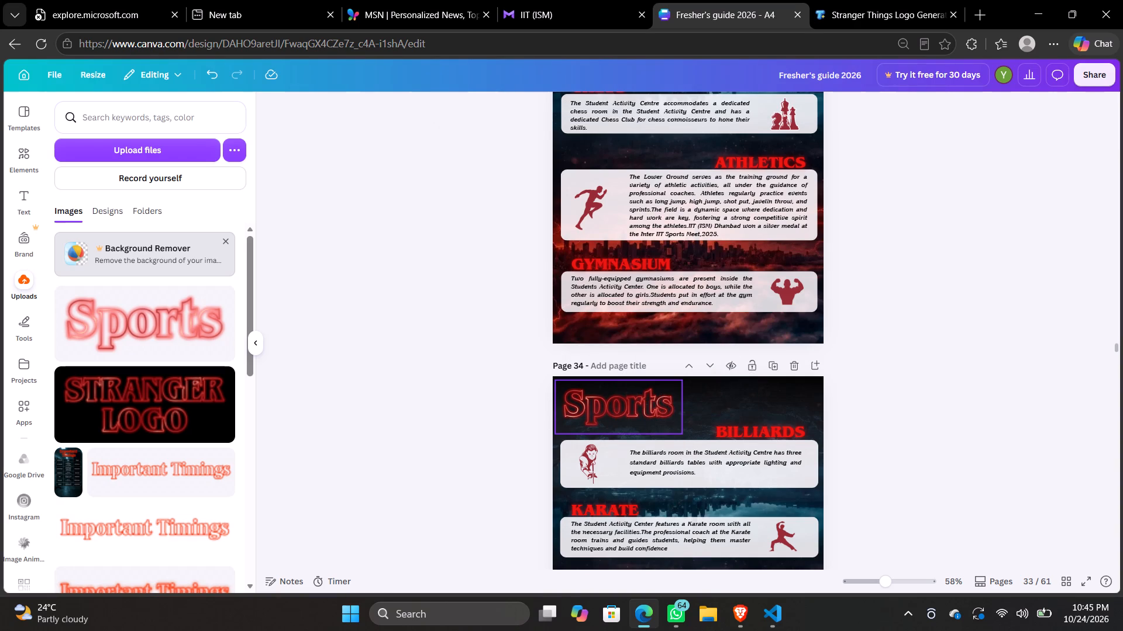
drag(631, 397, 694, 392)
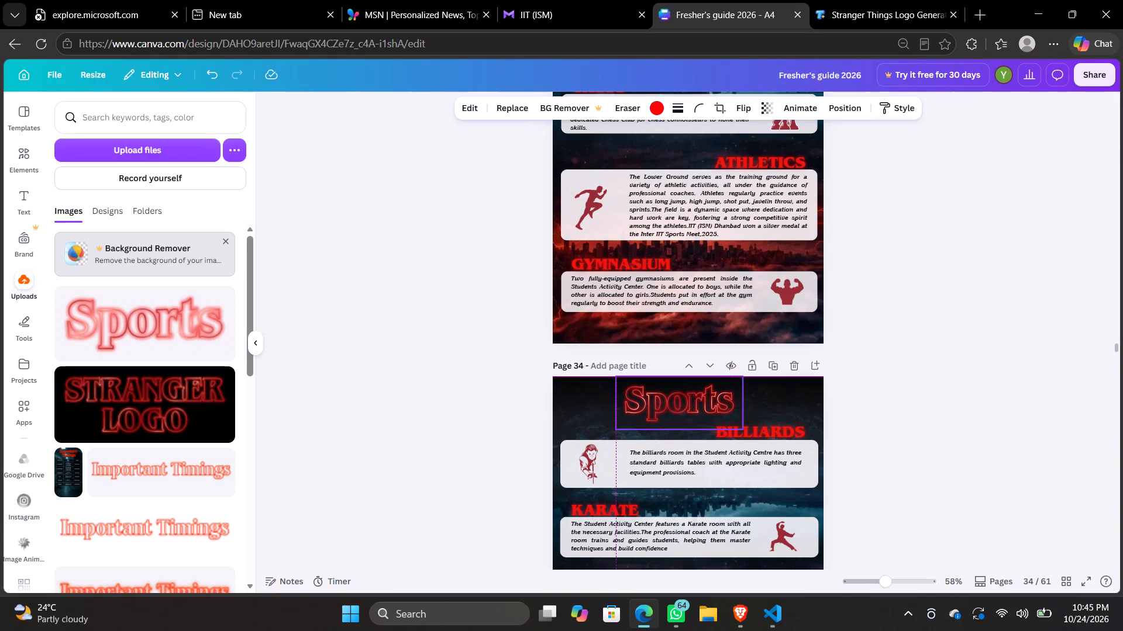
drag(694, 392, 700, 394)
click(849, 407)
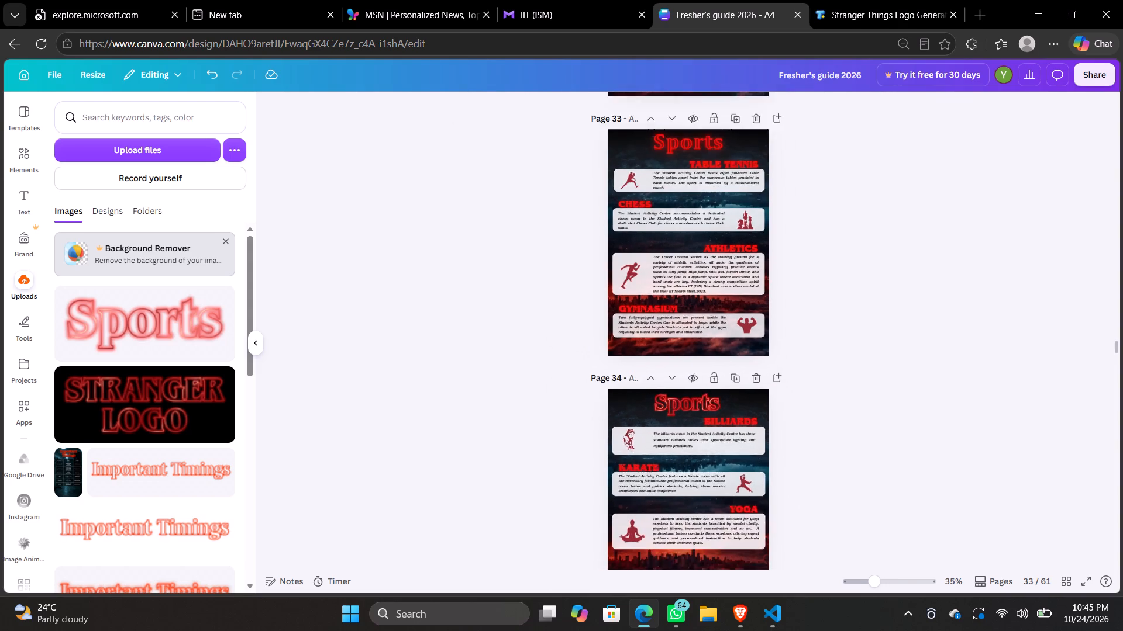
Compare the Sports artwork heading on page 34 with the original Sports title on page 33.
scroll(849, 407, down, 2)
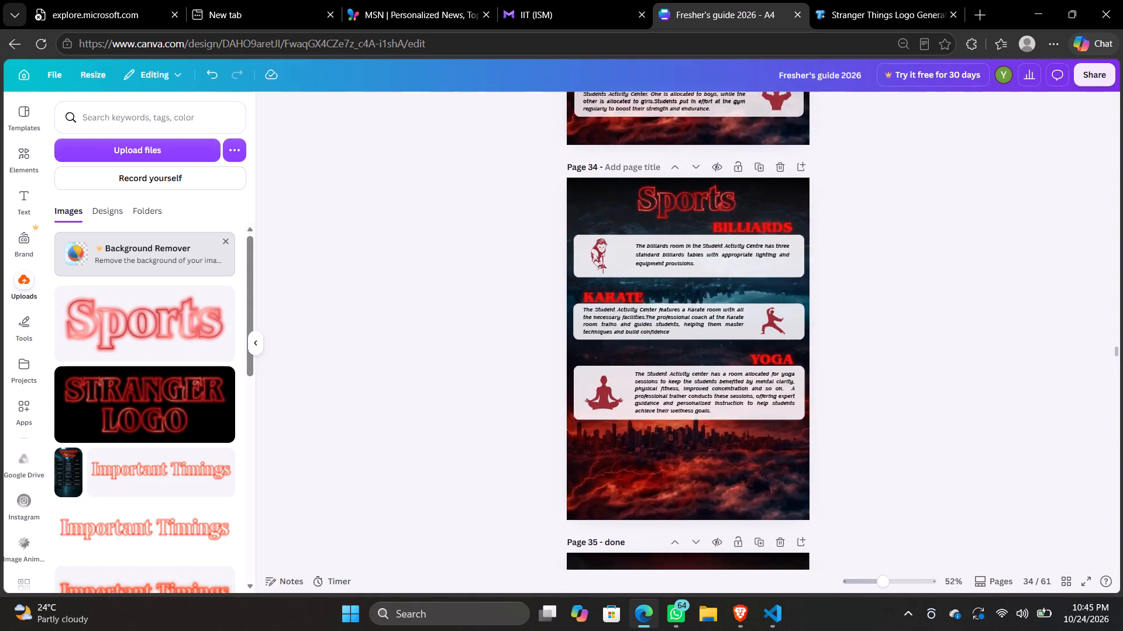
scroll(849, 407, up, 1)
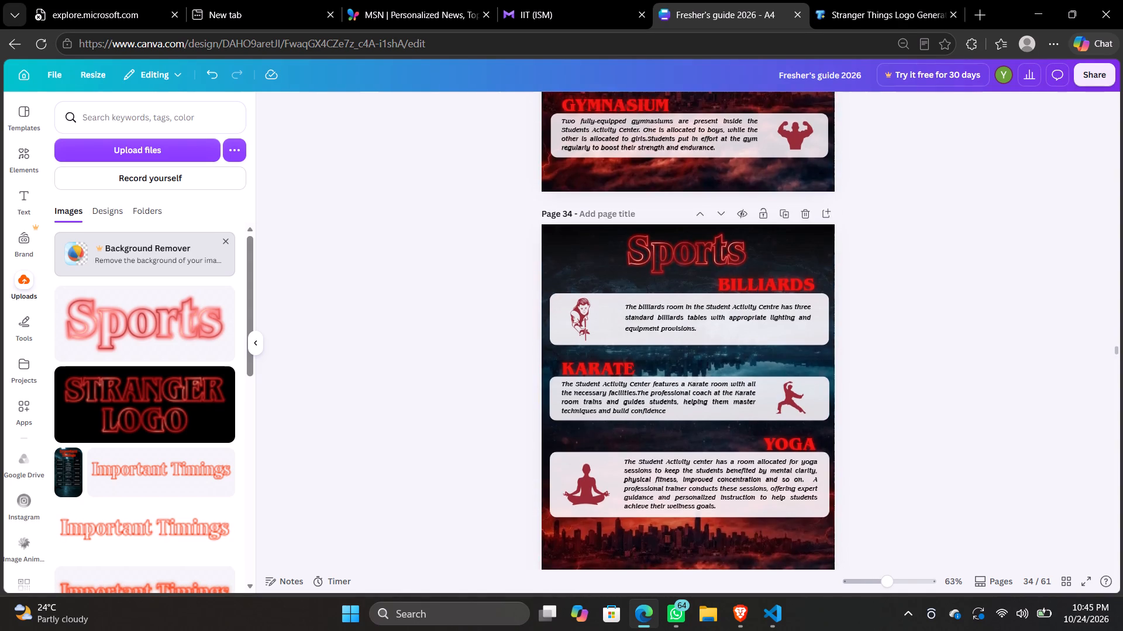
scroll(849, 407, up, 3)
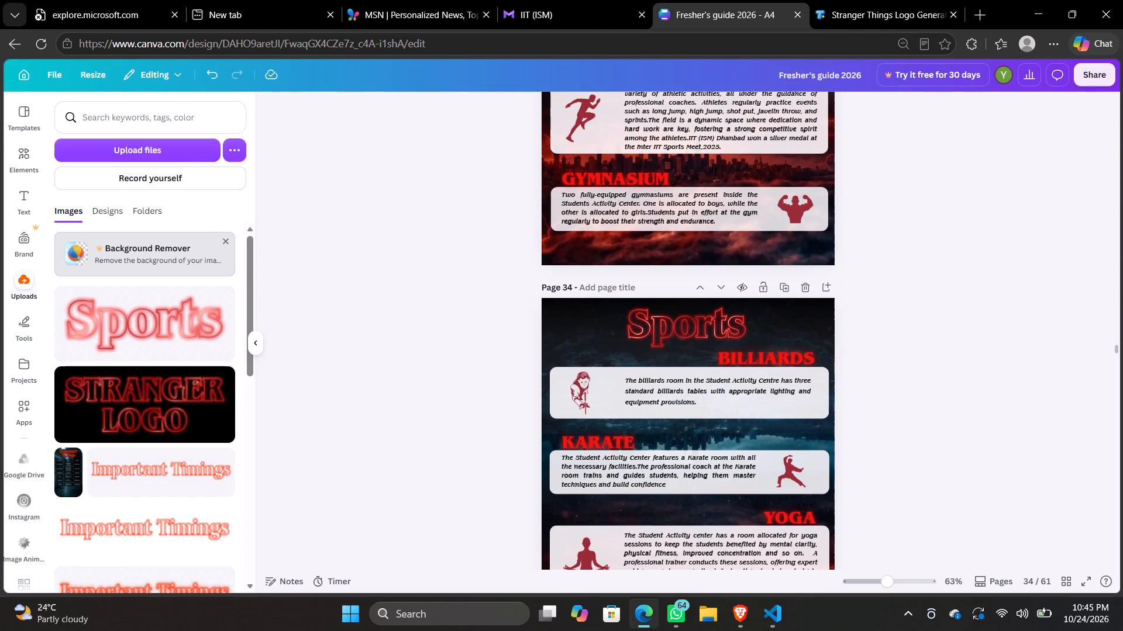
scroll(849, 407, up, 1)
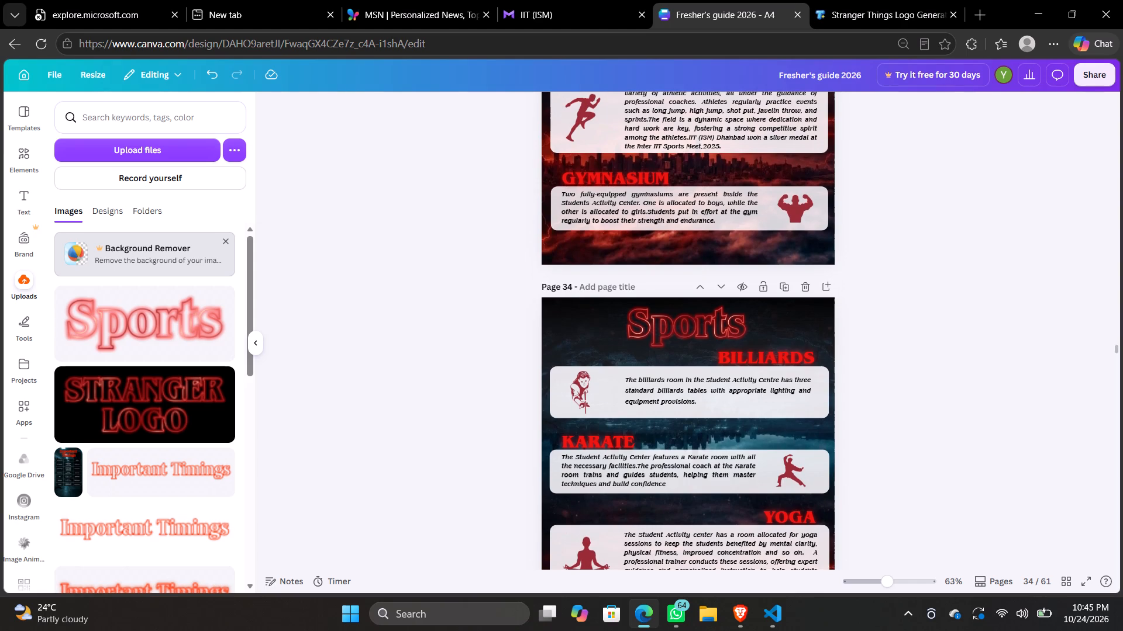
scroll(849, 407, up, 1)
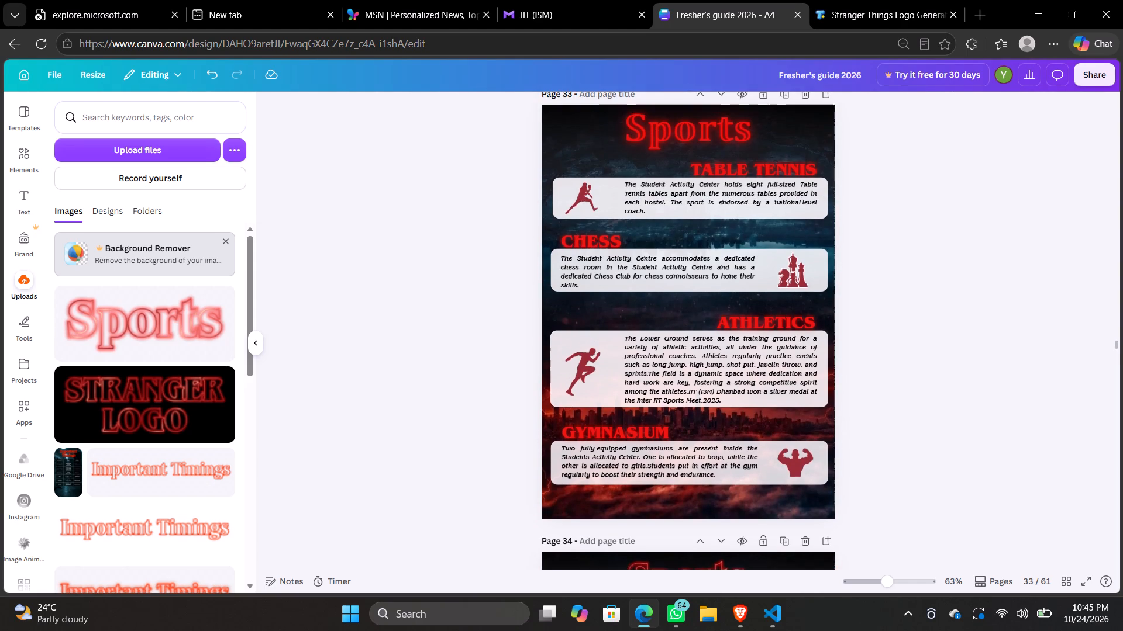
scroll(849, 407, up, 1)
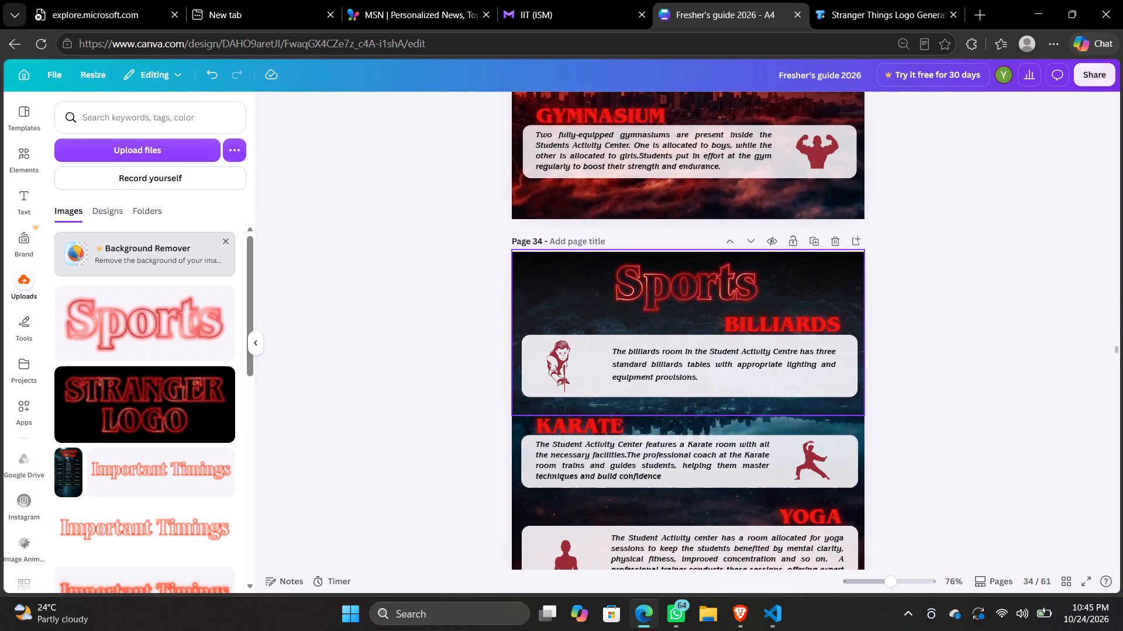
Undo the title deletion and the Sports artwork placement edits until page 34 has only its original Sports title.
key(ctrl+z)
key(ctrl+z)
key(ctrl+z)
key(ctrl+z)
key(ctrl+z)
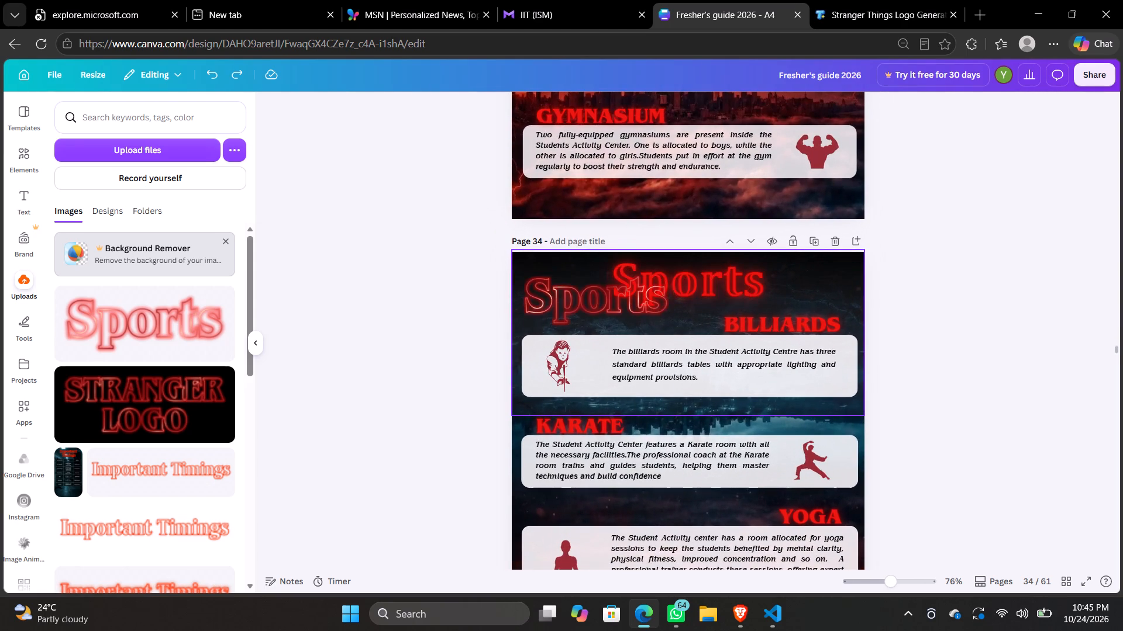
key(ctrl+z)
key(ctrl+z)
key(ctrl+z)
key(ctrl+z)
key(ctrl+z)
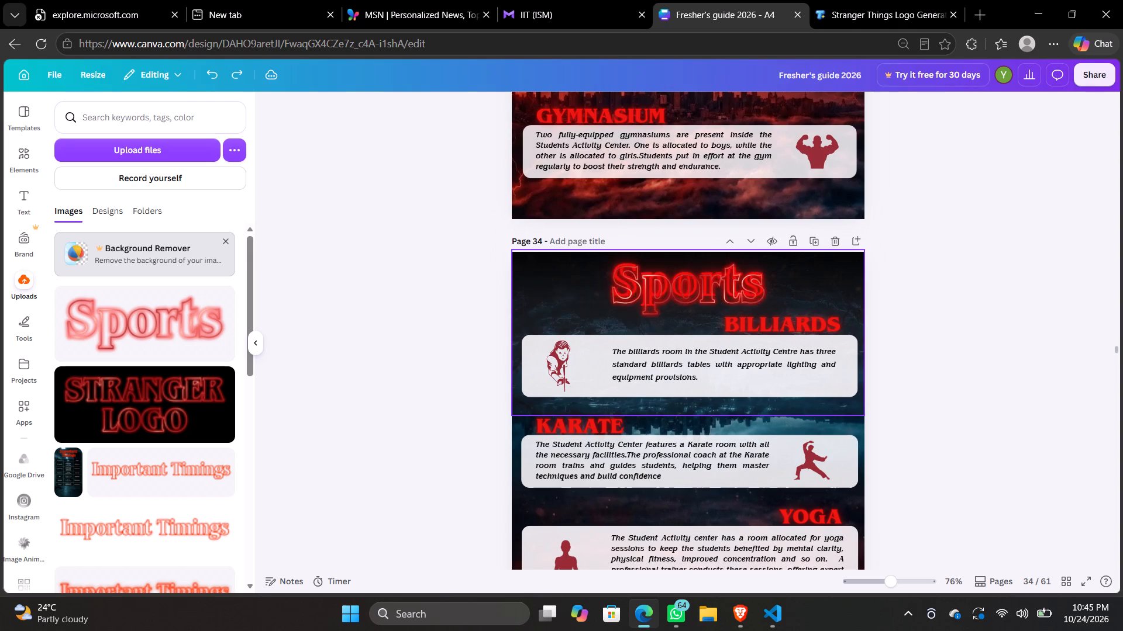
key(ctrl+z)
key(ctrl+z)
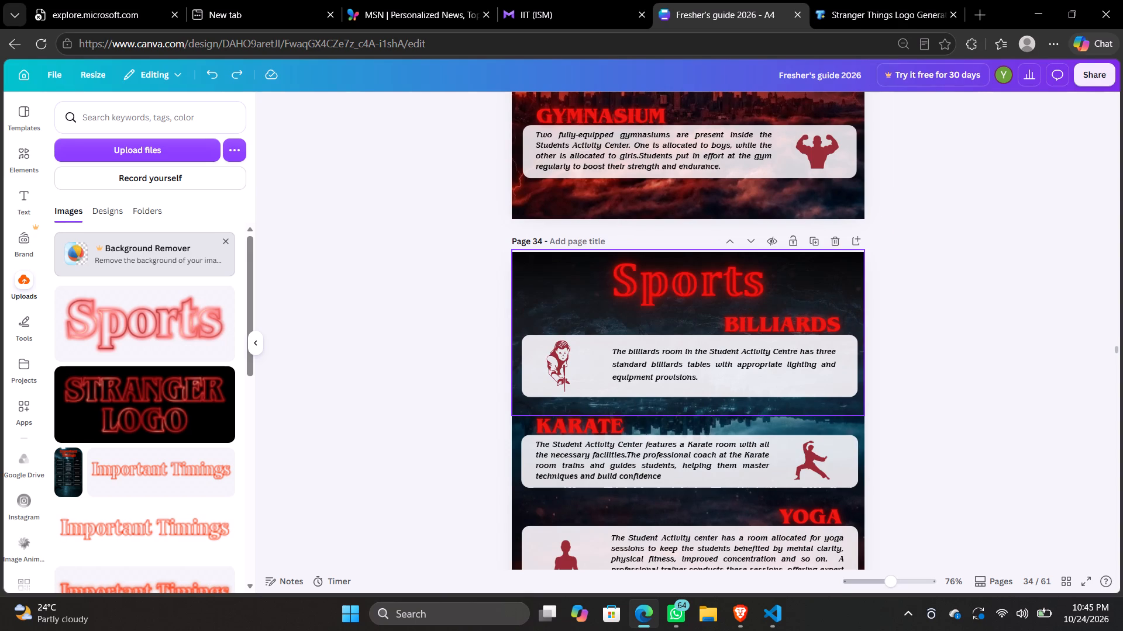
Review the guide's opening pages, from the front page through the hashtag pages 3 and 4, examining their titles and layout.
scroll(849, 407, right, 1)
scroll(849, 407, up, 3)
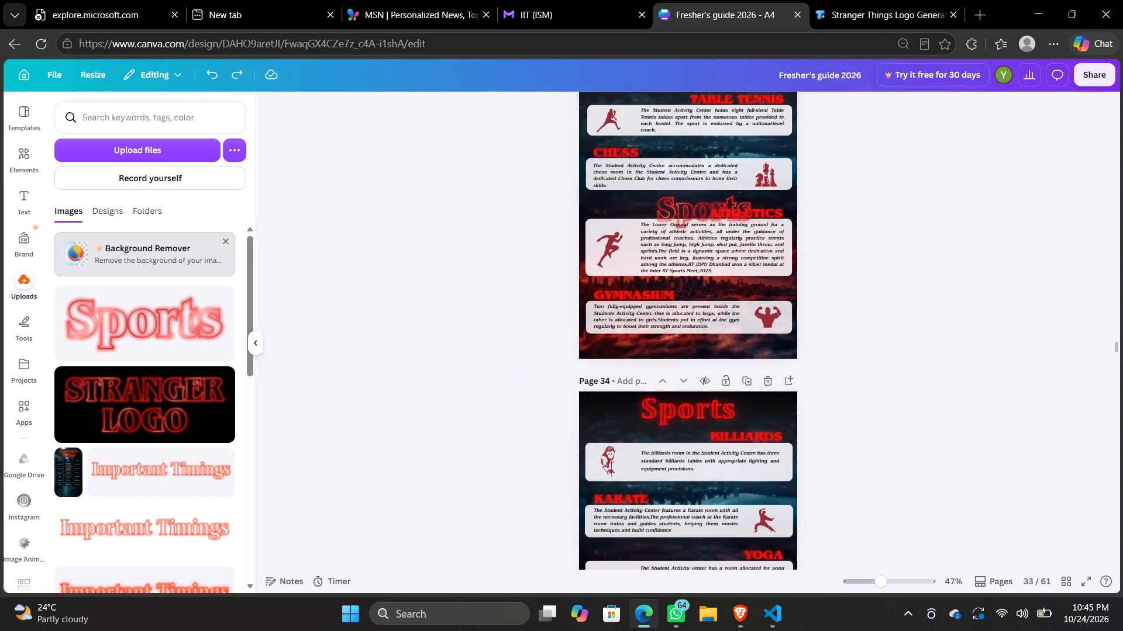
scroll(849, 407, up, 18)
scroll(849, 407, up, 3)
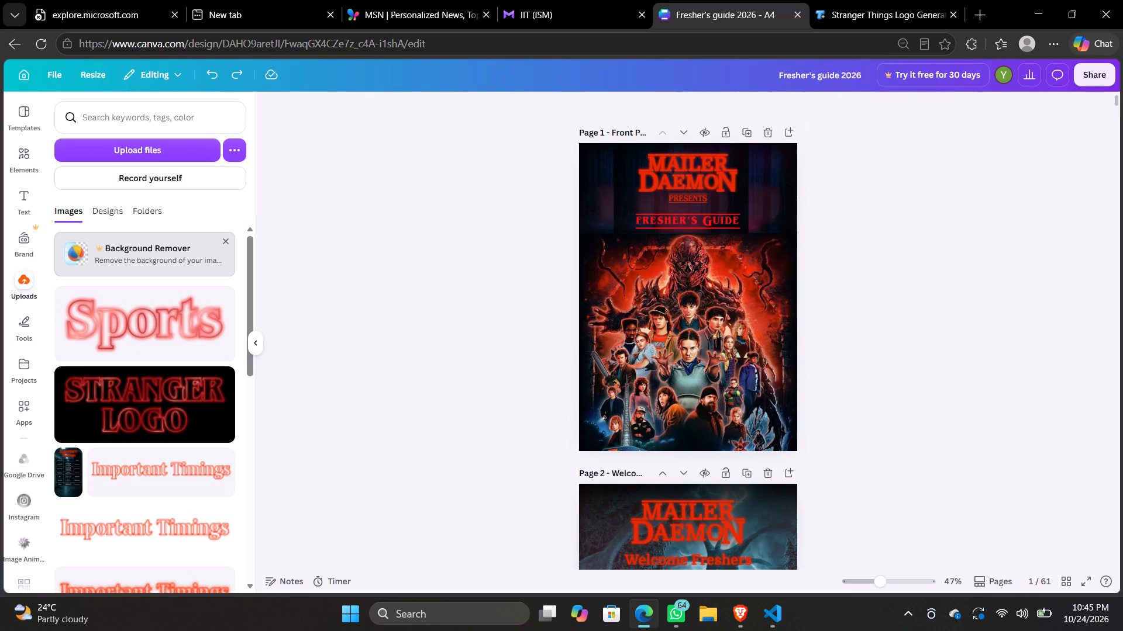
scroll(849, 407, down, 6)
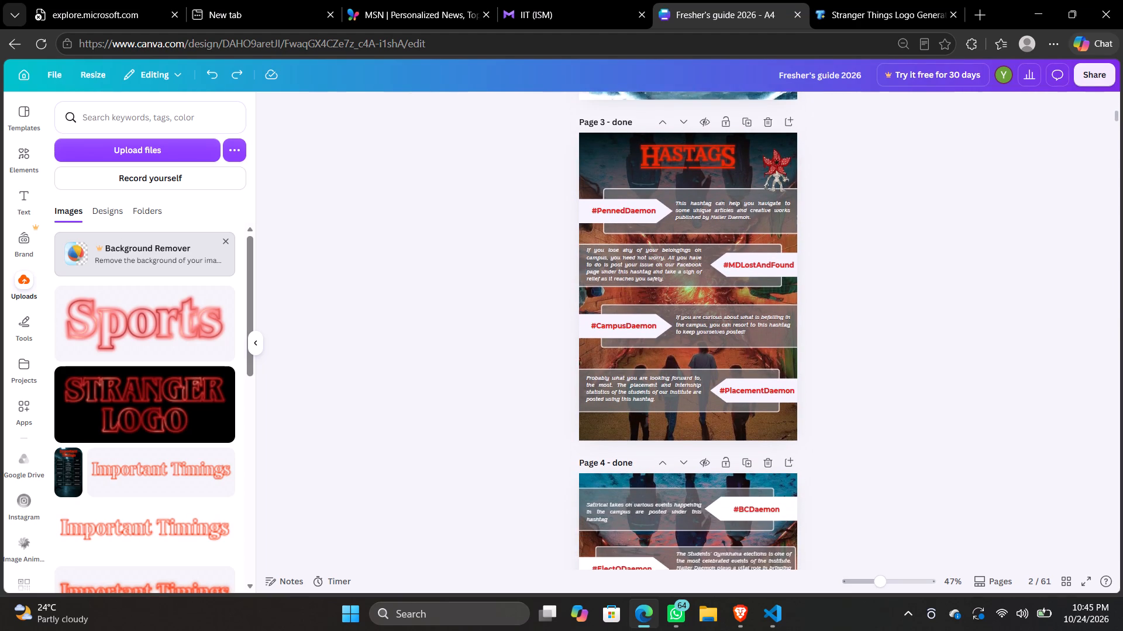
scroll(849, 407, down, 3)
scroll(849, 407, up, 2)
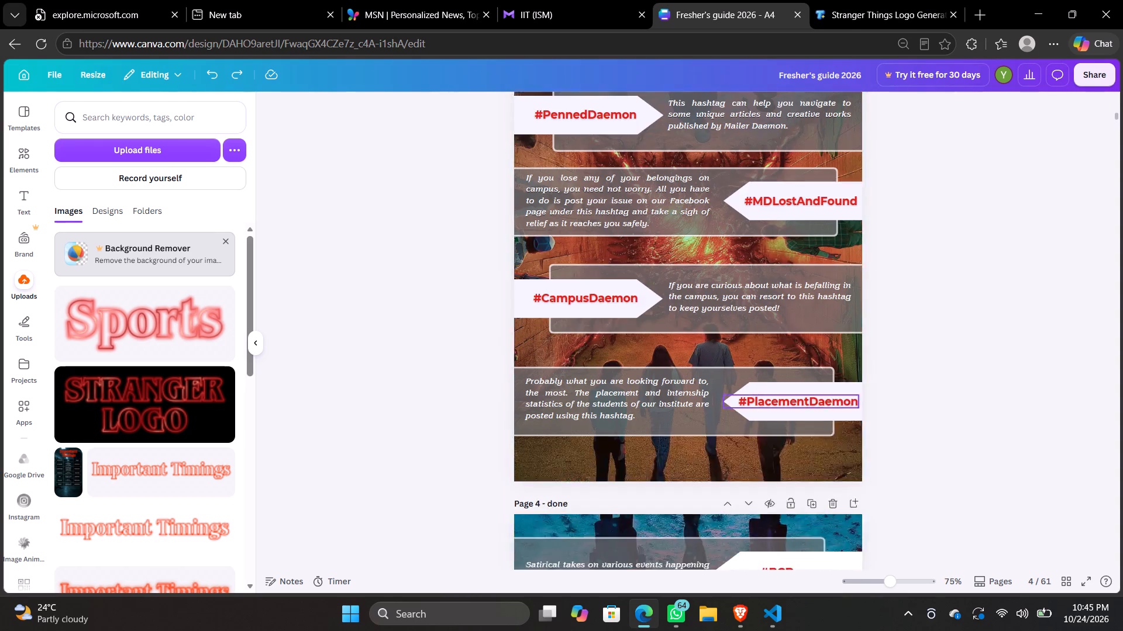
scroll(849, 407, up, 1)
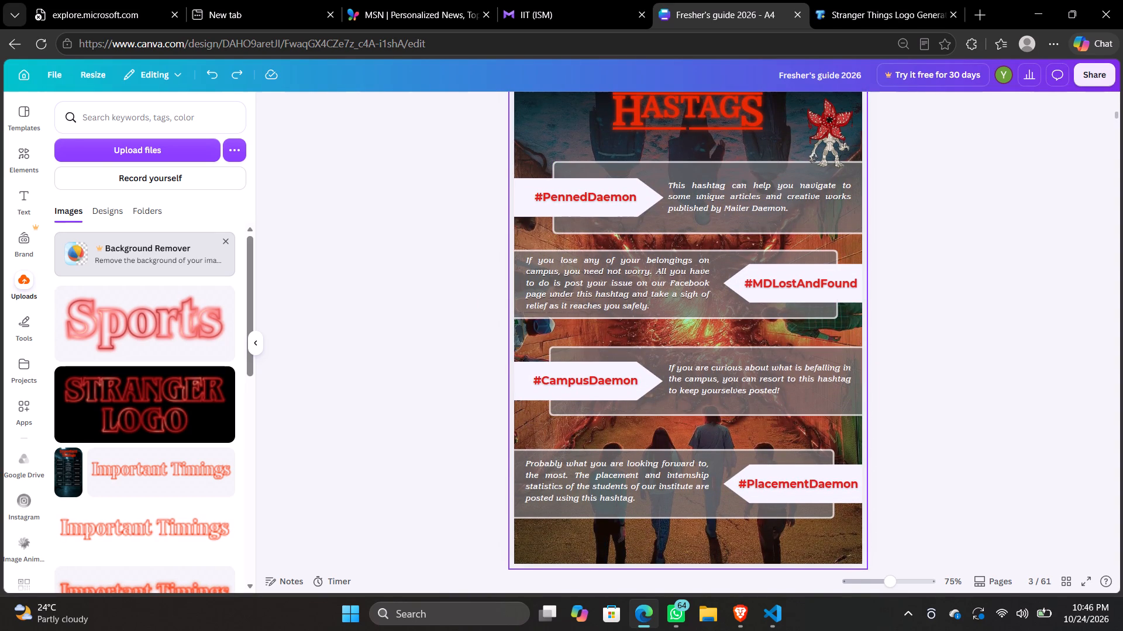
scroll(718, 434, down, 6)
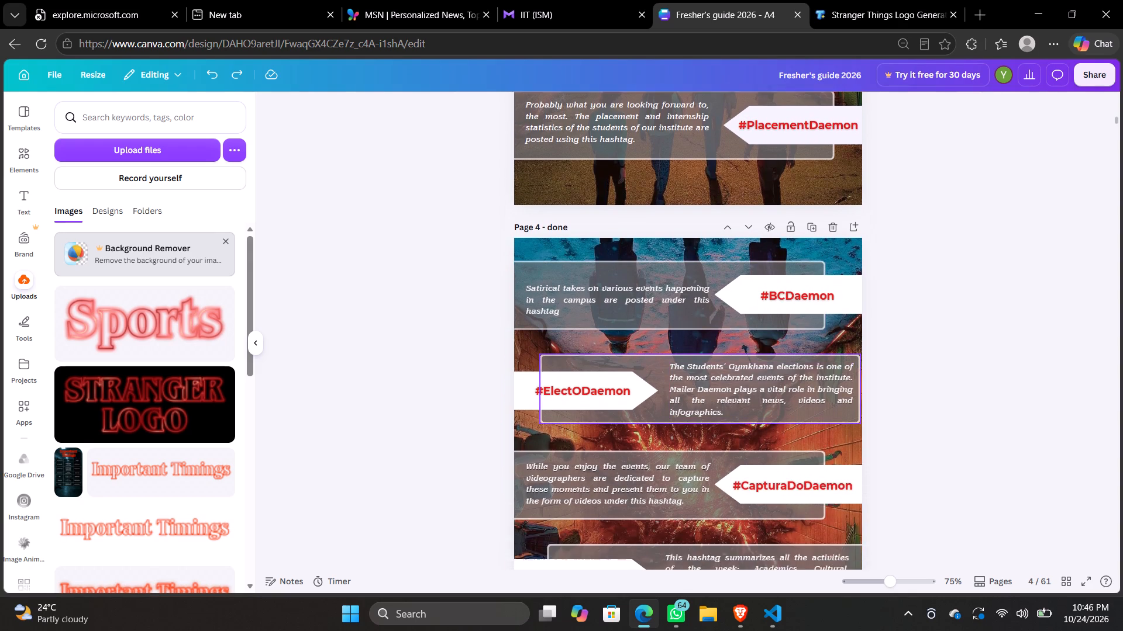
scroll(718, 434, down, 3)
Show the rulers and guides, and select the #EpochODaemon description text on page 4.
key(shift+r)
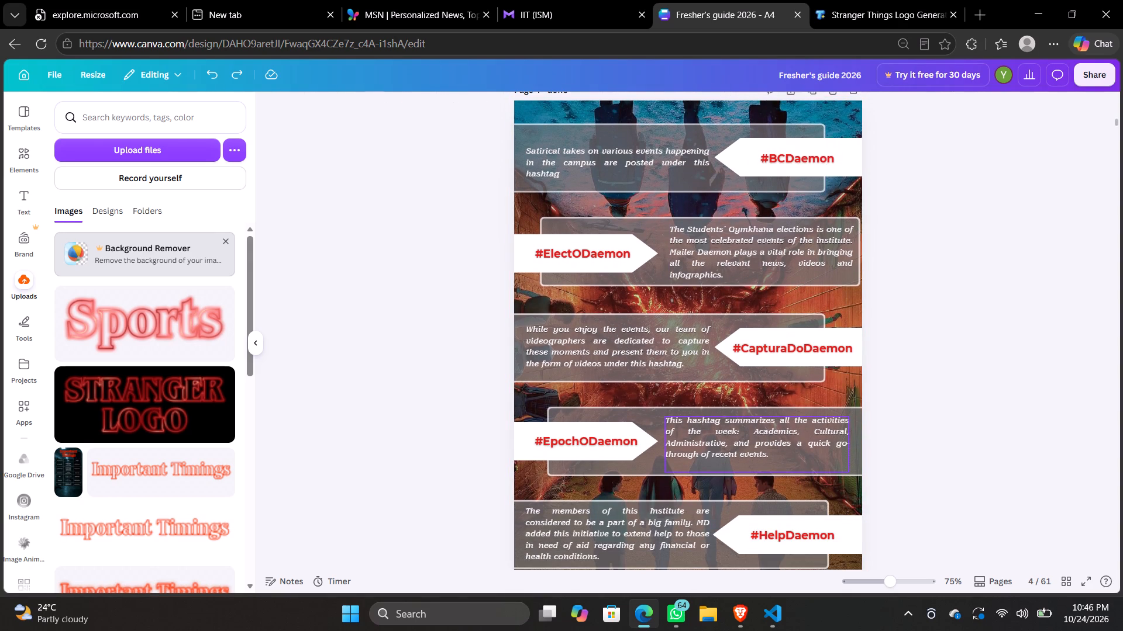
click(718, 434)
scroll(718, 434, up, 1)
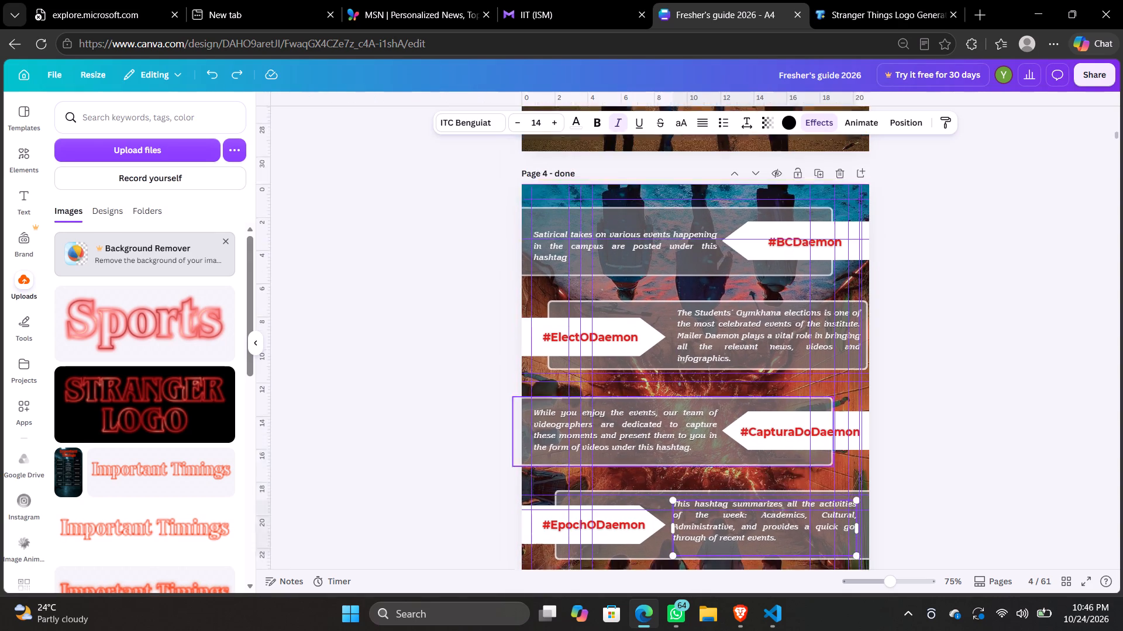
Compare the alignment and spacing of the hashtag boxes on pages 3 and 4 against the guides.
scroll(718, 434, up, 6)
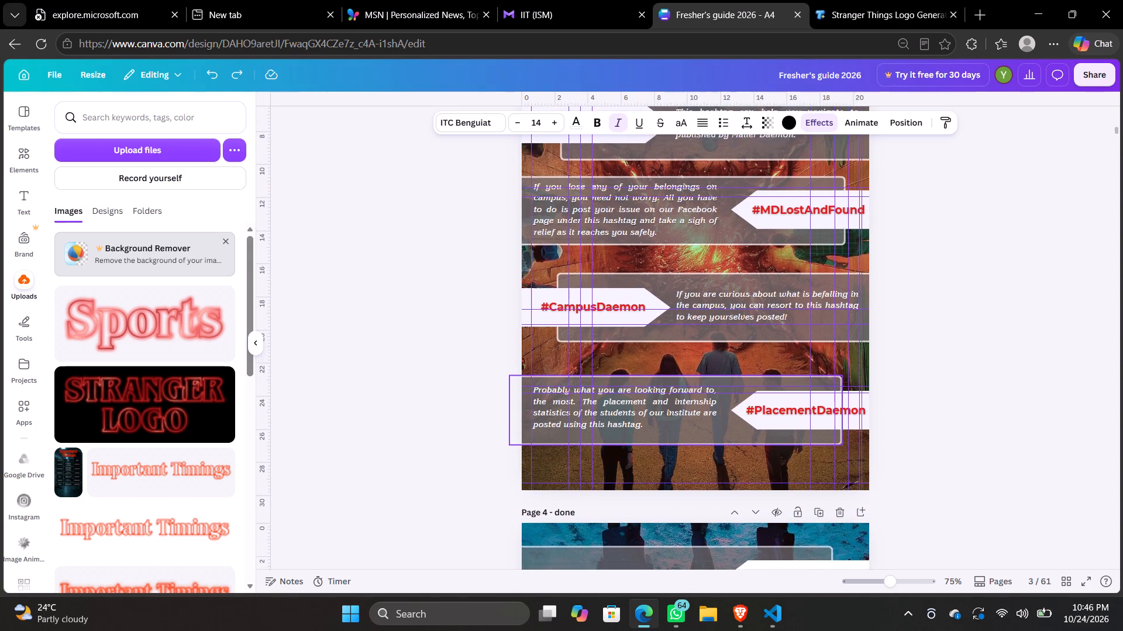
scroll(718, 434, up, 3)
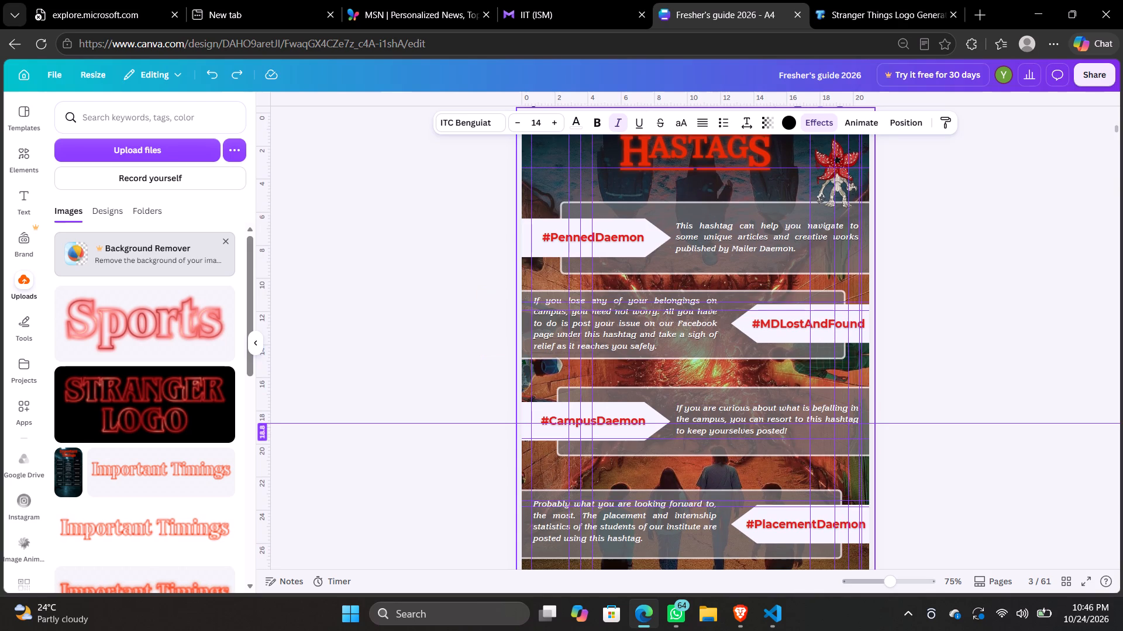
scroll(757, 371, down, 4)
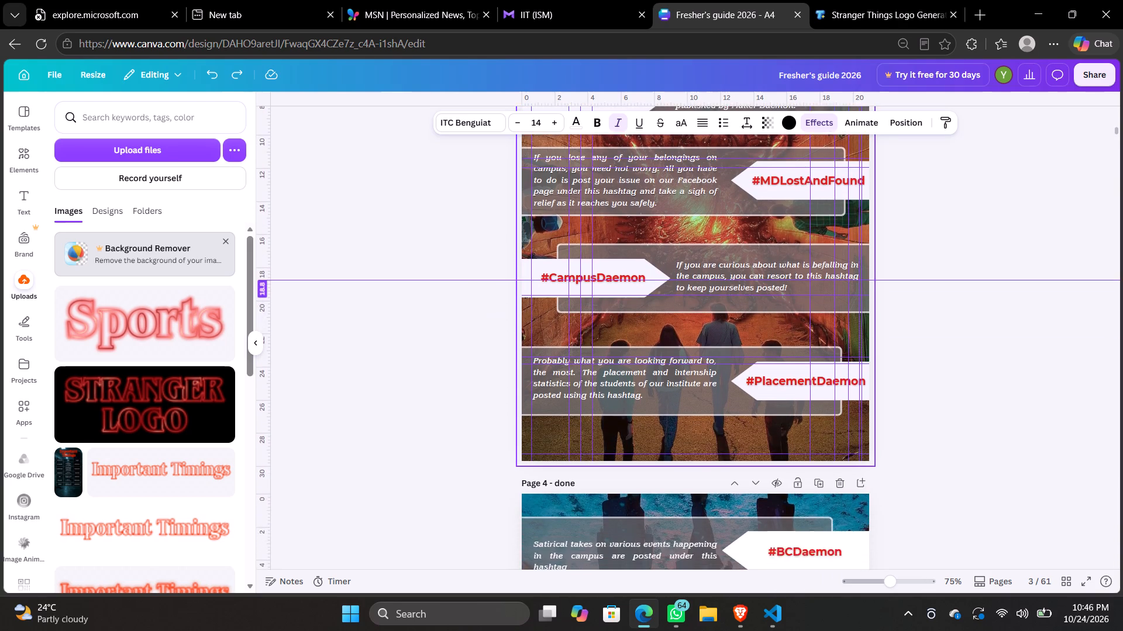
scroll(757, 371, down, 3)
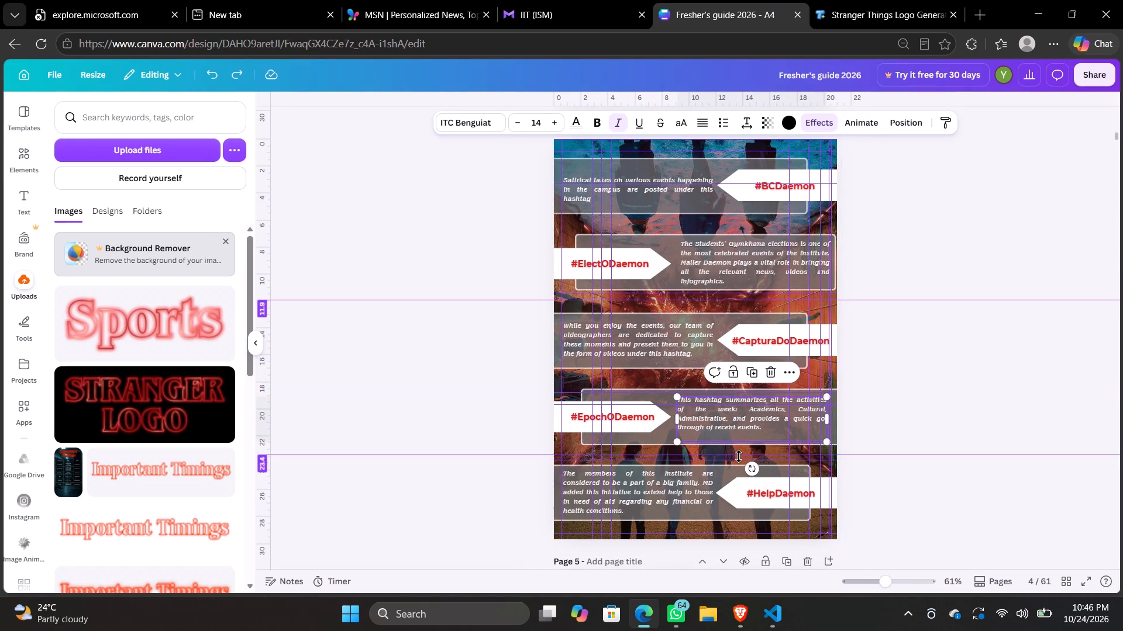
Move the horizontal guide between the #EpochODaemon and #HelpDaemon boxes on page 4 to about 24.1, at the #HelpDaemon box's upper edge.
drag(739, 456, 742, 446)
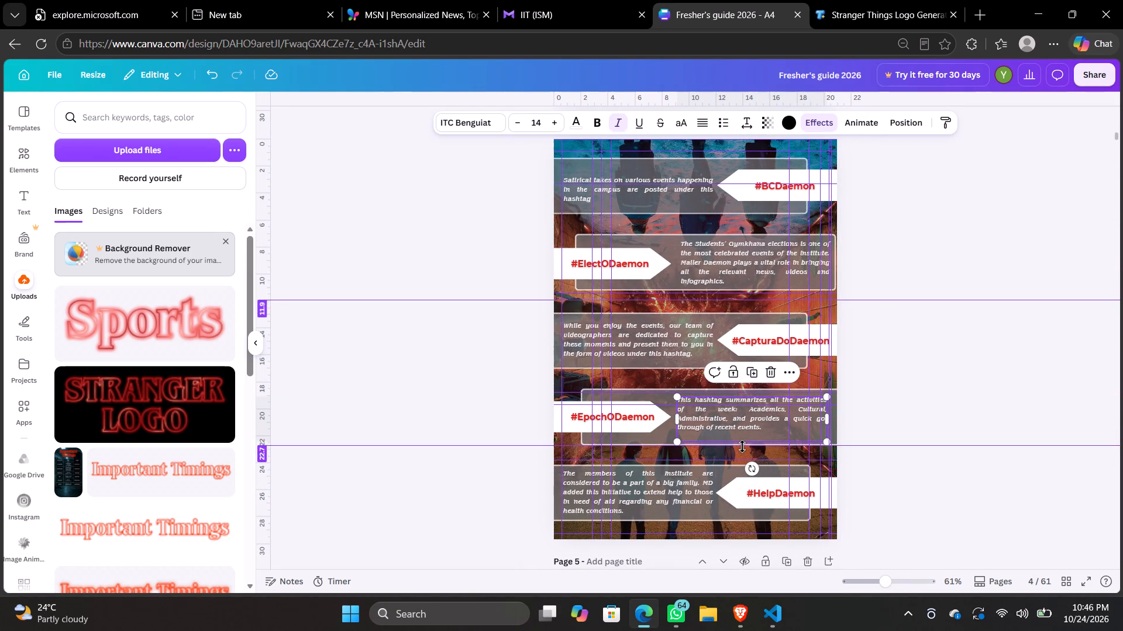
click(736, 460)
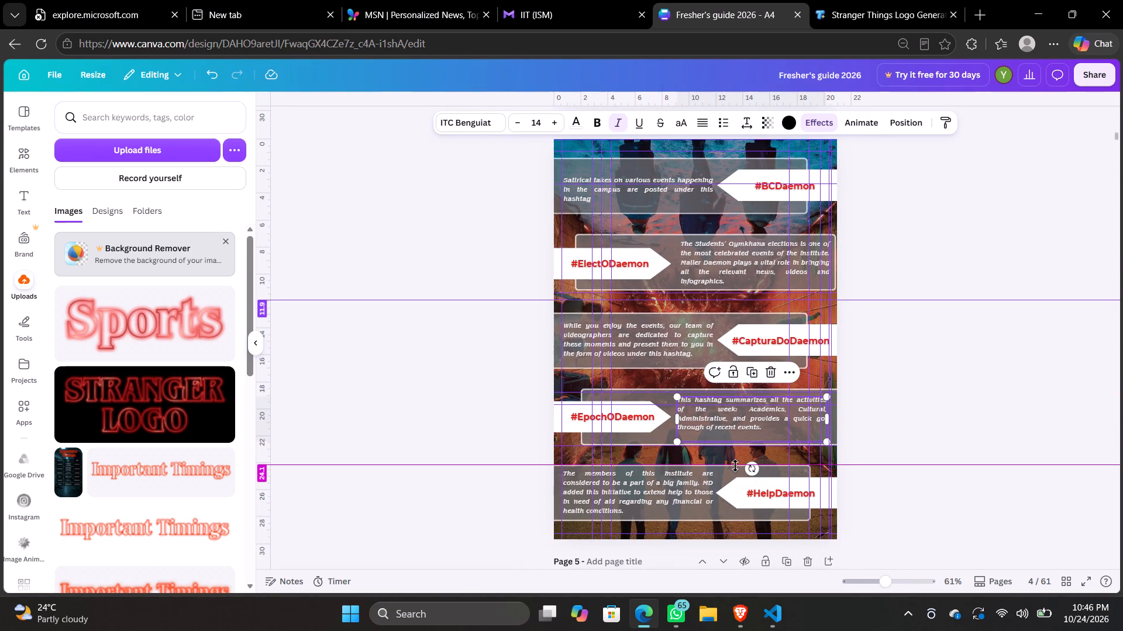
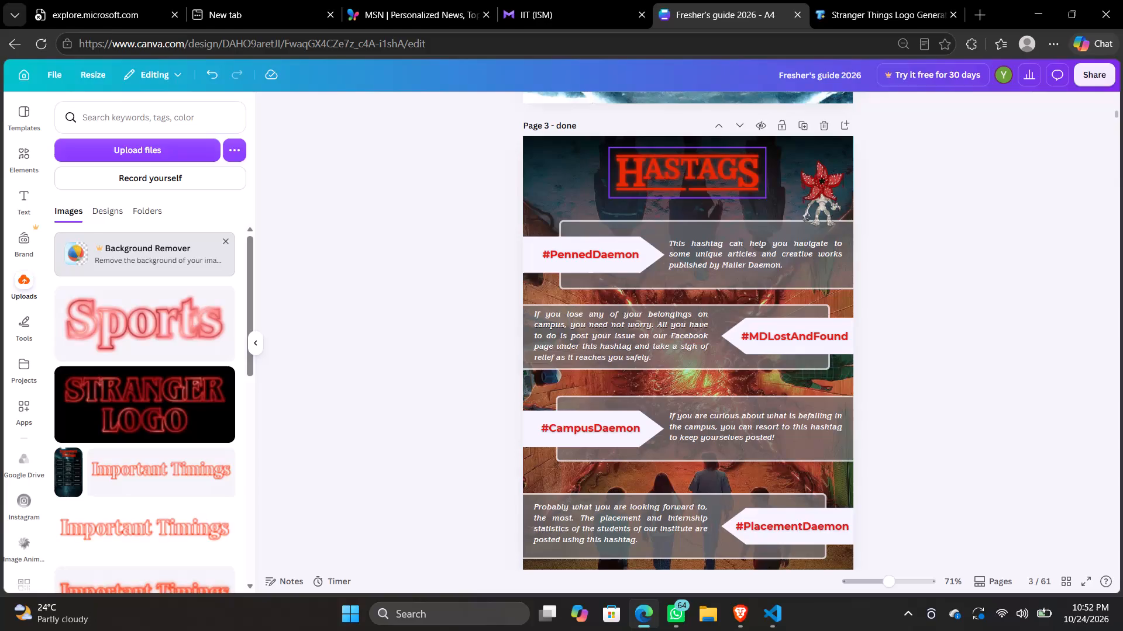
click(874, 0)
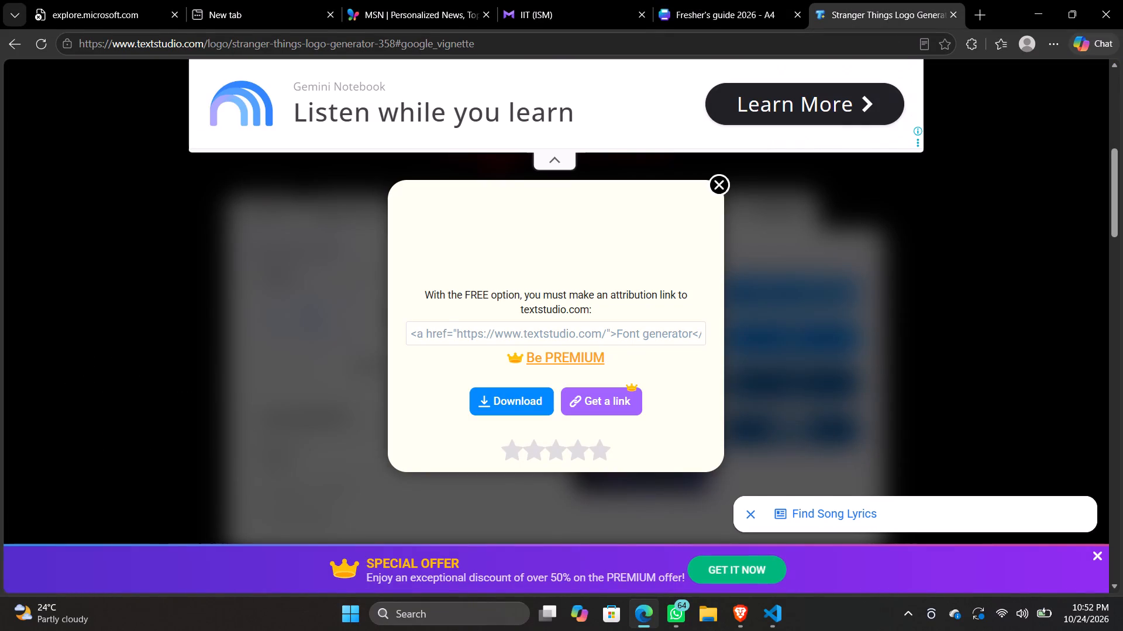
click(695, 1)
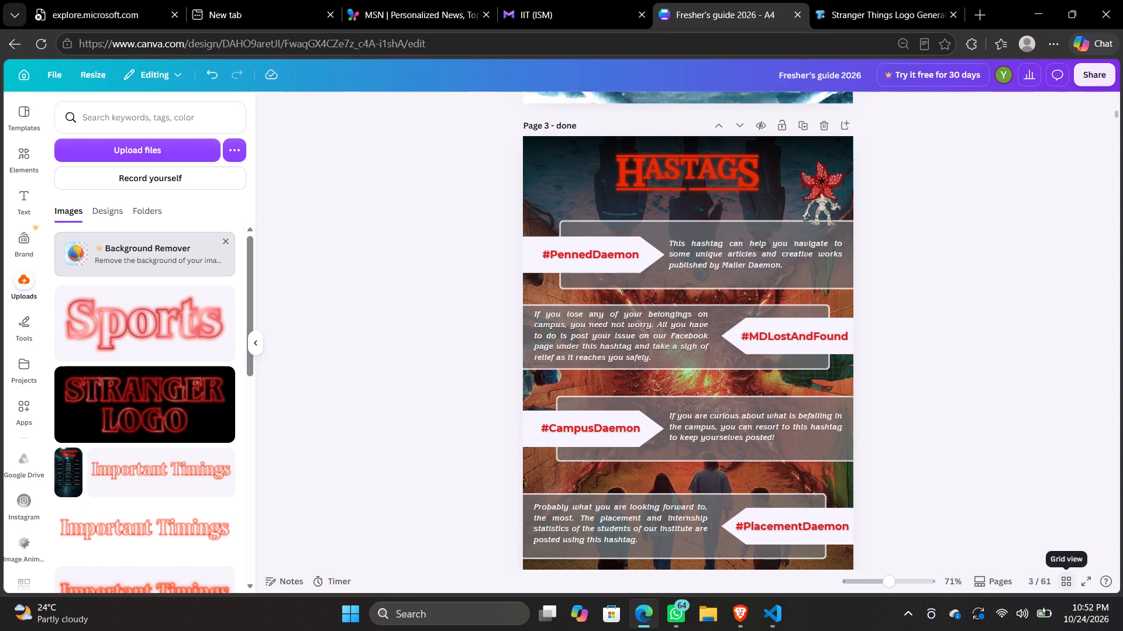
Show all pages of the guide as a thumbnail grid and look over their overall layout and titles.
click(1061, 577)
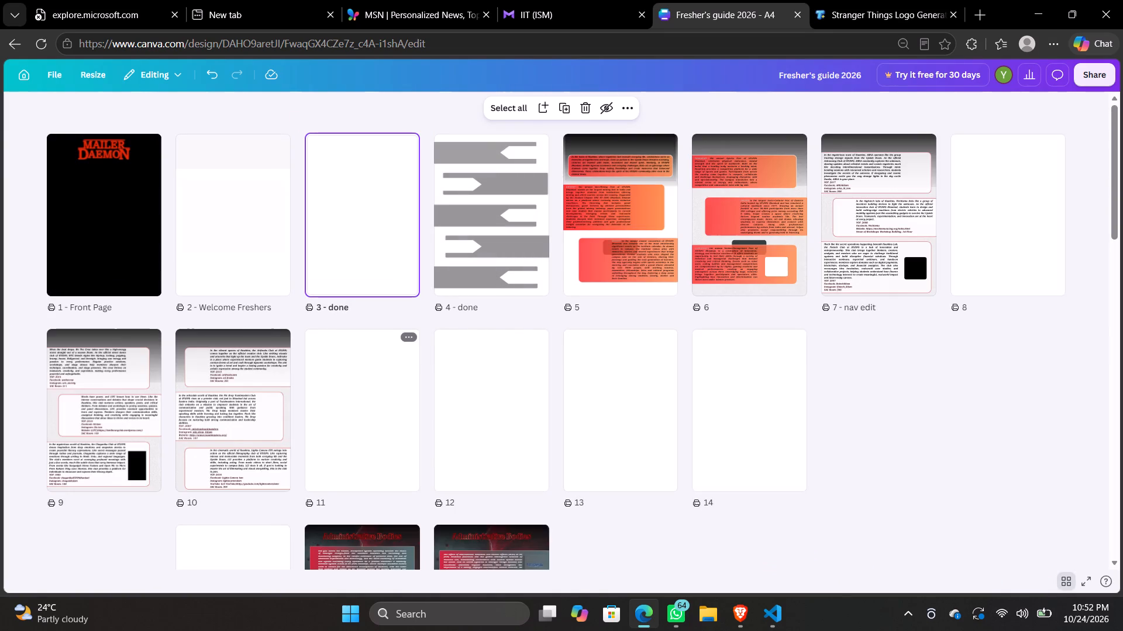
scroll(559, 469, down, 4)
scroll(559, 469, up, 1)
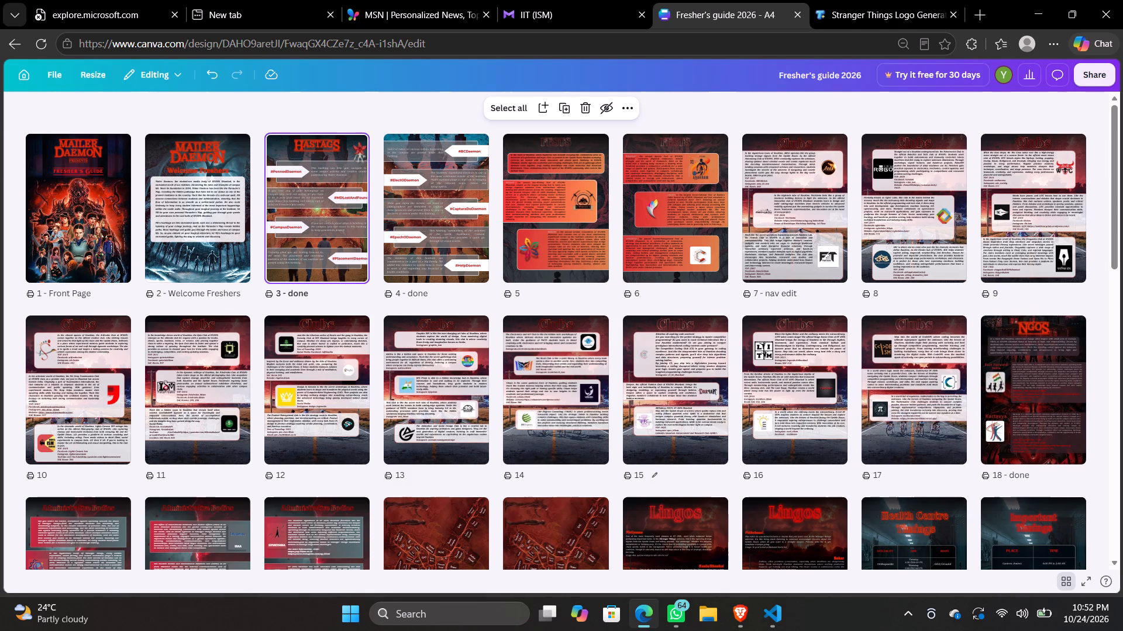
Open page 30, the first Sports page, from the page overview and bring its title into view.
scroll(578, 473, down, 4)
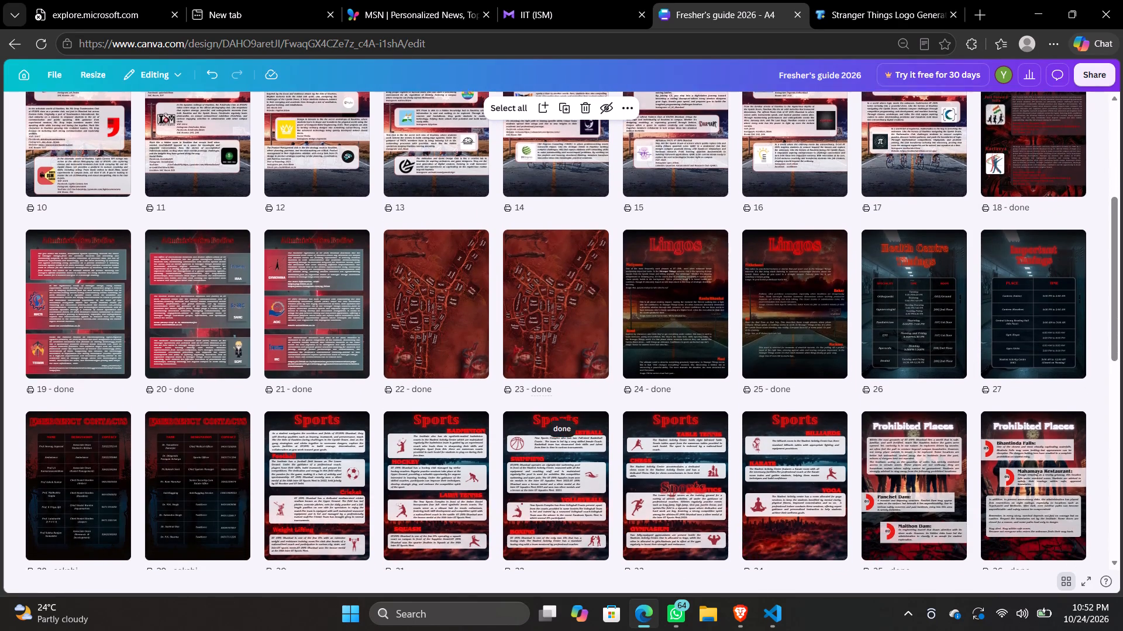
scroll(578, 473, down, 1)
double_click(343, 487)
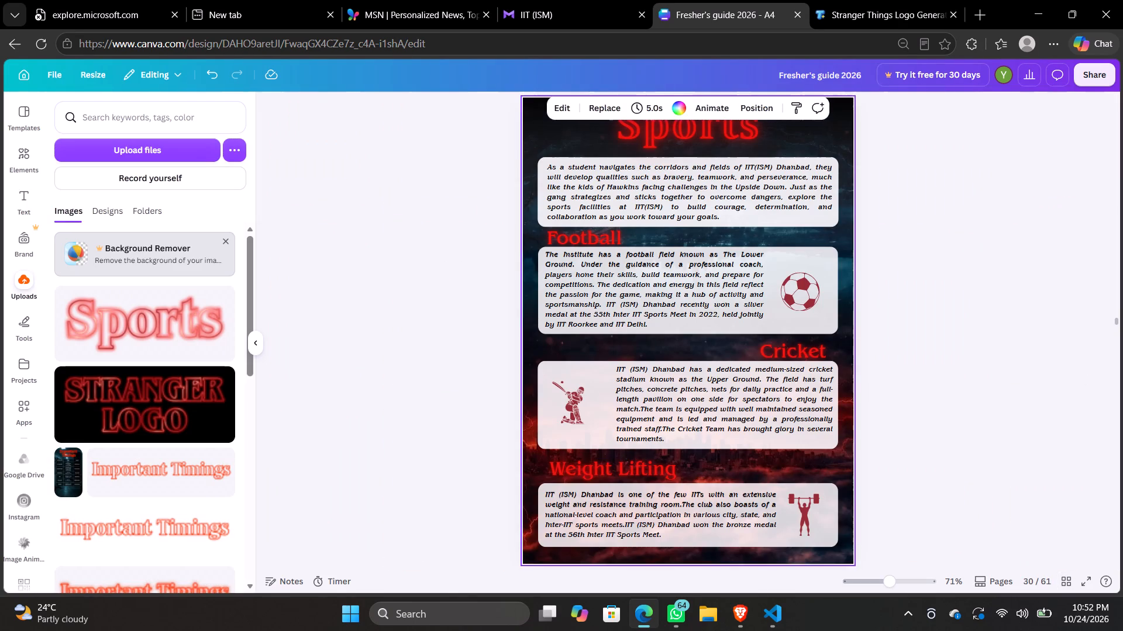
scroll(343, 487, up, 1)
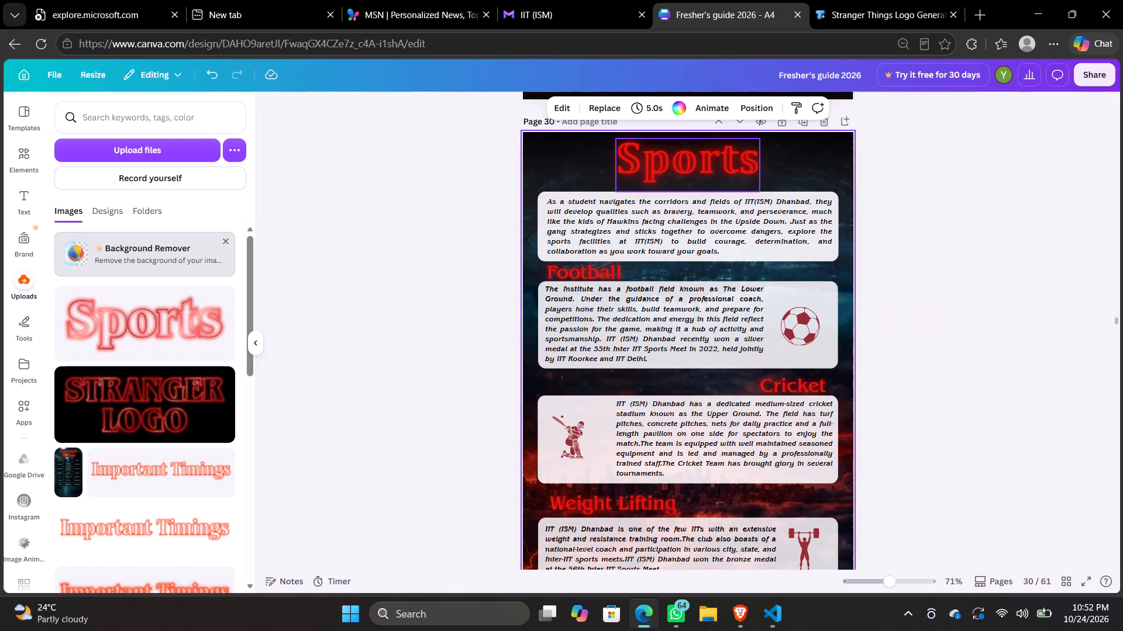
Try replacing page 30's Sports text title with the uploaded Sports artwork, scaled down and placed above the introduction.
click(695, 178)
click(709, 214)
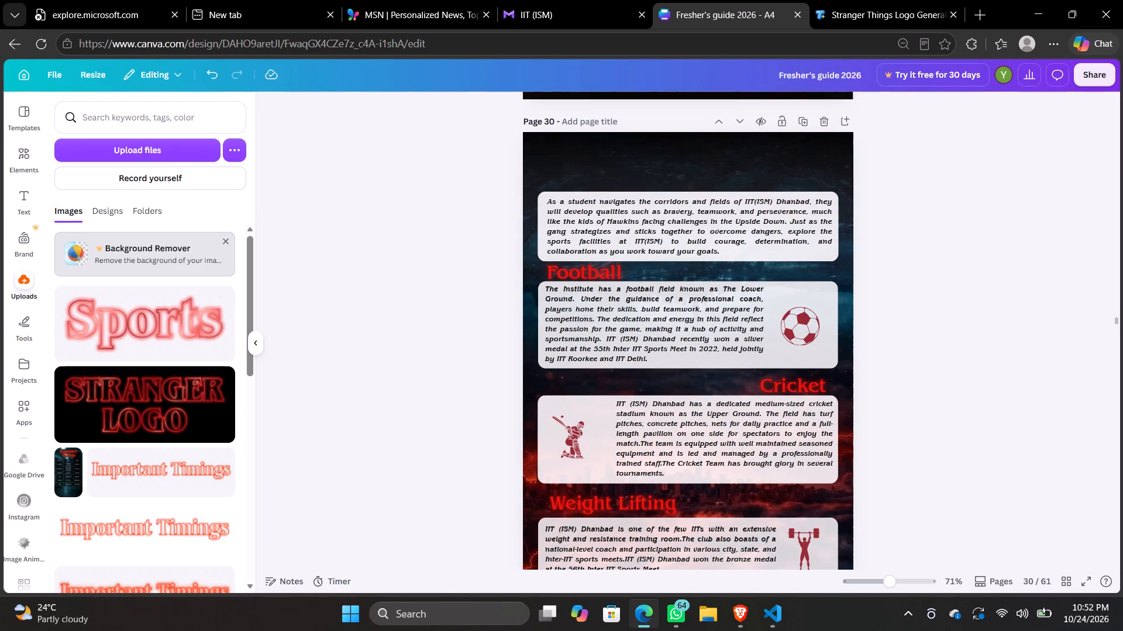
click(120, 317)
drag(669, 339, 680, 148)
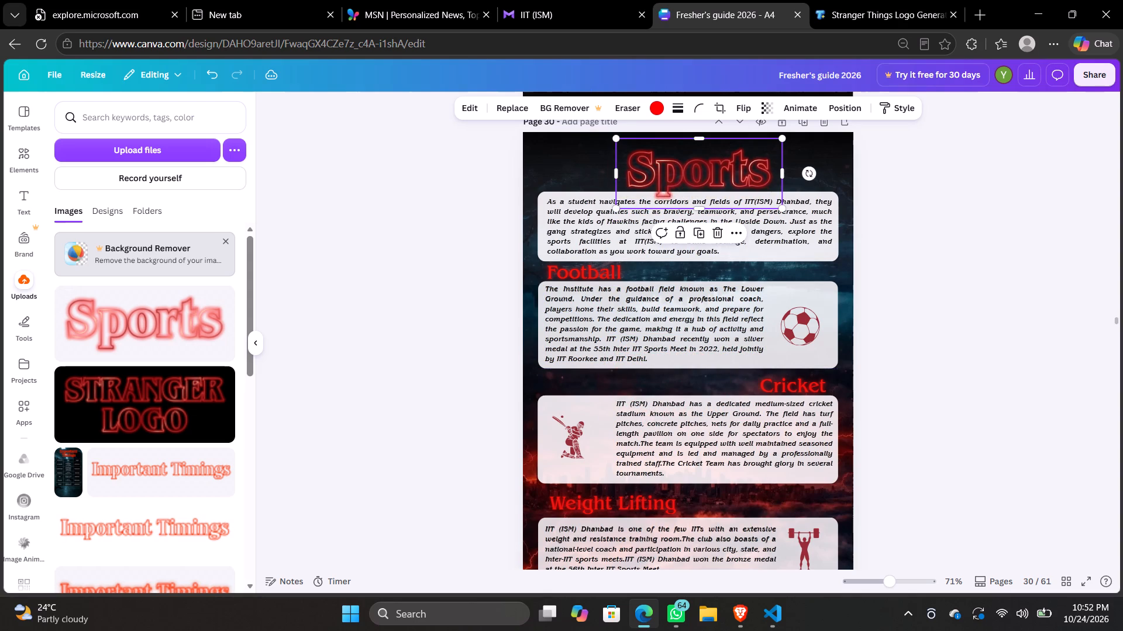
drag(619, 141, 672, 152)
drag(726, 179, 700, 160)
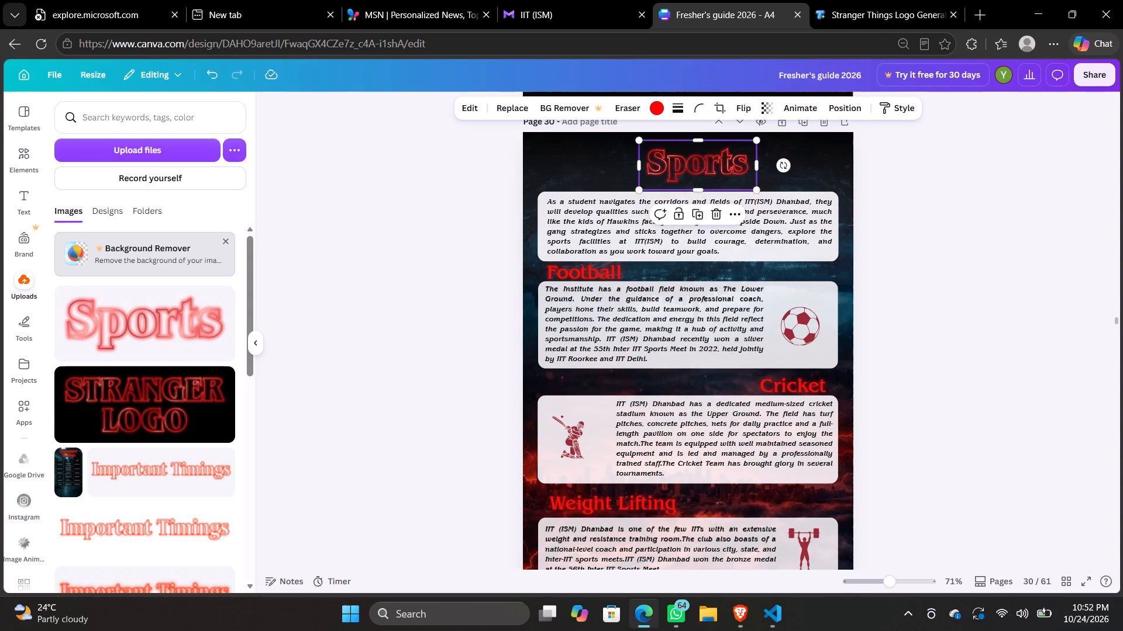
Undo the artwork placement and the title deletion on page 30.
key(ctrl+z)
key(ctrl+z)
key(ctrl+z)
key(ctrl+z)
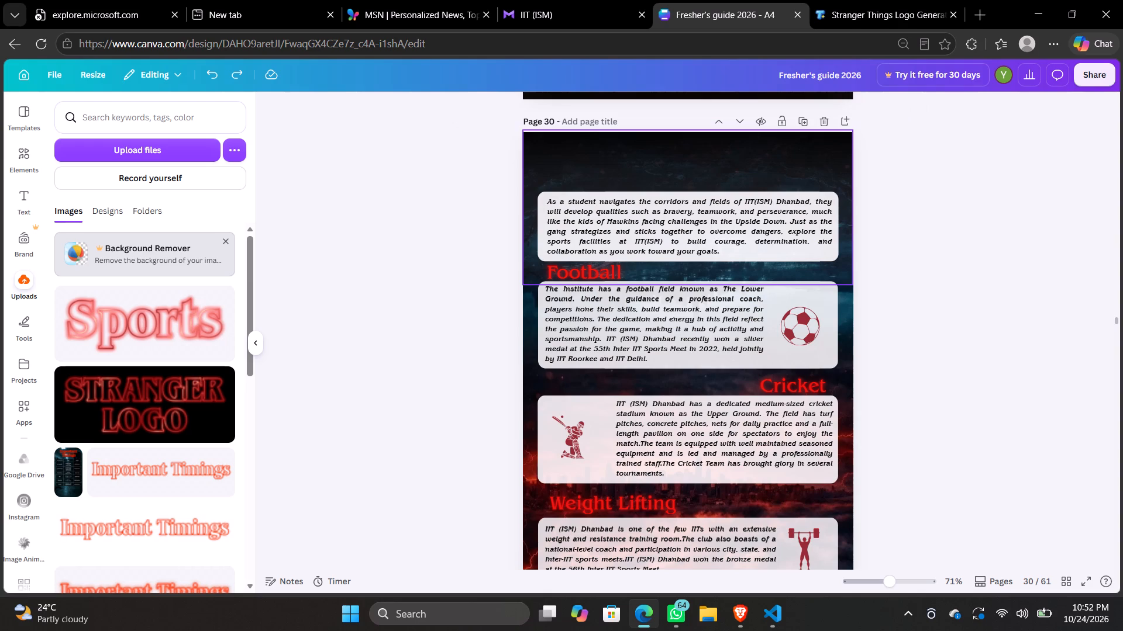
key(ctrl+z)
Add the uploaded Sports artwork to page 30 and move it over the existing Sports text title.
click(146, 325)
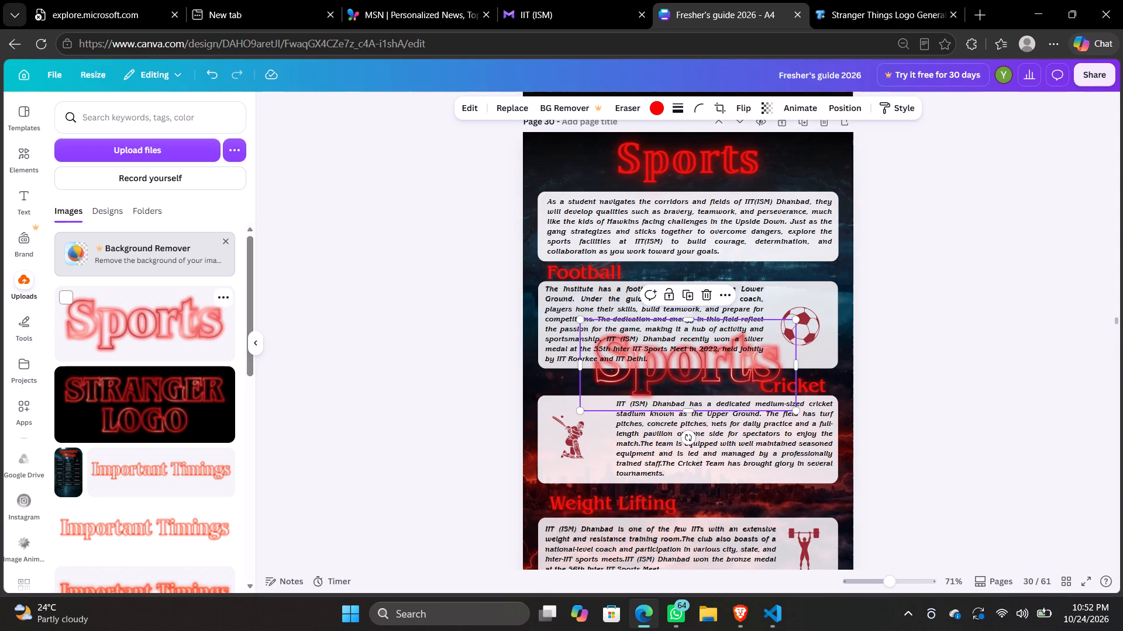
drag(724, 384, 745, 189)
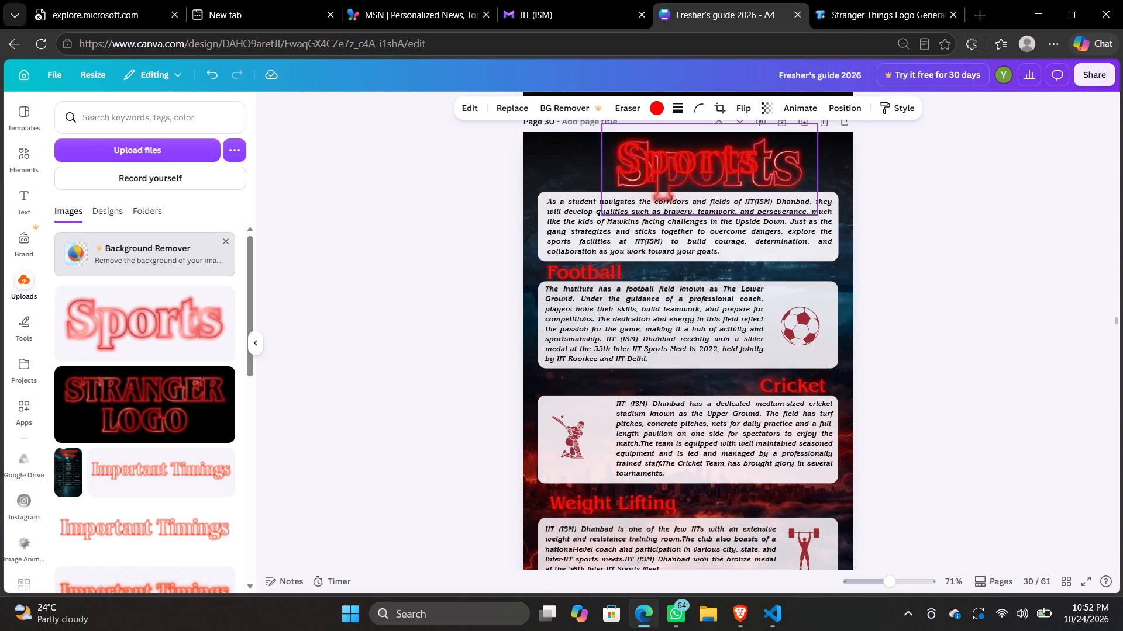
drag(745, 189, 747, 209)
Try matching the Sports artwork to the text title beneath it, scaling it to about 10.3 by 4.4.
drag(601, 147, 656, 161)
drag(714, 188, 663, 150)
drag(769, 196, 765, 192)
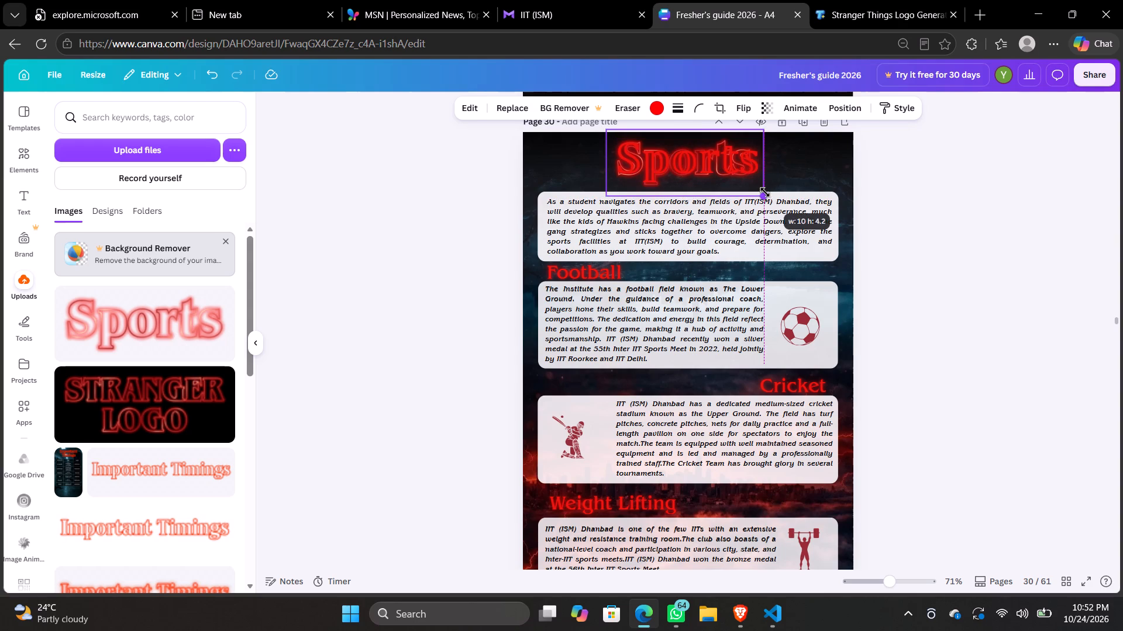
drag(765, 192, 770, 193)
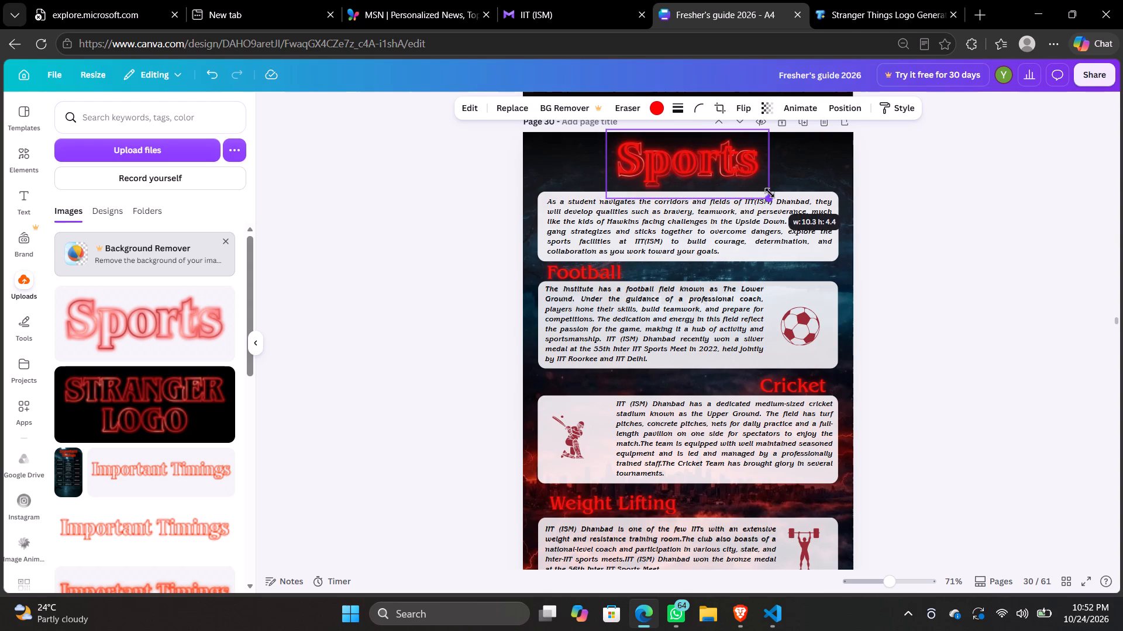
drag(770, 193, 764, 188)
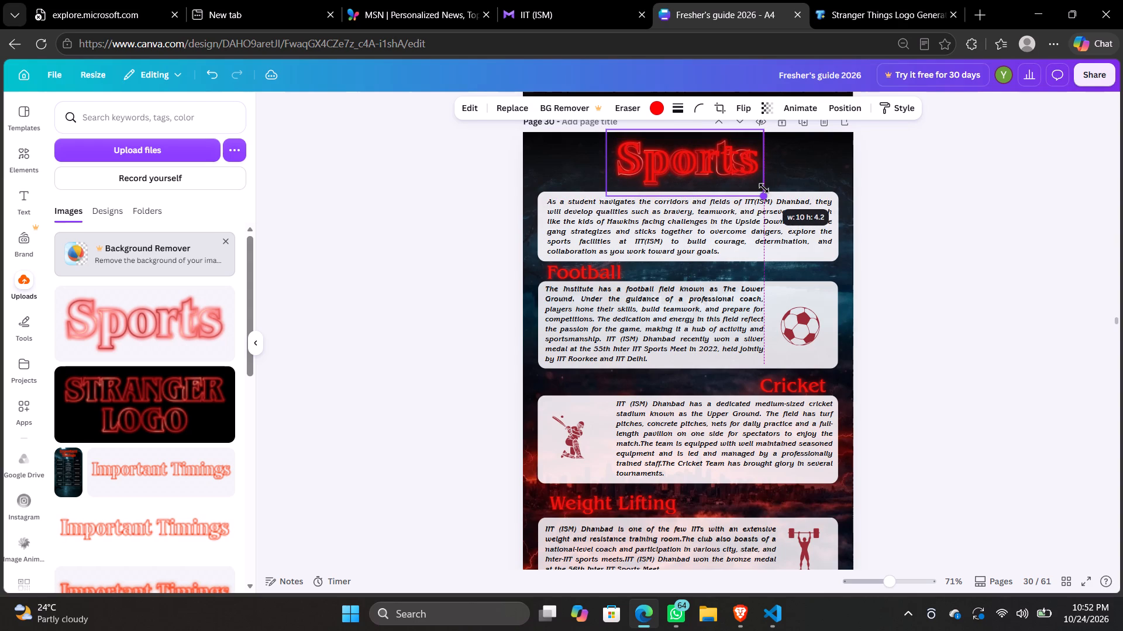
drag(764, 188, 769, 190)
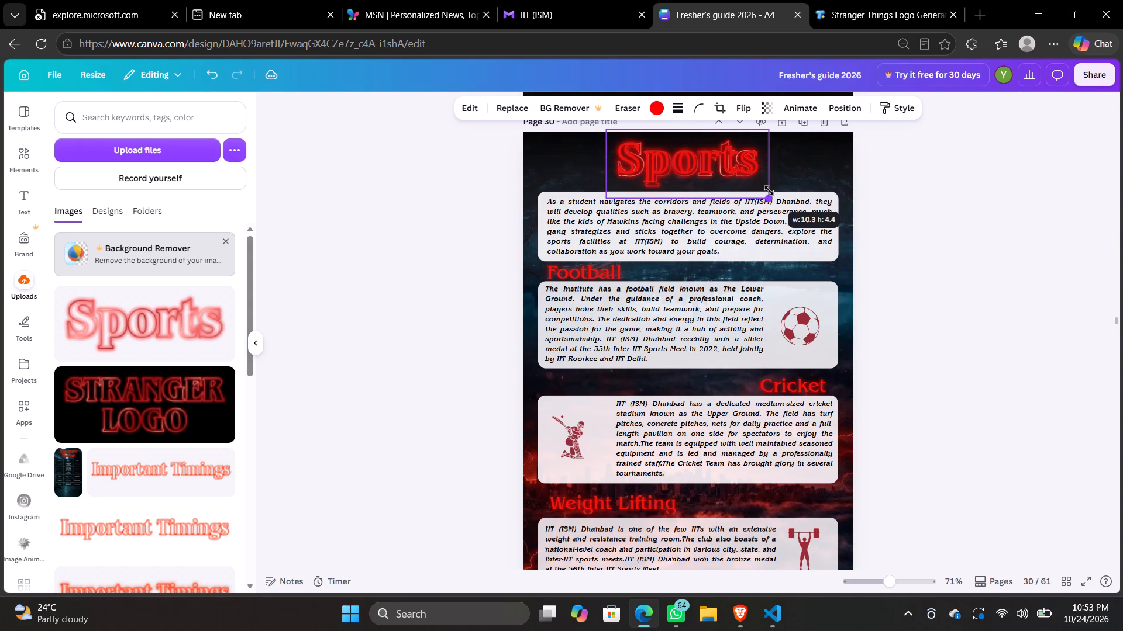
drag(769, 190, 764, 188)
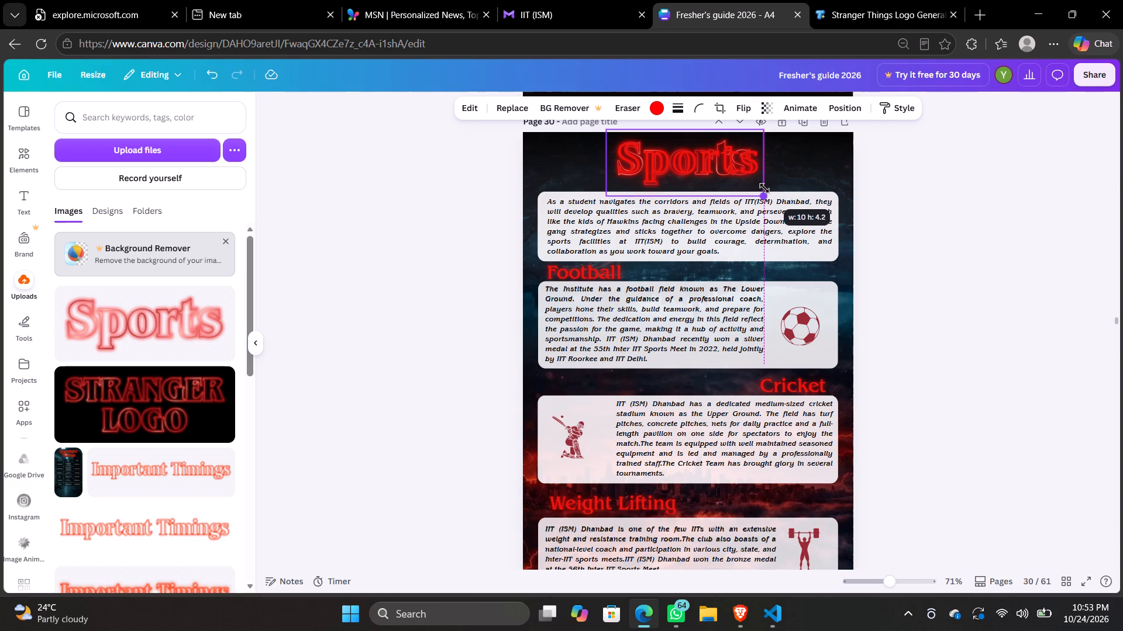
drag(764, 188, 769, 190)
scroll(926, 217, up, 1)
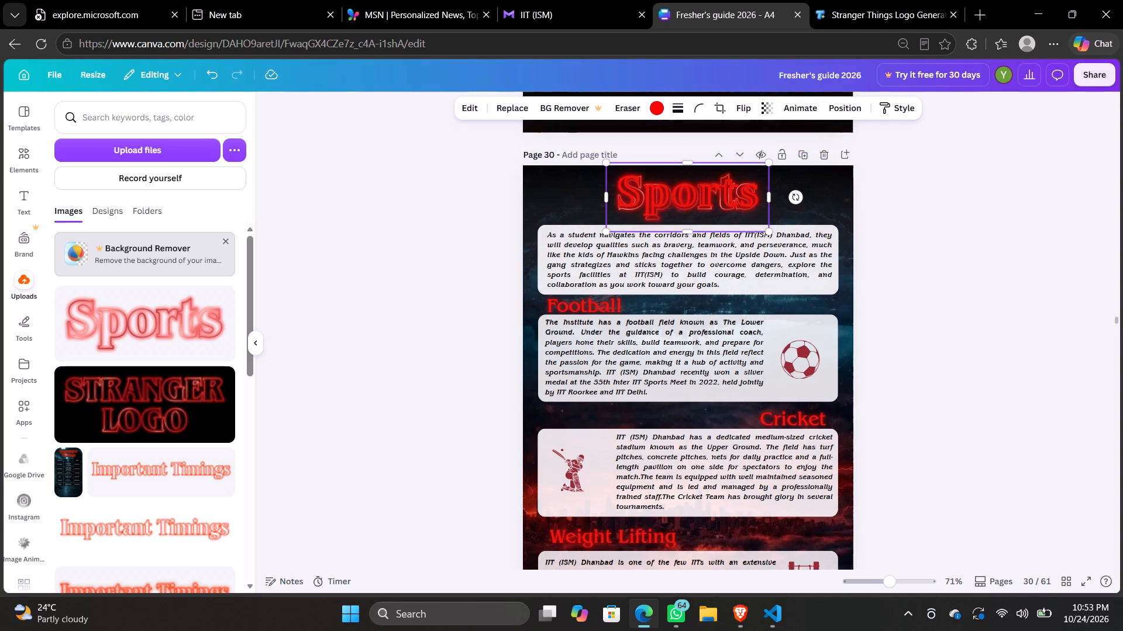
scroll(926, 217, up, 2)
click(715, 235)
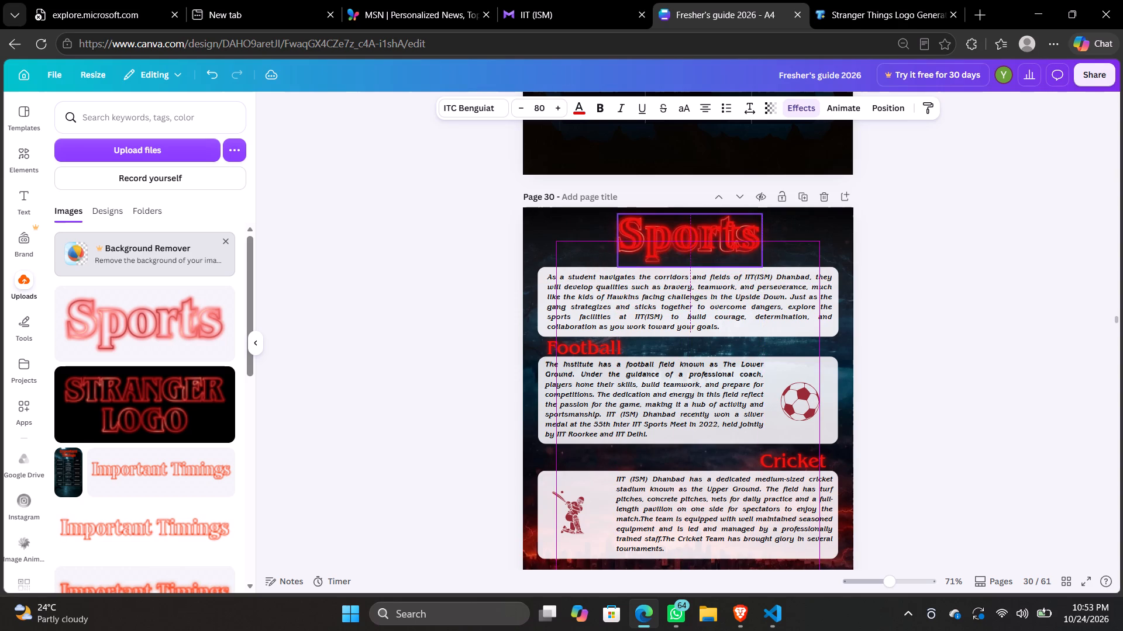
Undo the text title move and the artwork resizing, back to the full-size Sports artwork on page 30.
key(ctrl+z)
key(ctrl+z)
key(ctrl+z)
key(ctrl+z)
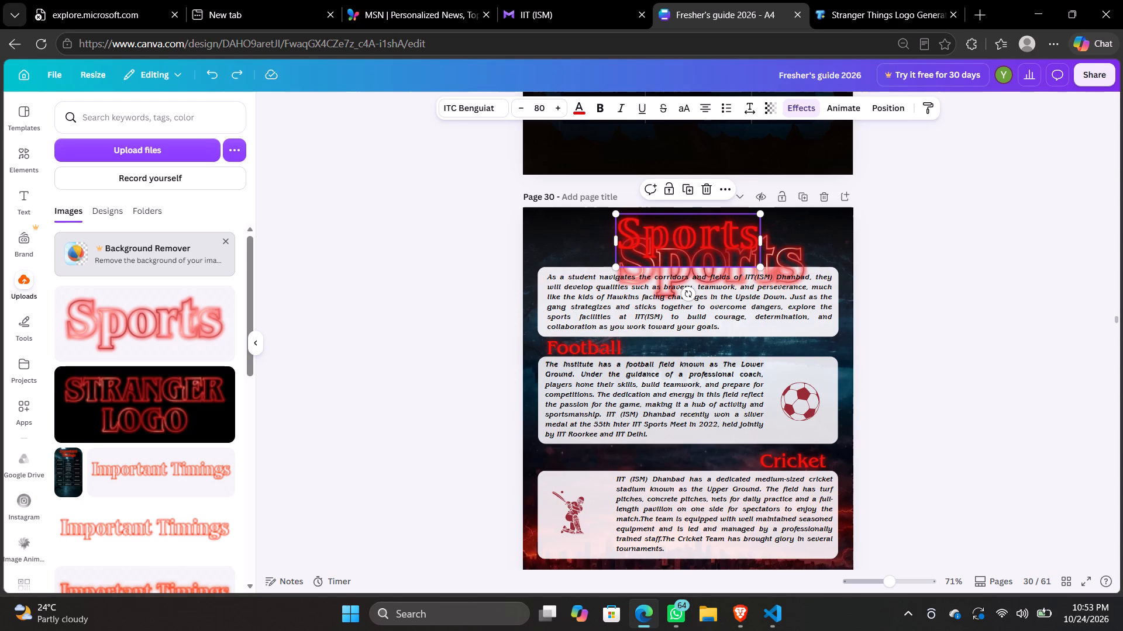
Align the Sports artwork over page 30's text title and scale it to about 10.7 by 4.5.
click(795, 266)
drag(795, 266, 782, 245)
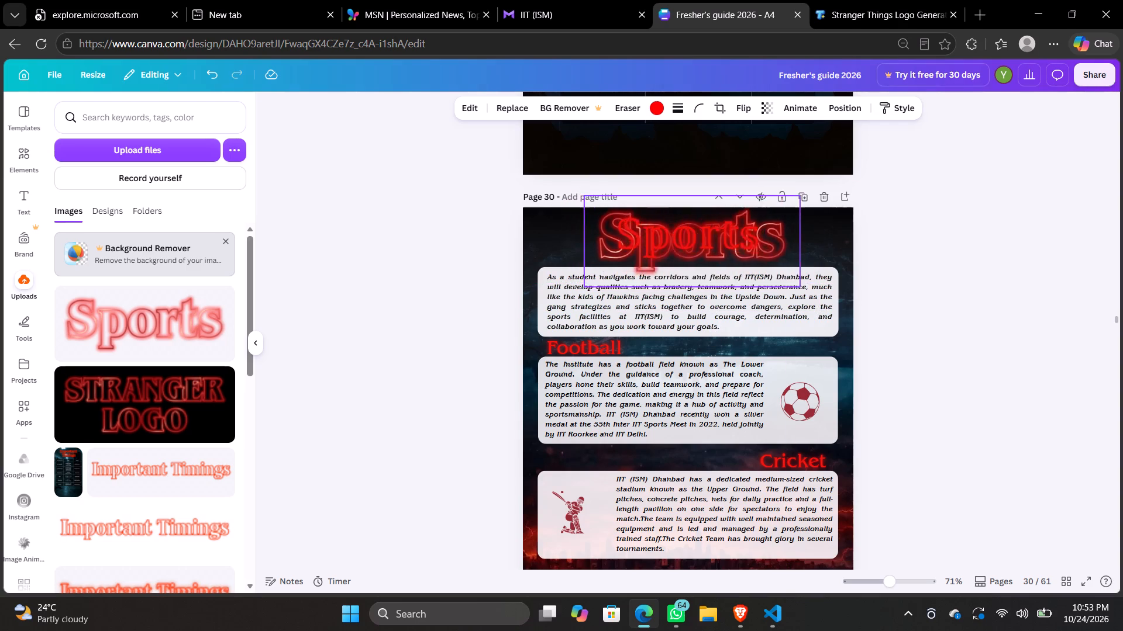
drag(782, 245, 785, 245)
drag(805, 288, 788, 271)
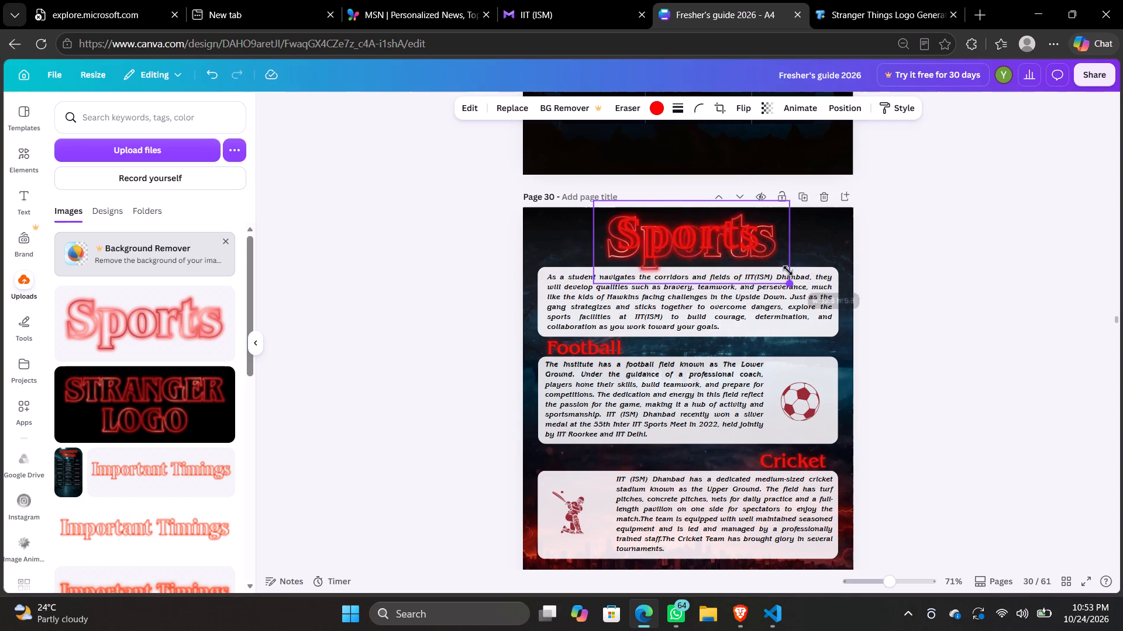
drag(788, 271, 772, 250)
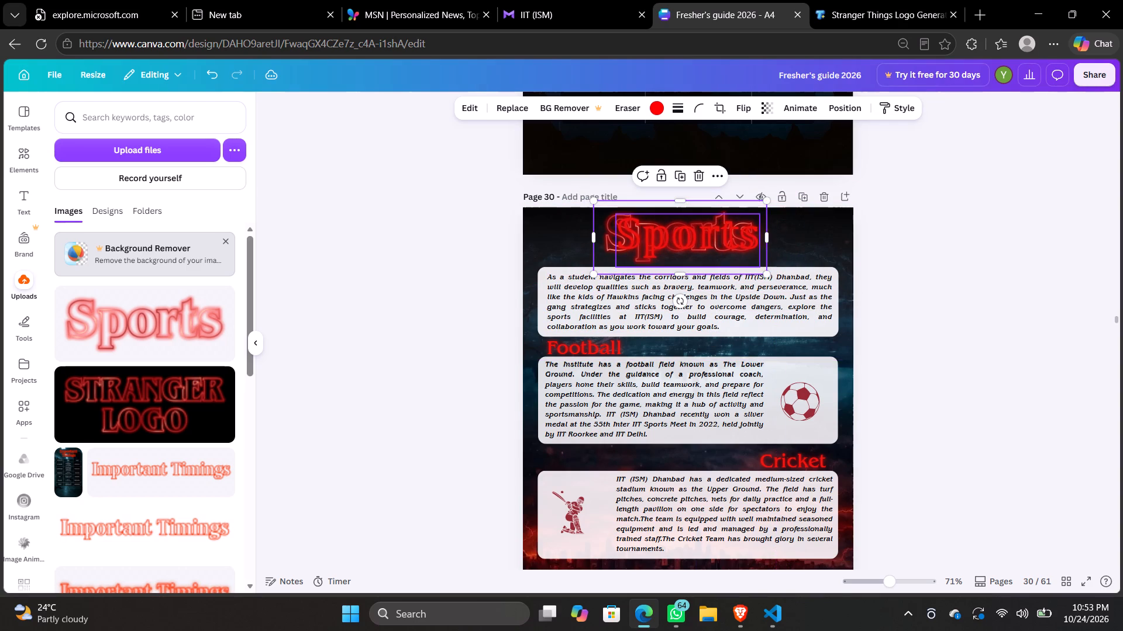
click(667, 224)
drag(595, 218, 598, 220)
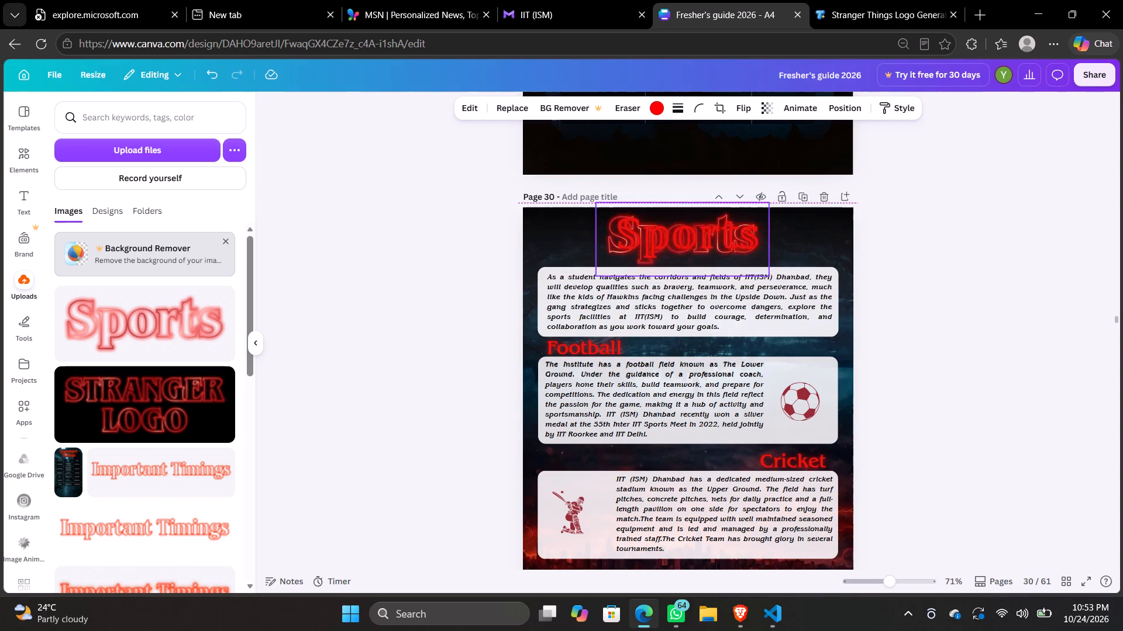
drag(598, 220, 605, 220)
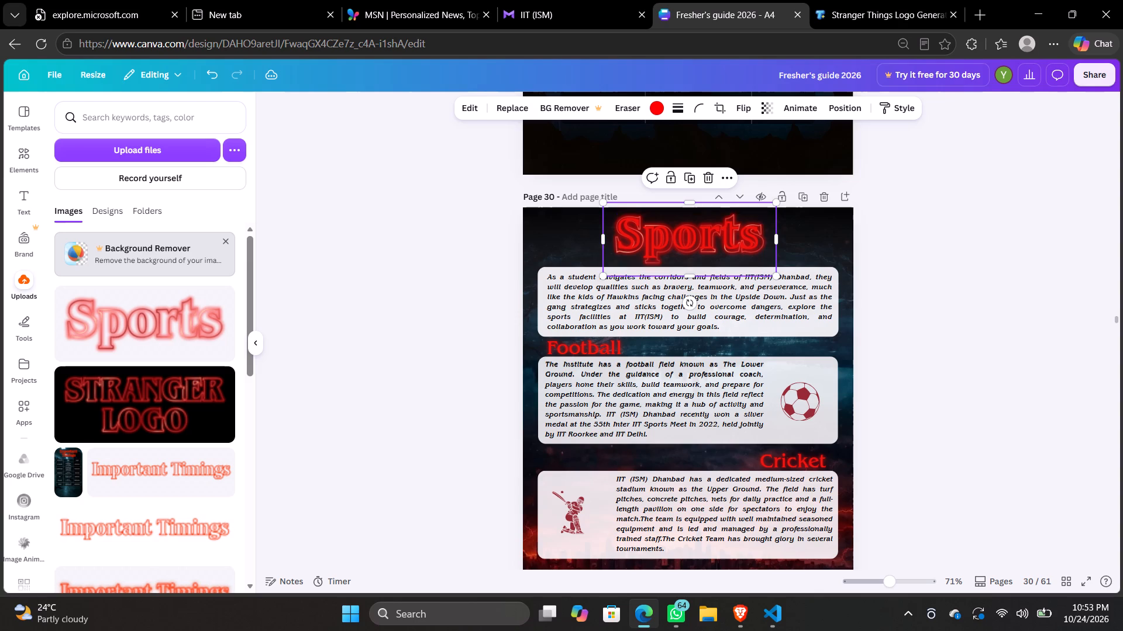
drag(776, 274, 770, 271)
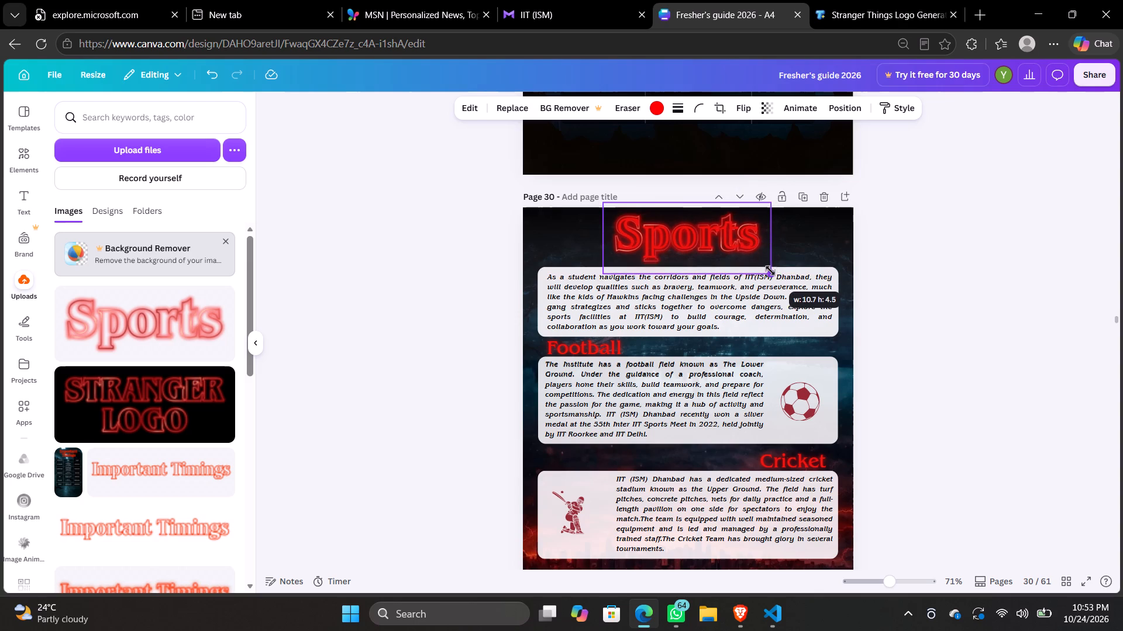
drag(770, 271, 770, 268)
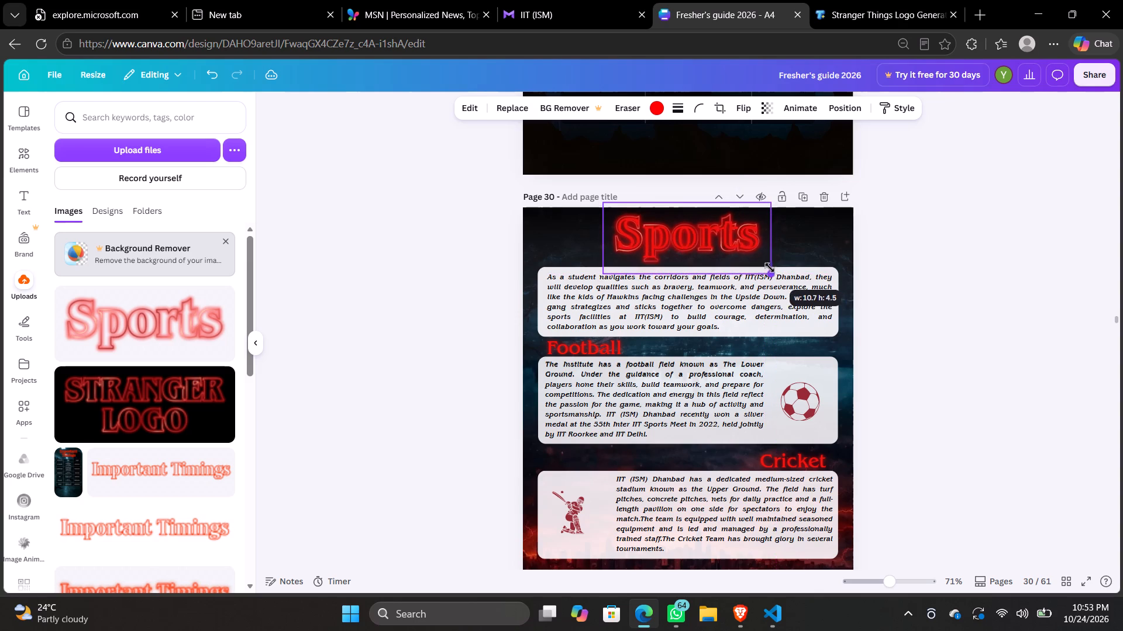
drag(770, 268, 771, 267)
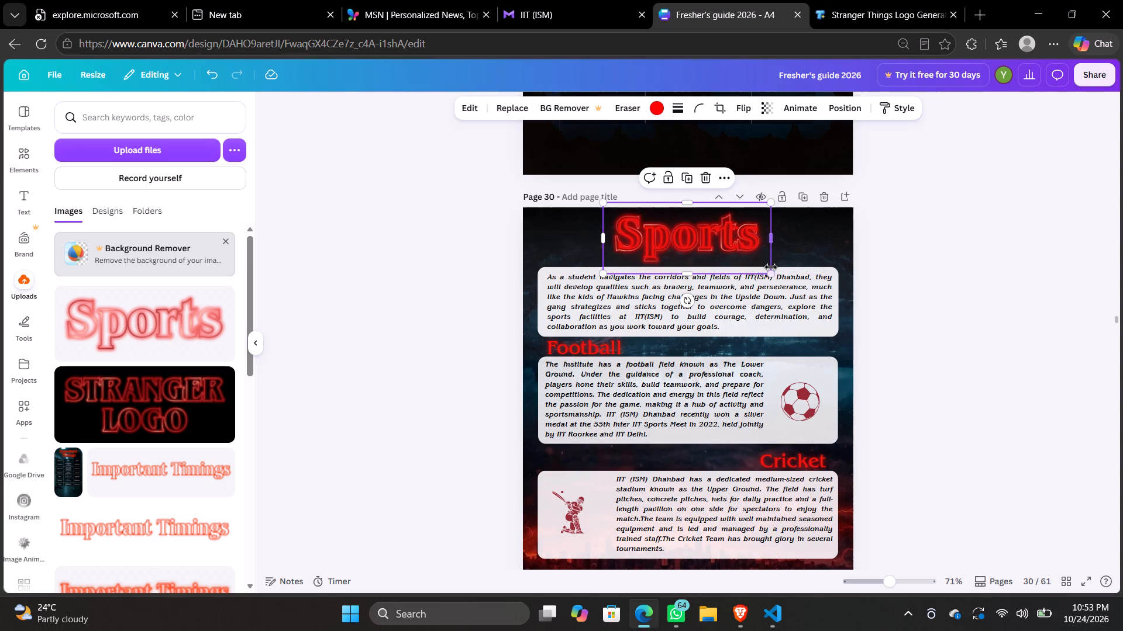
Delete the original Sports text title beneath the artwork on page 30.
click(712, 249)
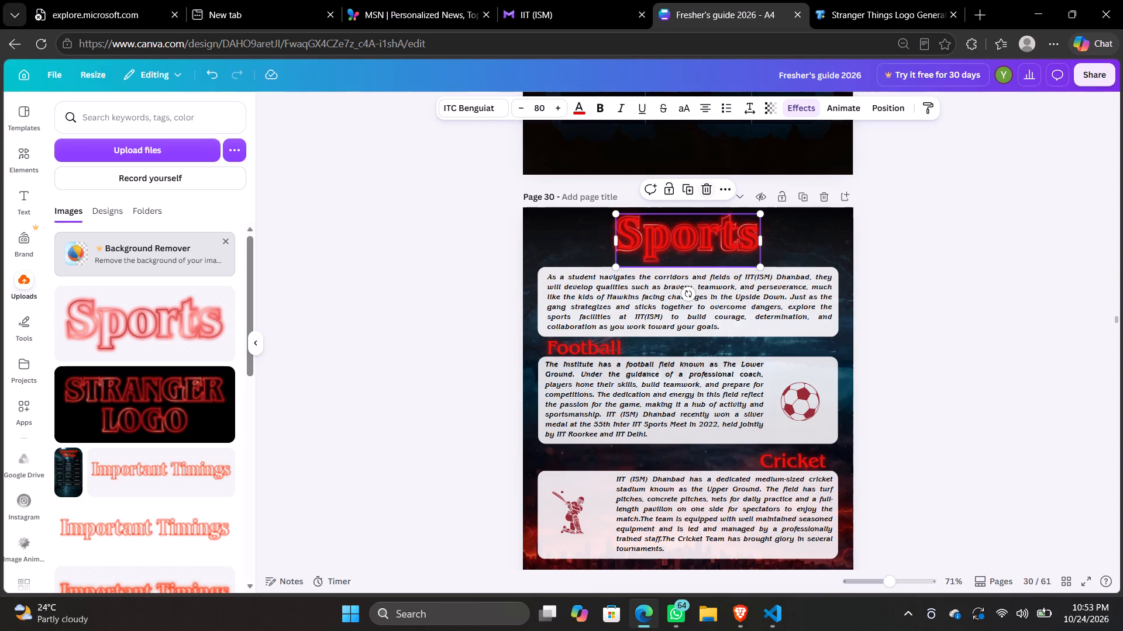
click(707, 185)
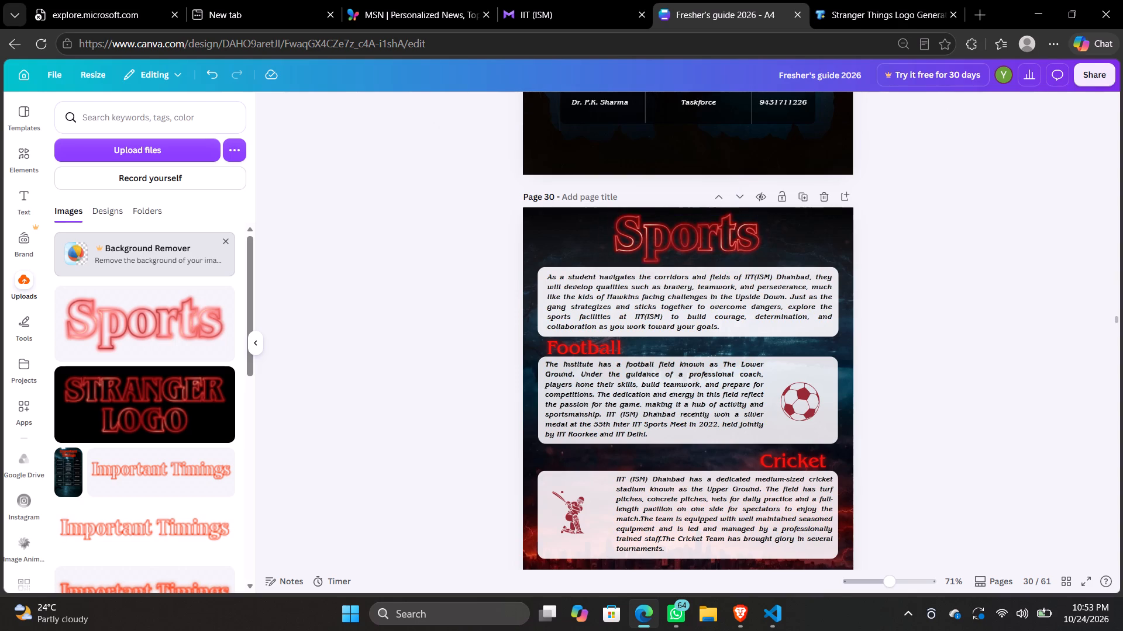
Shrink page 30's Sports artwork to about 10 wide and centre it above the introduction box.
click(667, 195)
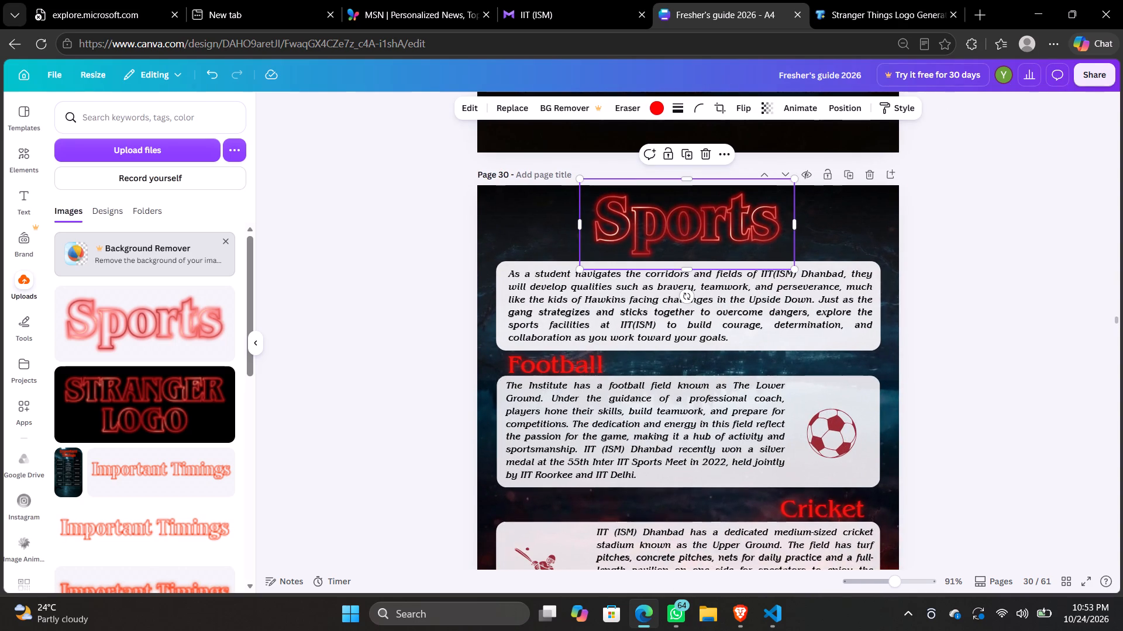
drag(793, 265, 776, 257)
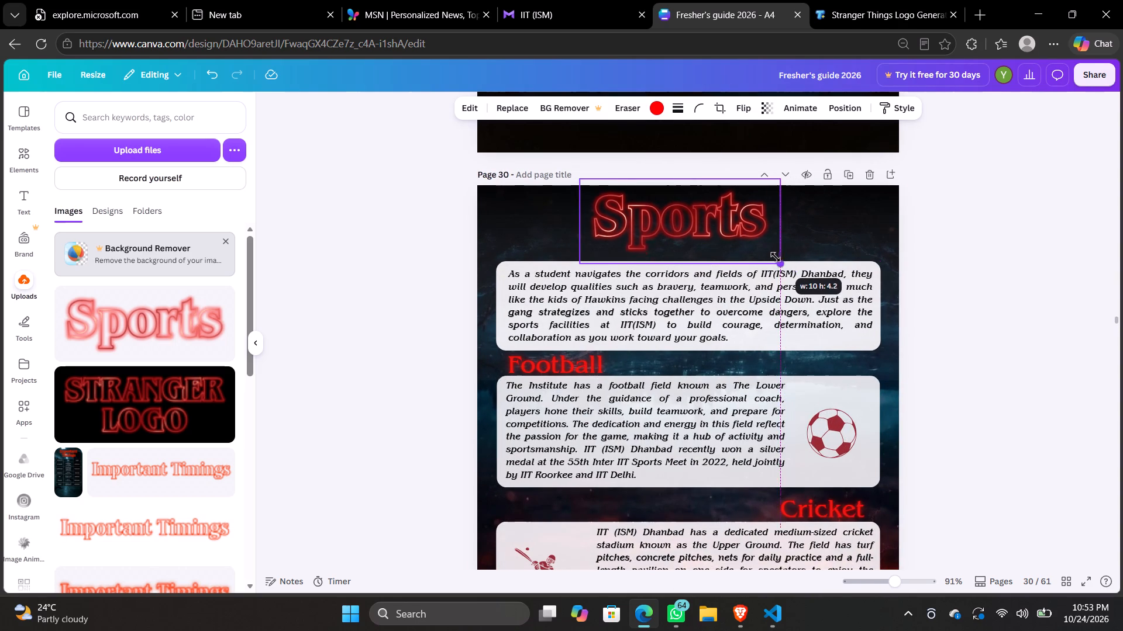
drag(776, 257, 774, 255)
drag(673, 210, 682, 212)
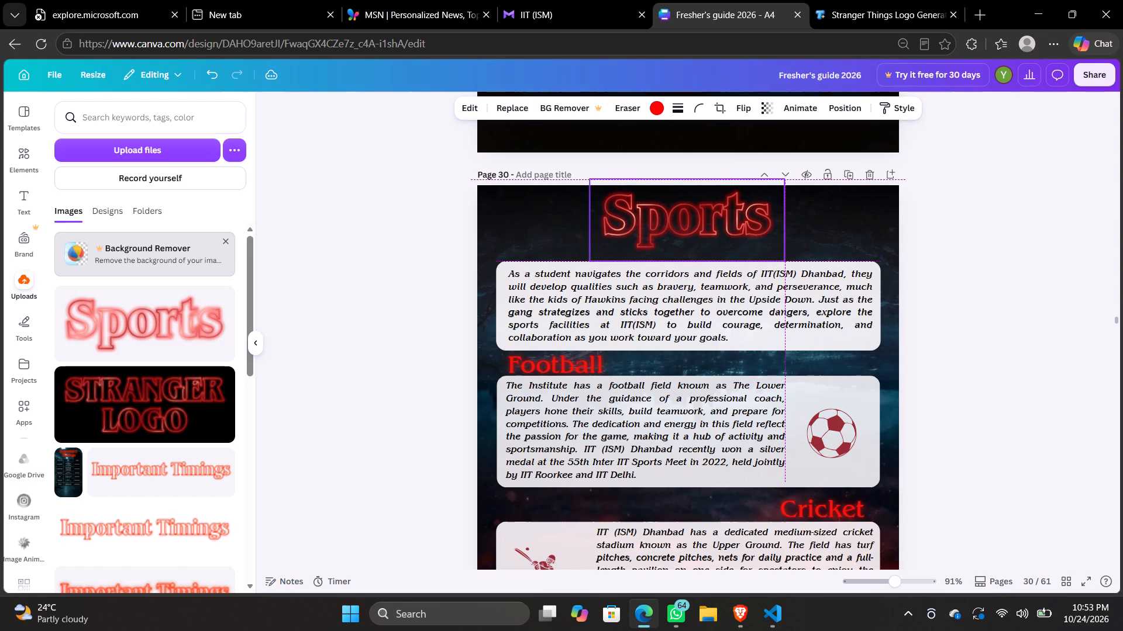
drag(682, 212, 683, 212)
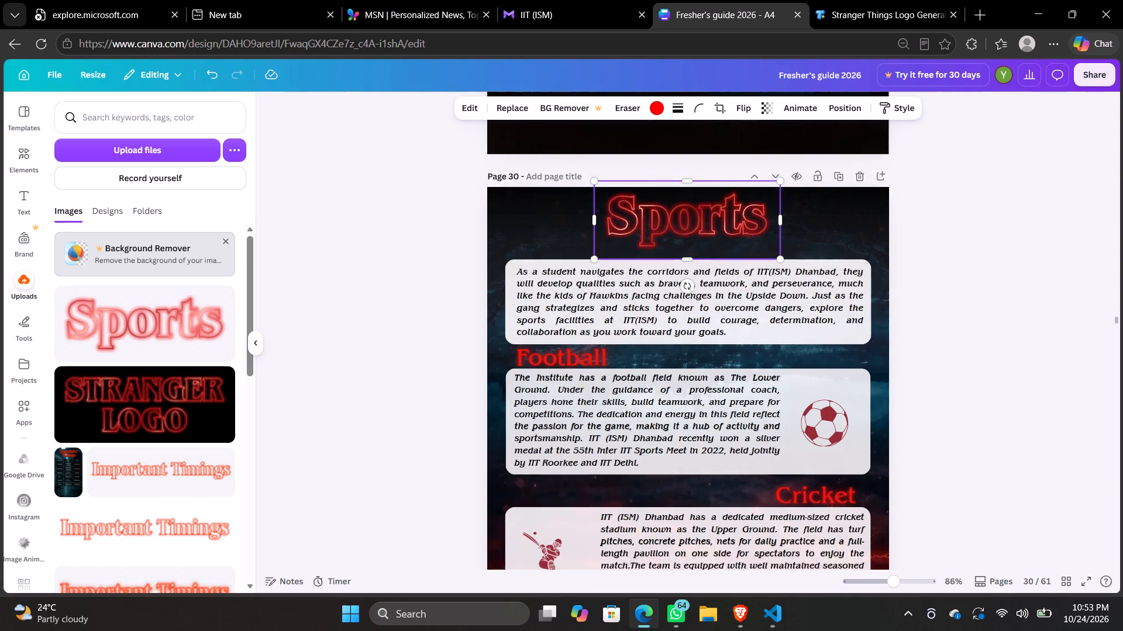
Insert the uploaded Sports logo artwork on page 31.
scroll(683, 212, up, 4)
scroll(683, 212, down, 4)
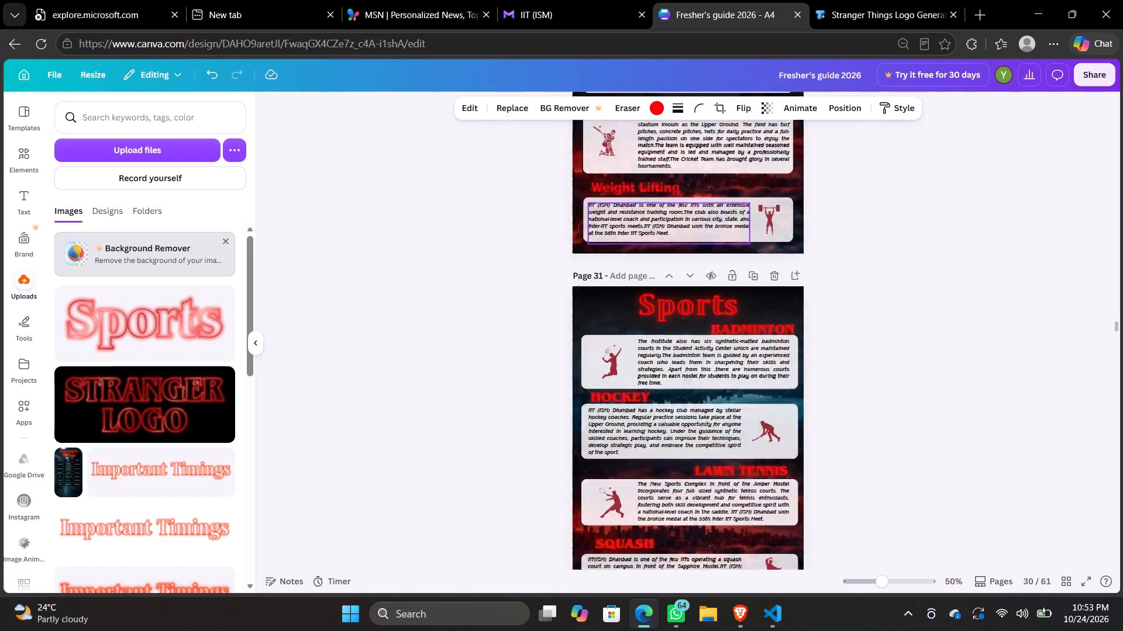
scroll(683, 212, down, 1)
scroll(683, 212, left, 1)
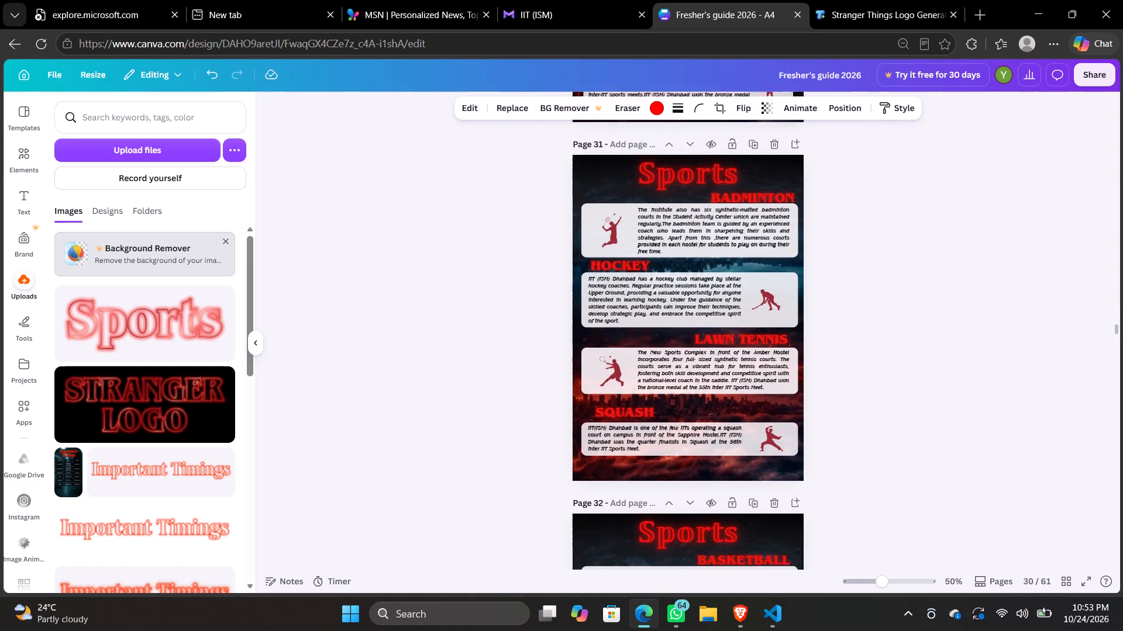
scroll(683, 212, left, 2)
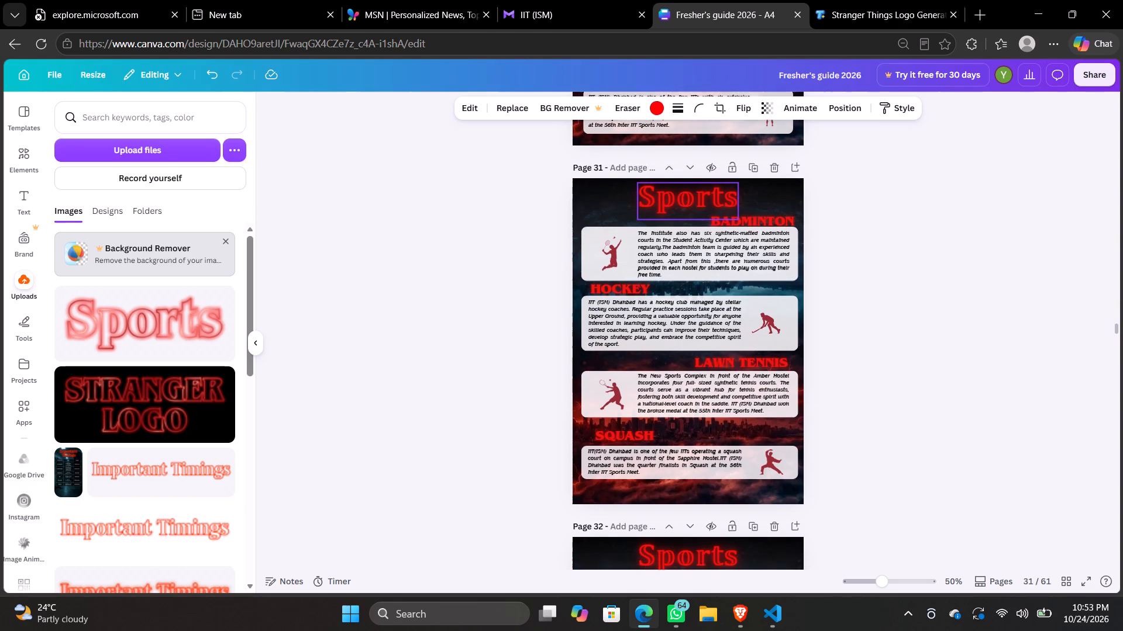
scroll(683, 212, left, 1)
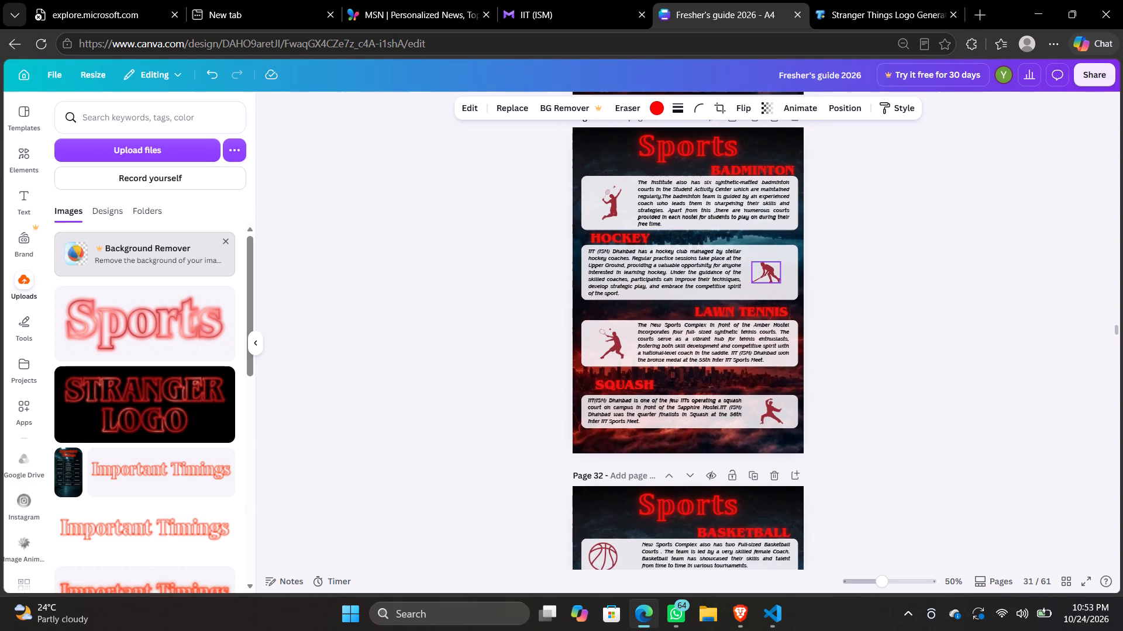
scroll(687, 223, up, 1)
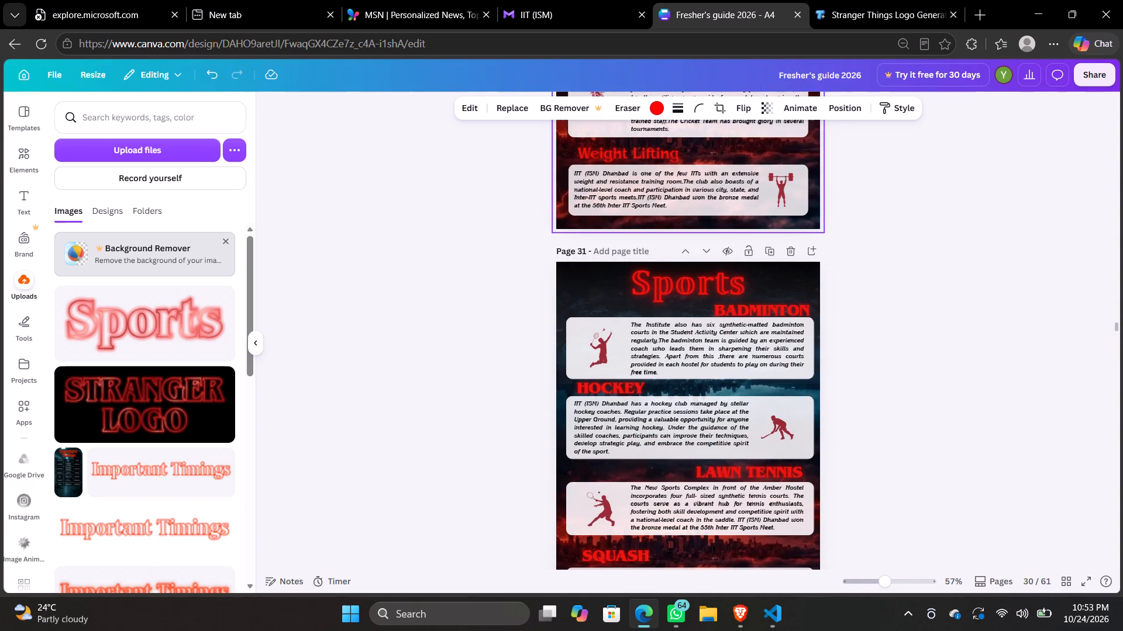
scroll(687, 223, up, 1)
click(677, 235)
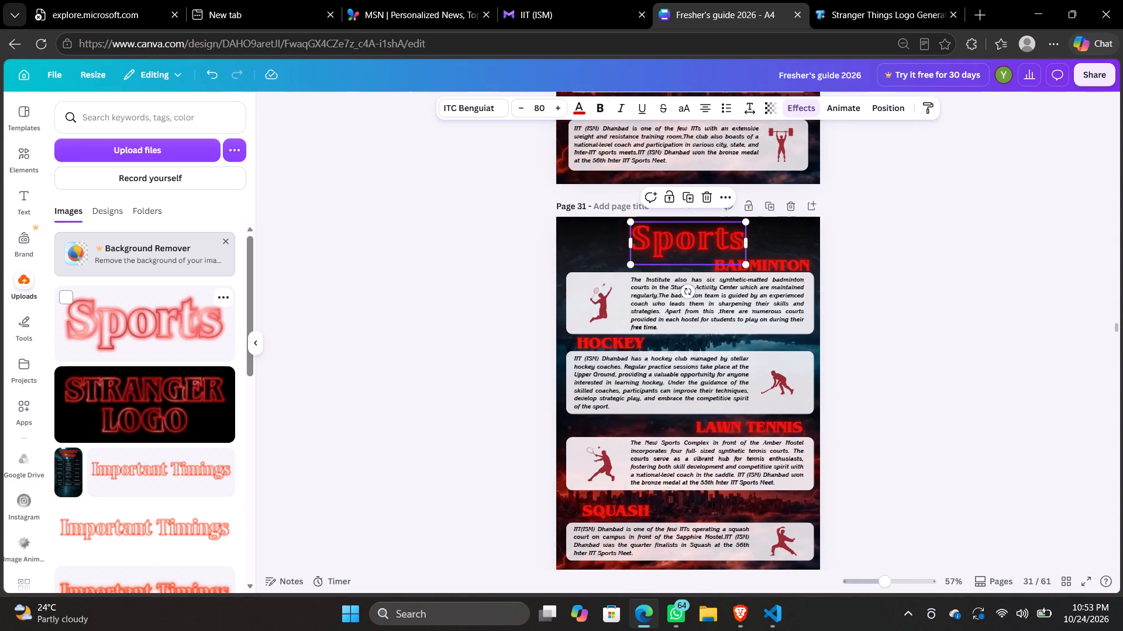
click(140, 300)
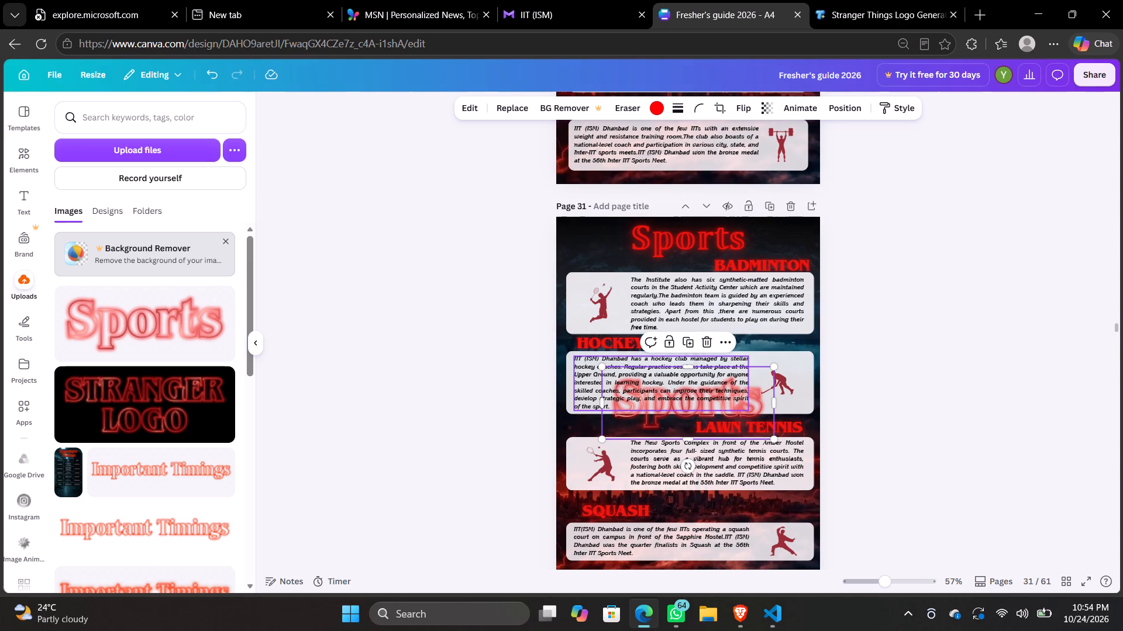
Move the Sports artwork over page 31's text title, scale it down to cover the title and centre it horizontally.
drag(702, 422, 715, 287)
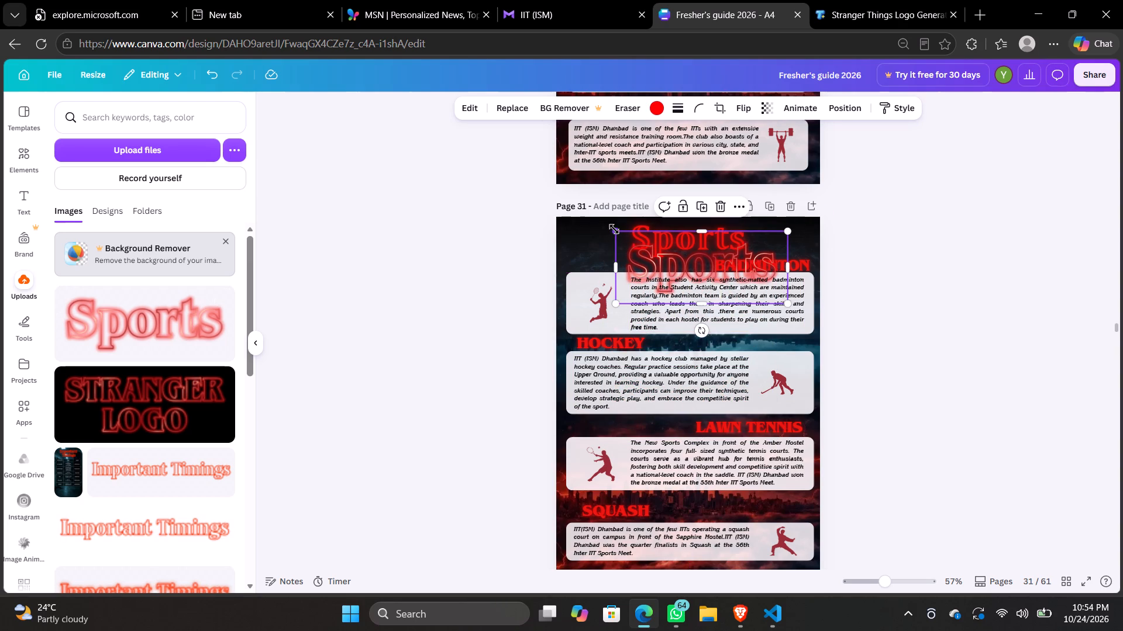
drag(618, 234, 663, 247)
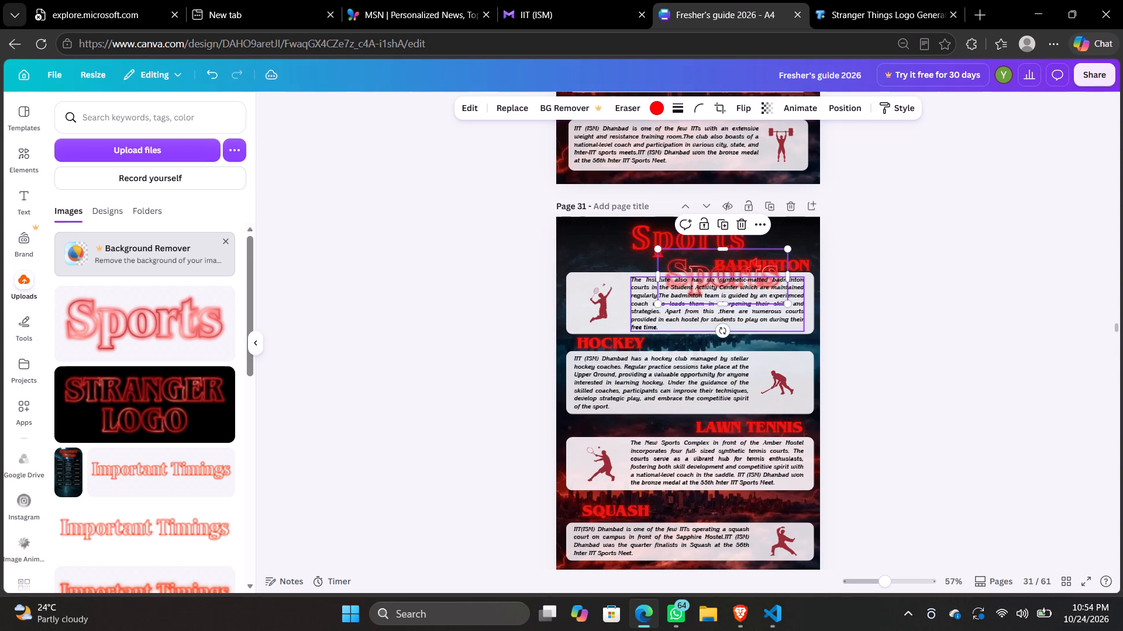
drag(727, 292, 690, 259)
drag(836, 285, 849, 273)
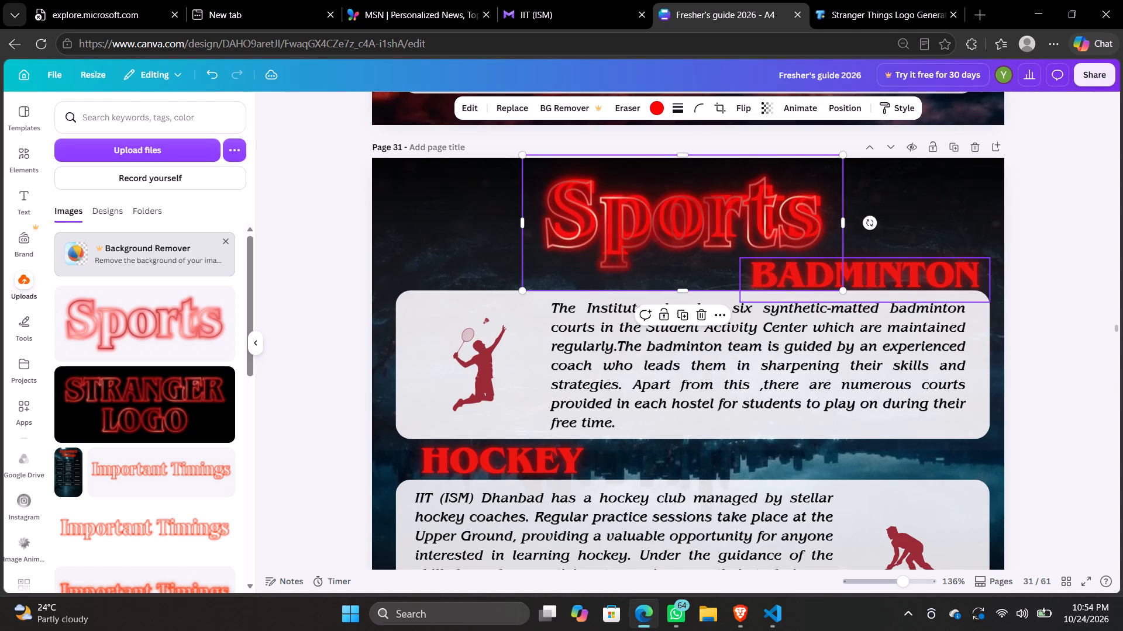
drag(676, 214, 684, 205)
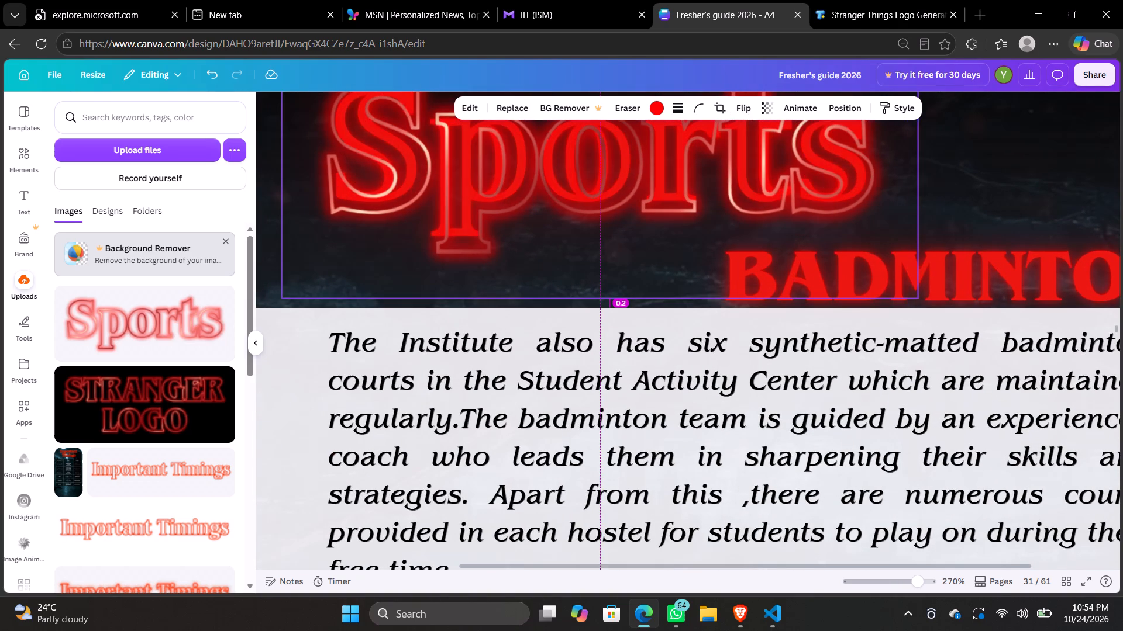
drag(684, 205, 682, 203)
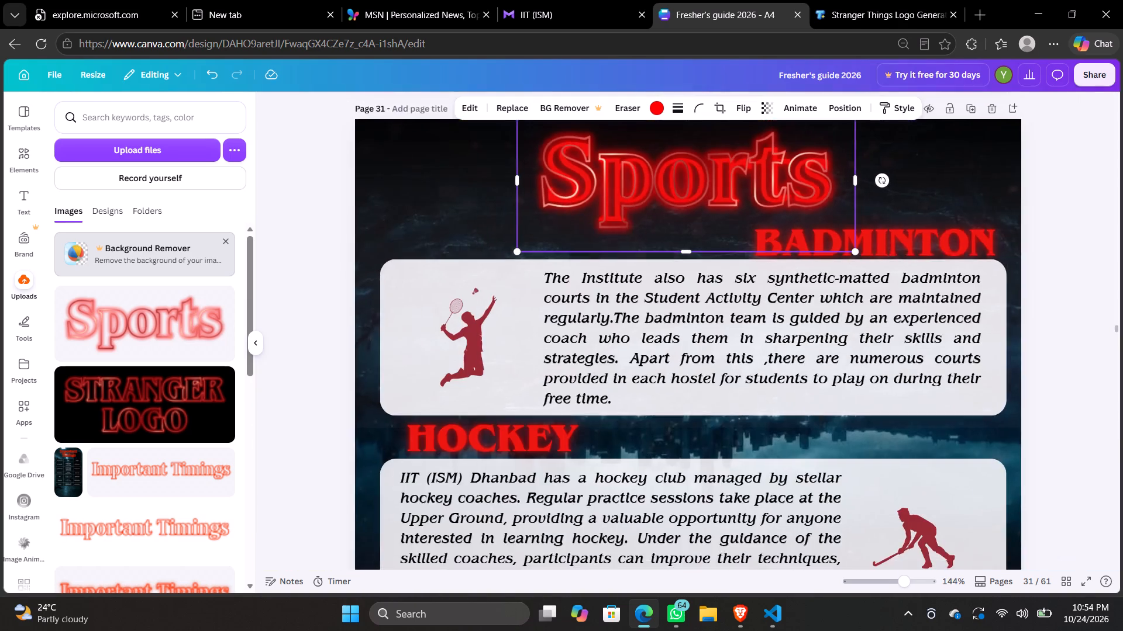
Shift the artwork aside and delete the original Sports text title on page 31.
drag(679, 199, 583, 192)
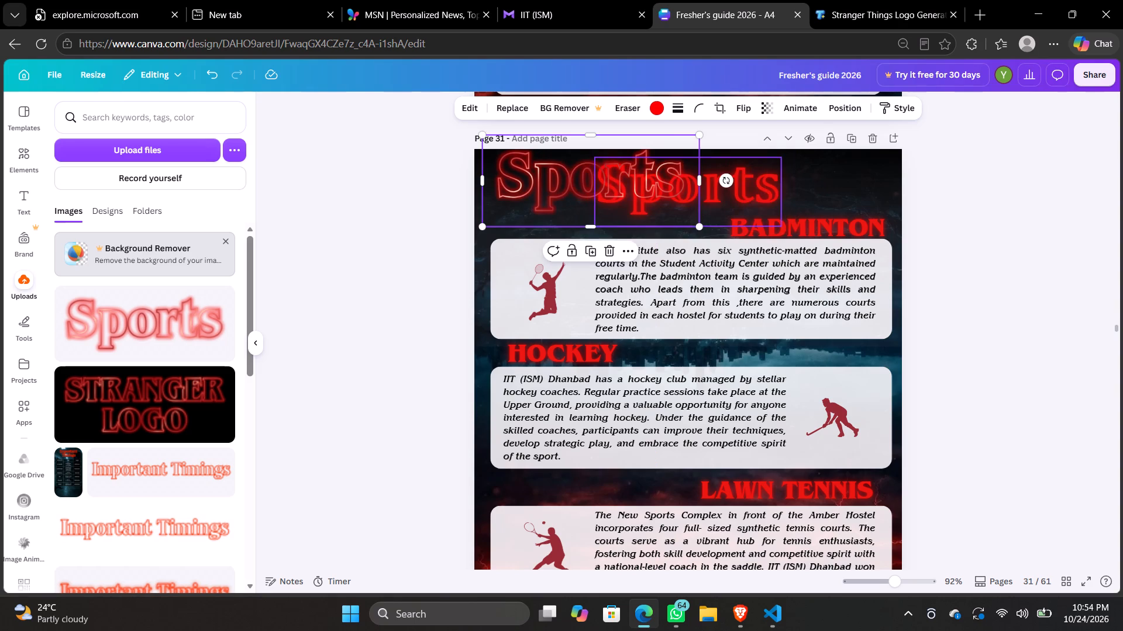
click(715, 192)
click(705, 249)
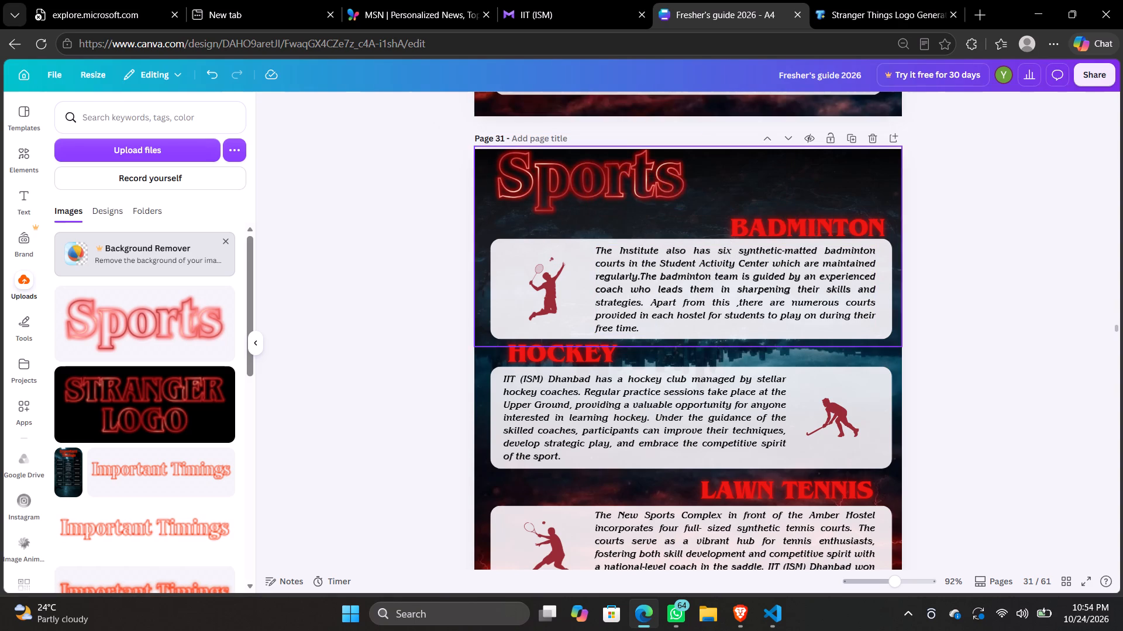
Move page 31's Sports artwork back to the title area, shrink it slightly and centre it above the Badminton section.
drag(605, 194, 690, 200)
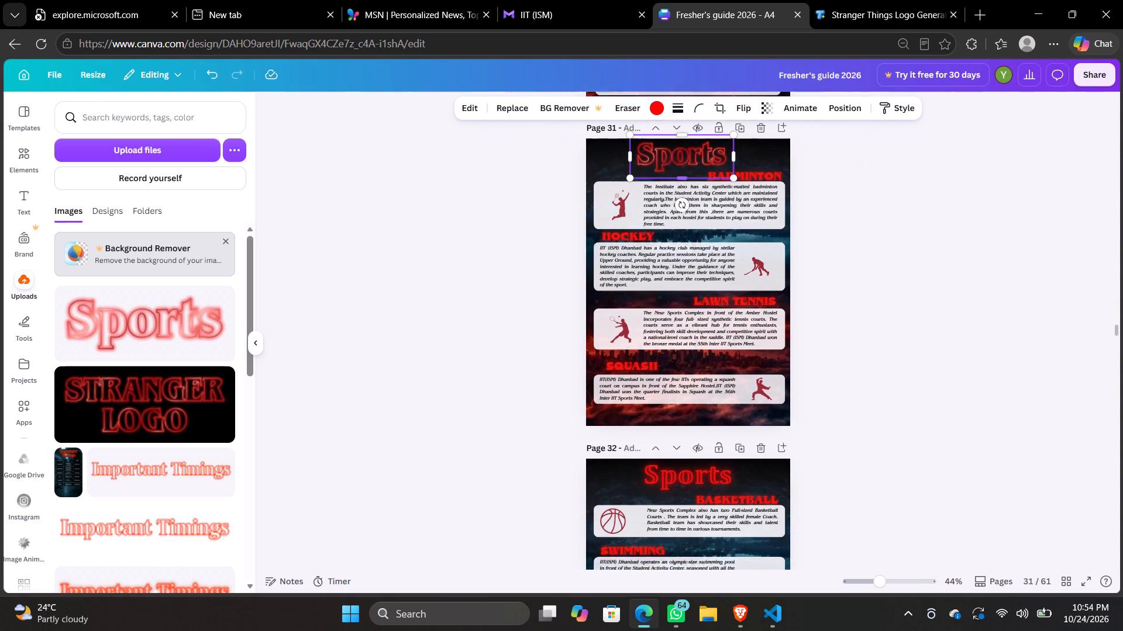
drag(732, 206, 725, 204)
drag(694, 190, 703, 193)
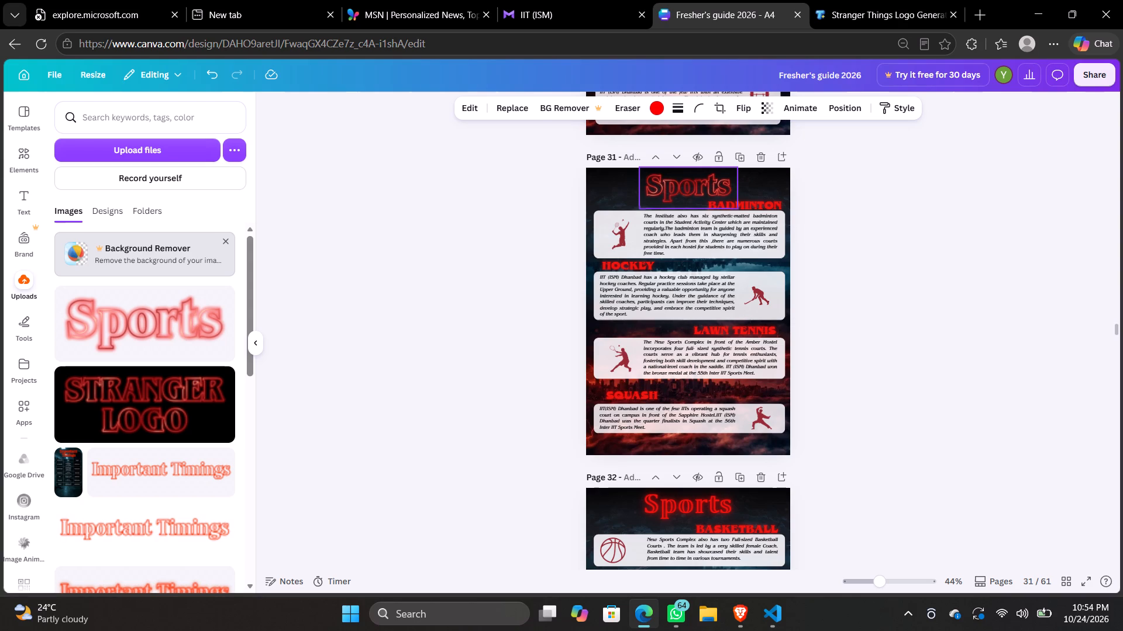
drag(703, 193, 705, 194)
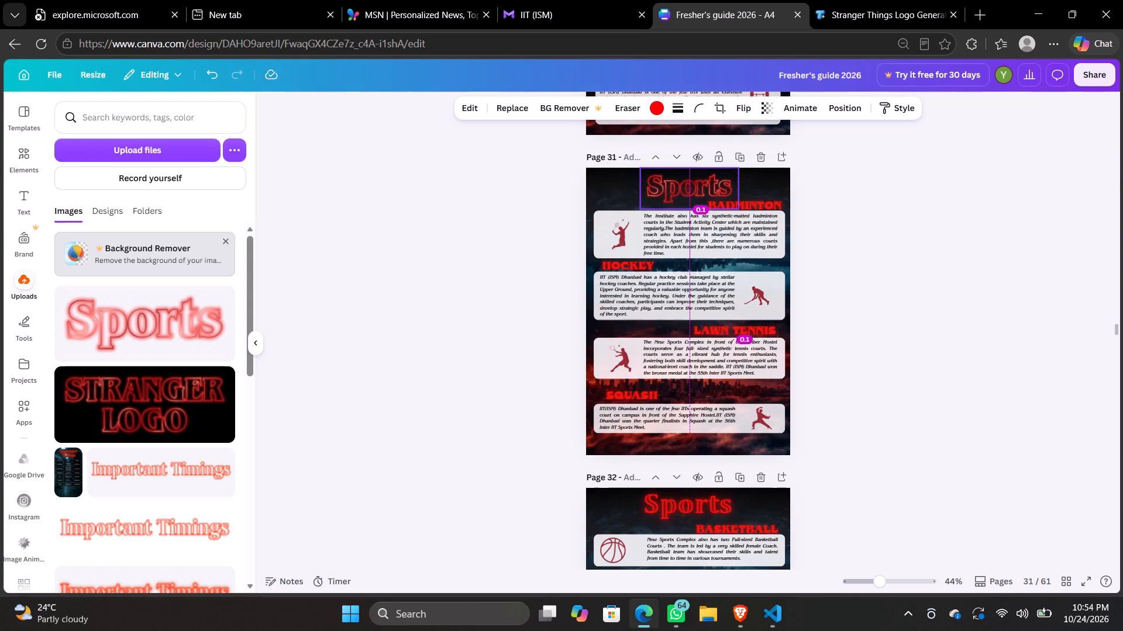
drag(705, 194, 705, 193)
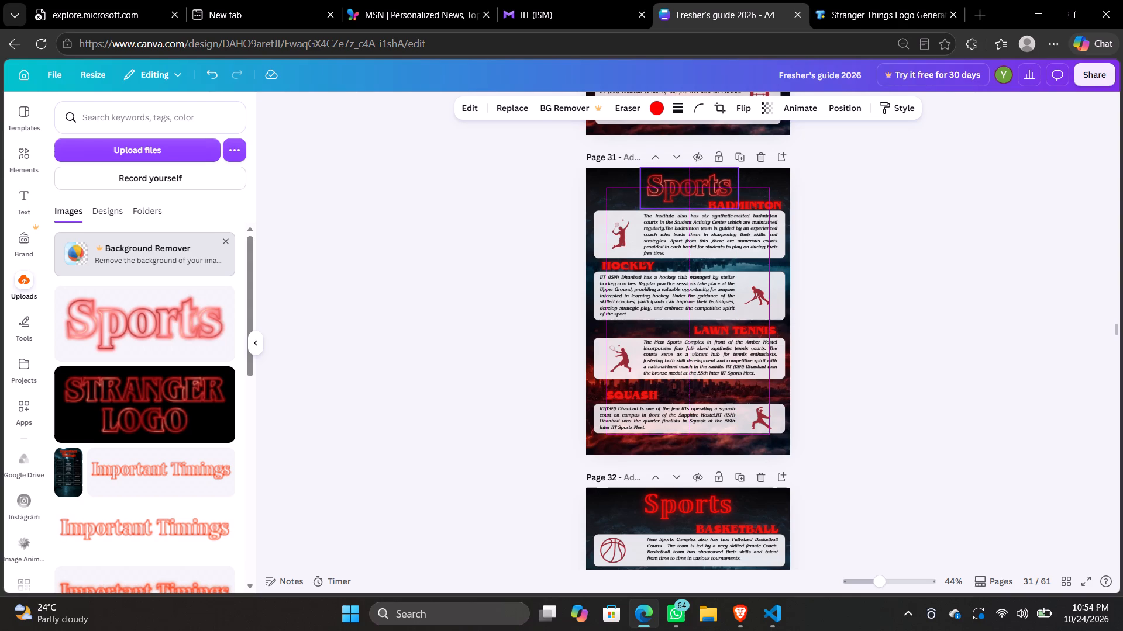
drag(705, 193, 705, 193)
click(904, 265)
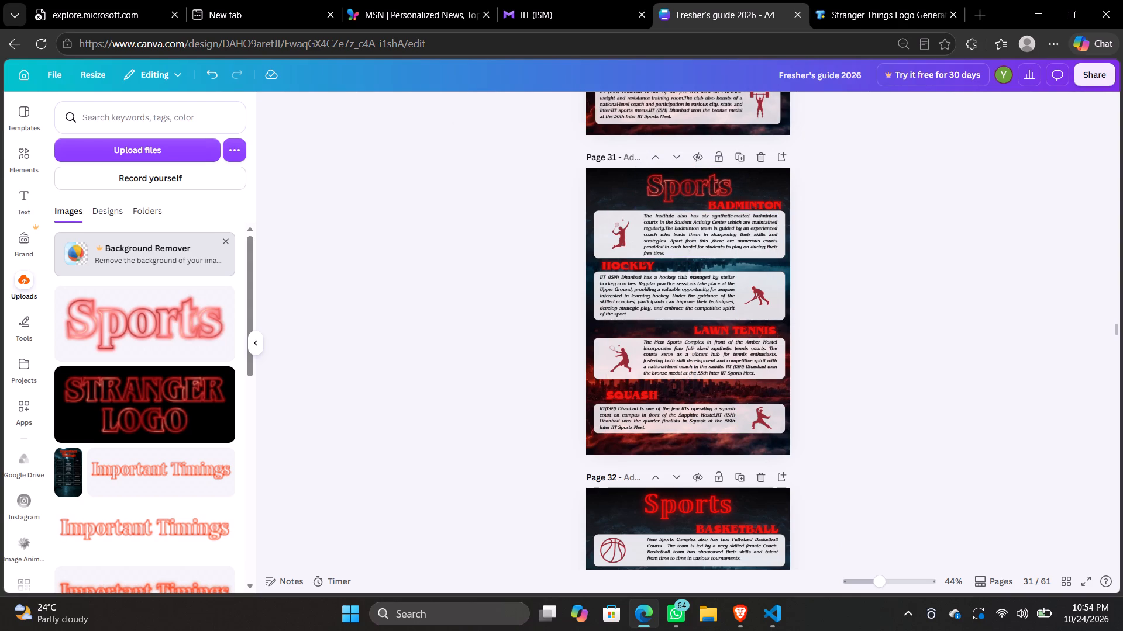
Delete the Sports text title on page 32.
click(659, 502)
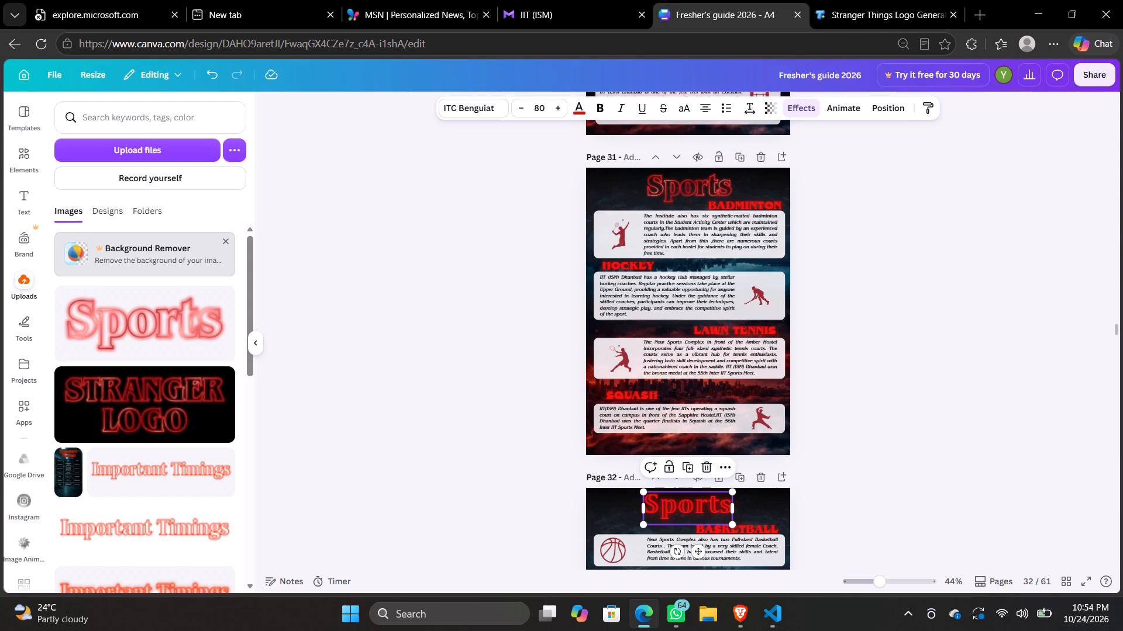
click(701, 467)
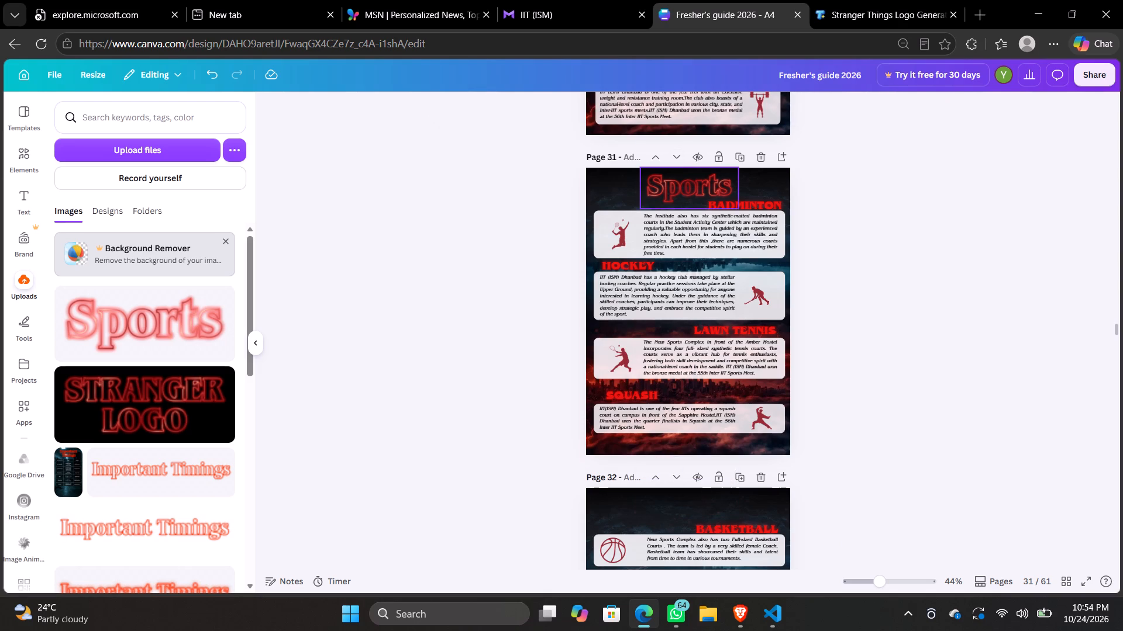
Copy page 31's Sports artwork to page 32 and centre it above the Basketball section.
click(685, 190)
key(ctrl+c)
scroll(685, 190, down, 4)
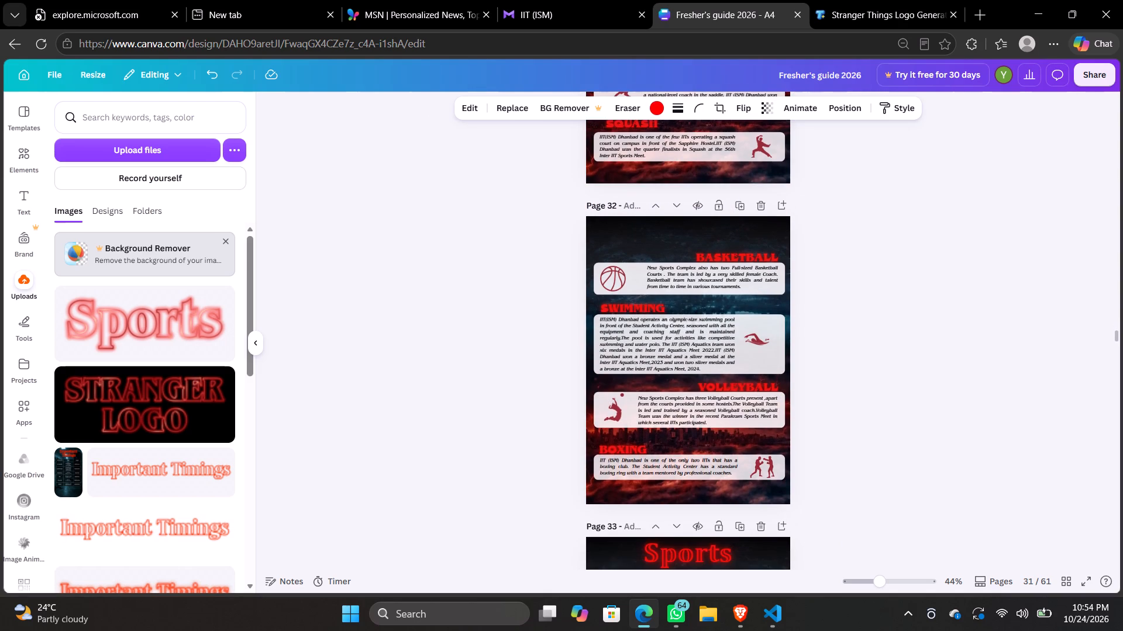
key(ctrl+v)
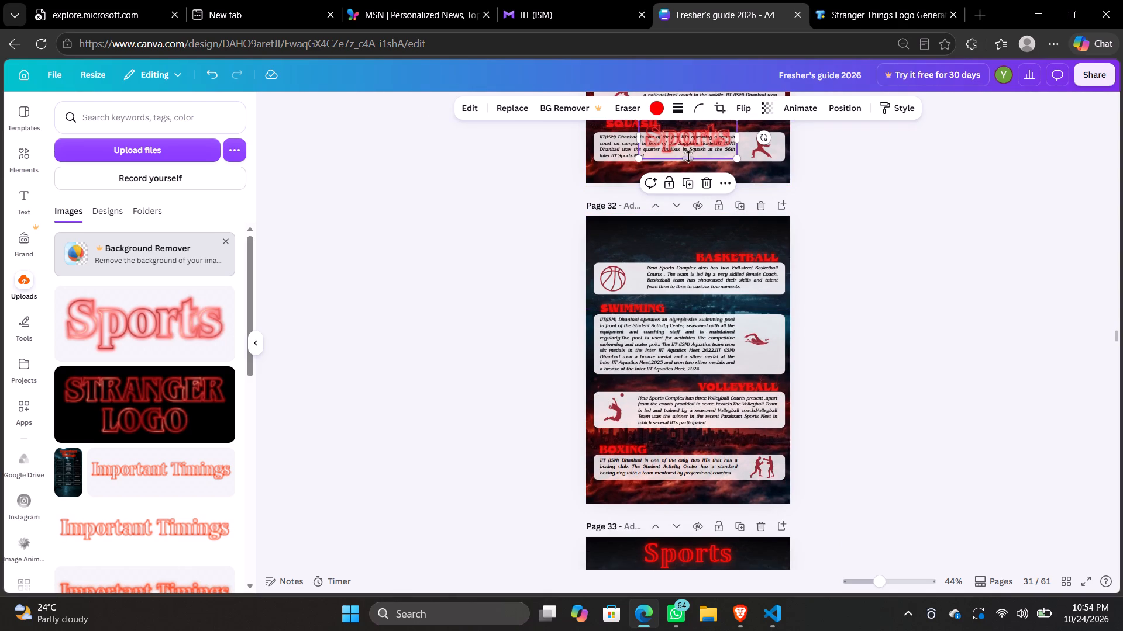
drag(688, 135, 684, 240)
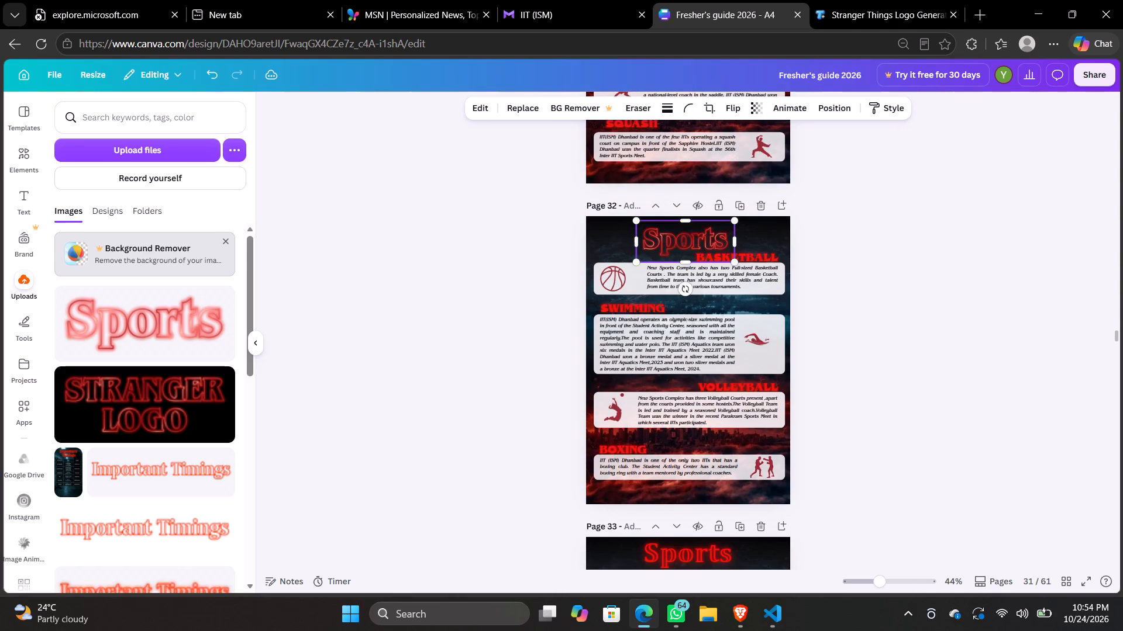
click(684, 240)
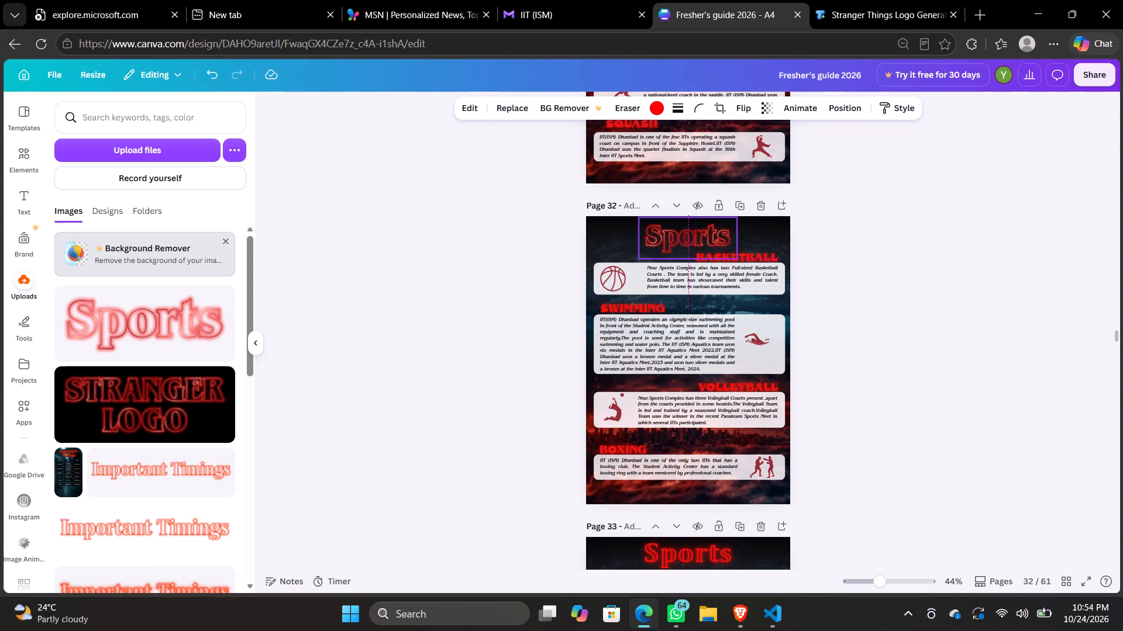
click(846, 247)
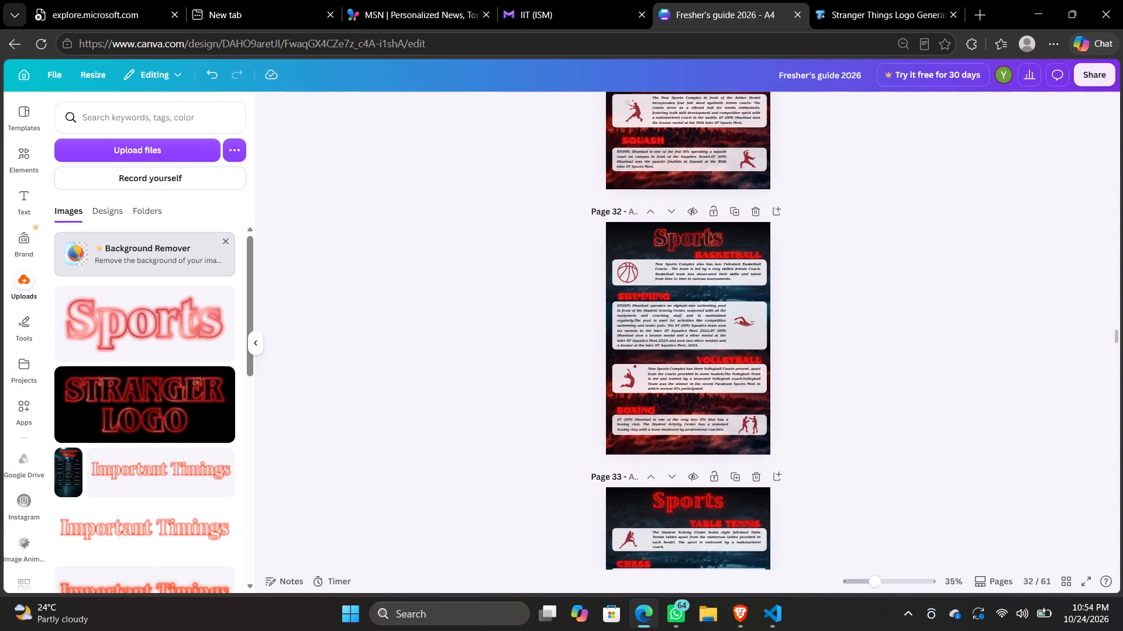
Nudge page 32's Sports artwork flush with the page's top edge, using page 31 as the reference.
scroll(846, 247, up, 3)
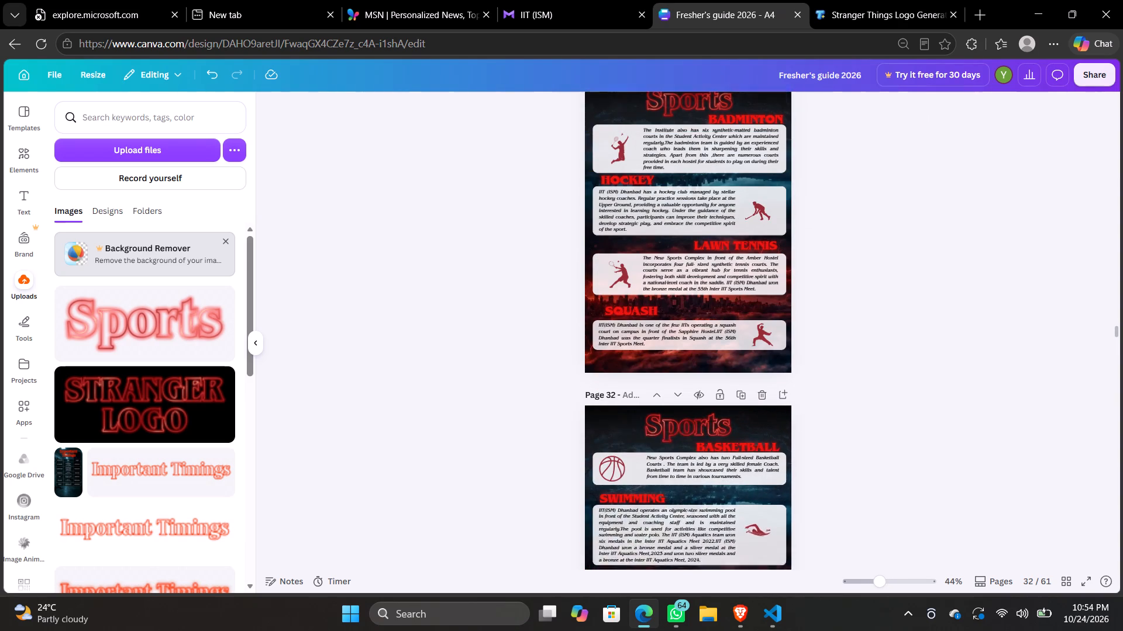
scroll(846, 247, up, 1)
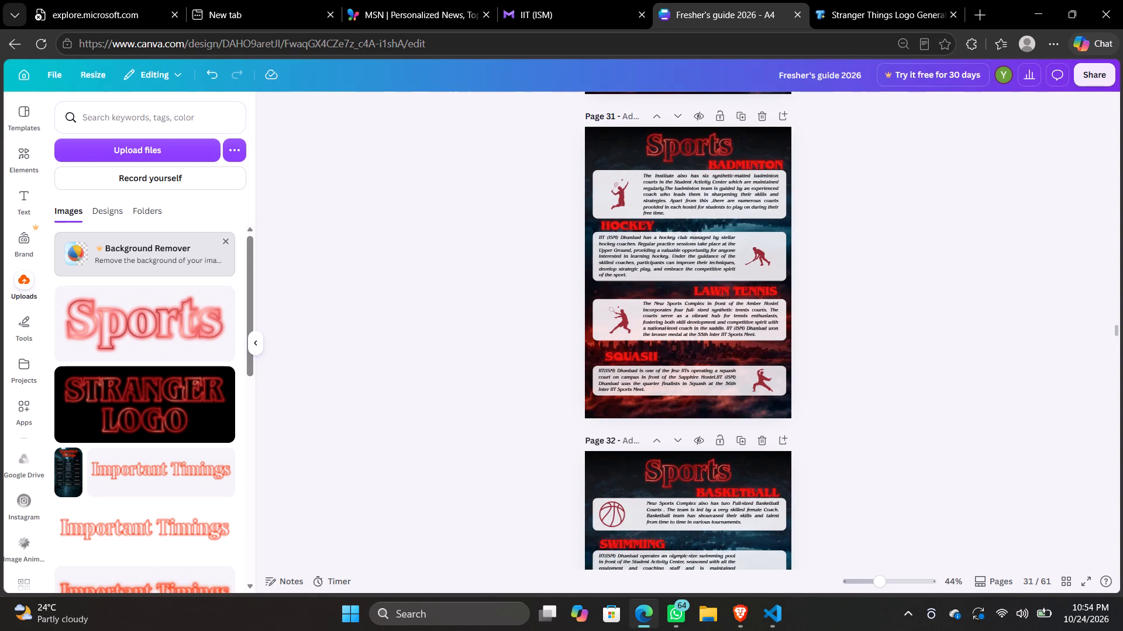
click(669, 475)
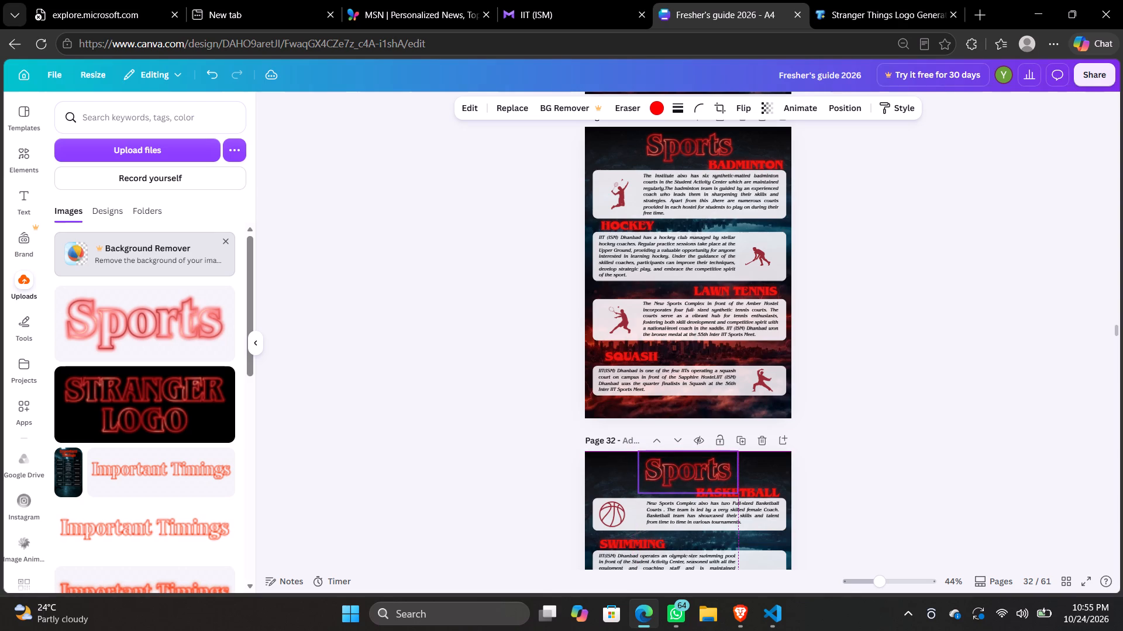
Show the rulers and guides, and move the vertical guide at 4.3 to 10.5, along the page's centre line.
key(shift+r)
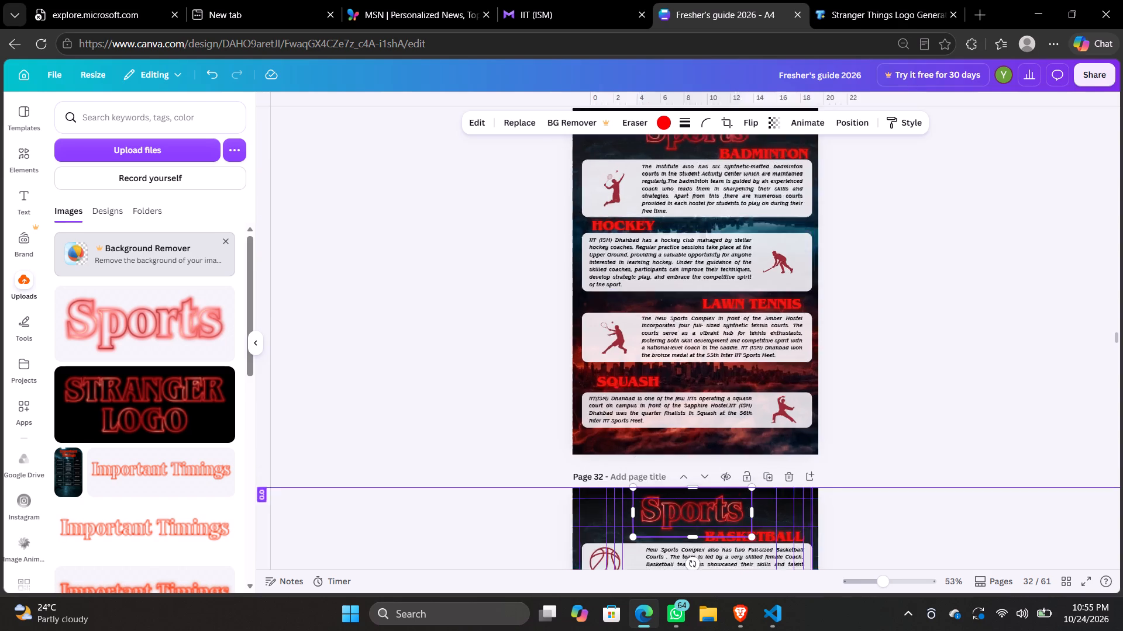
scroll(507, 317, down, 1)
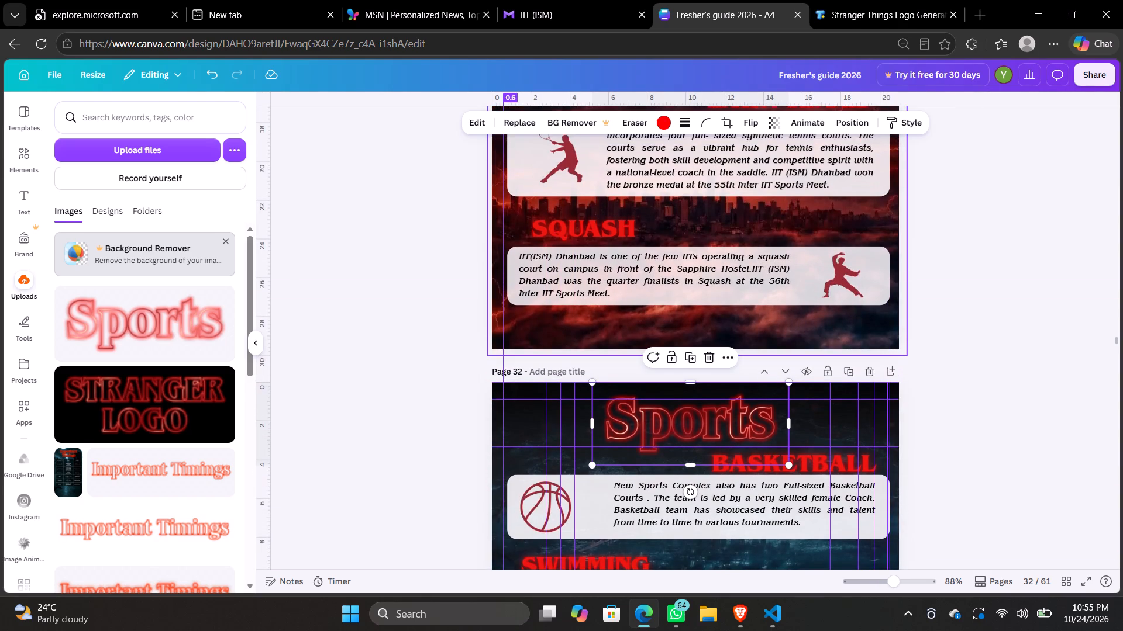
drag(573, 438, 581, 438)
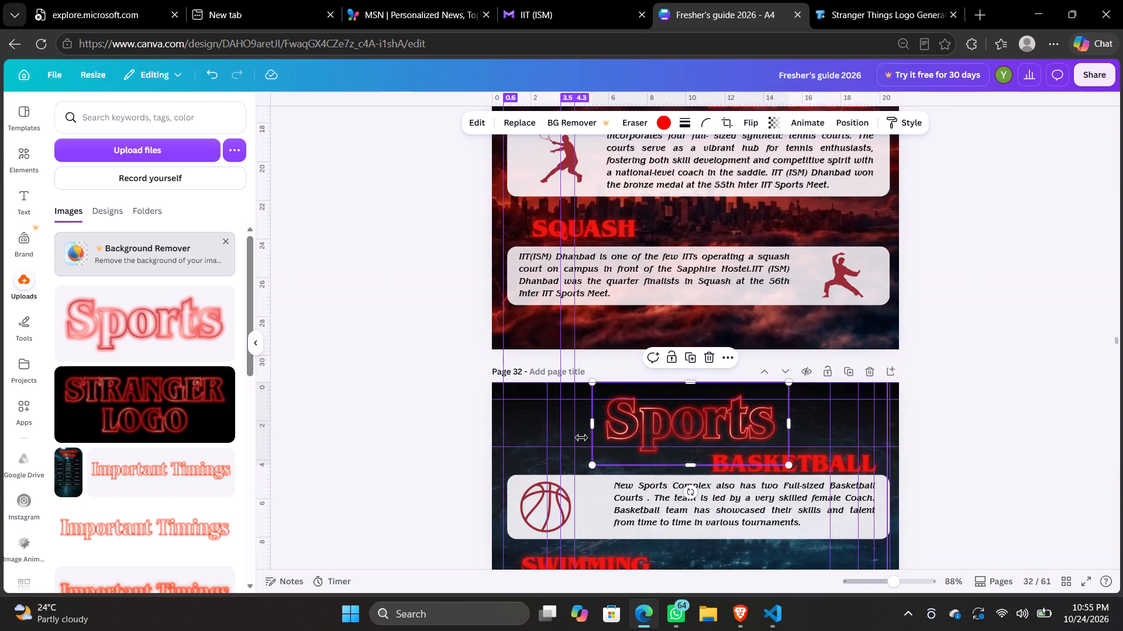
drag(581, 438, 691, 432)
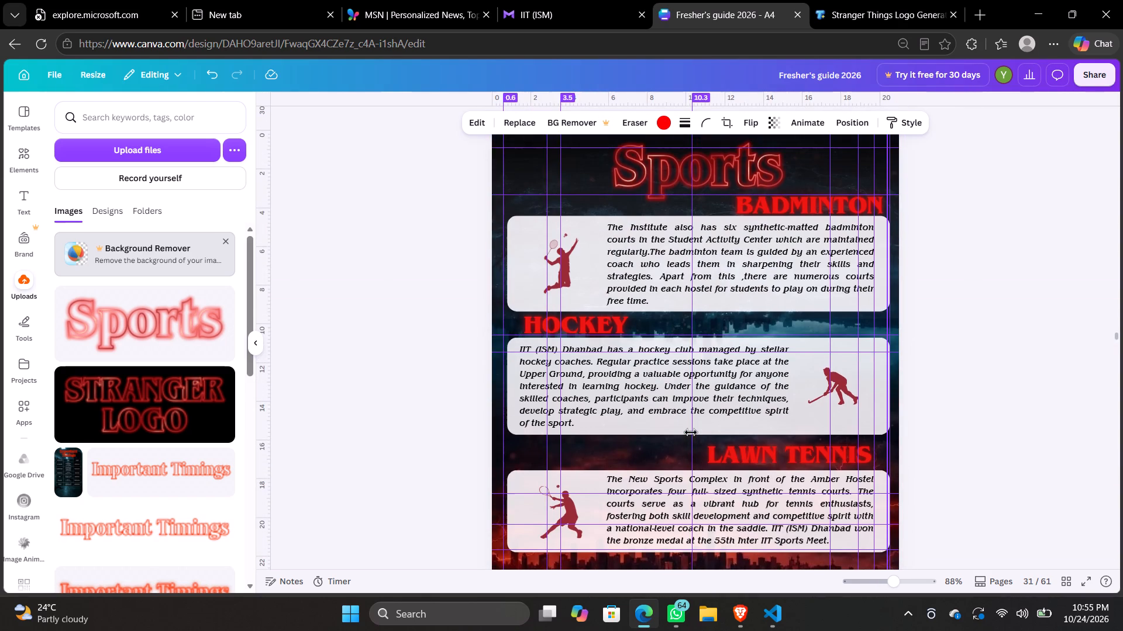
click(693, 330)
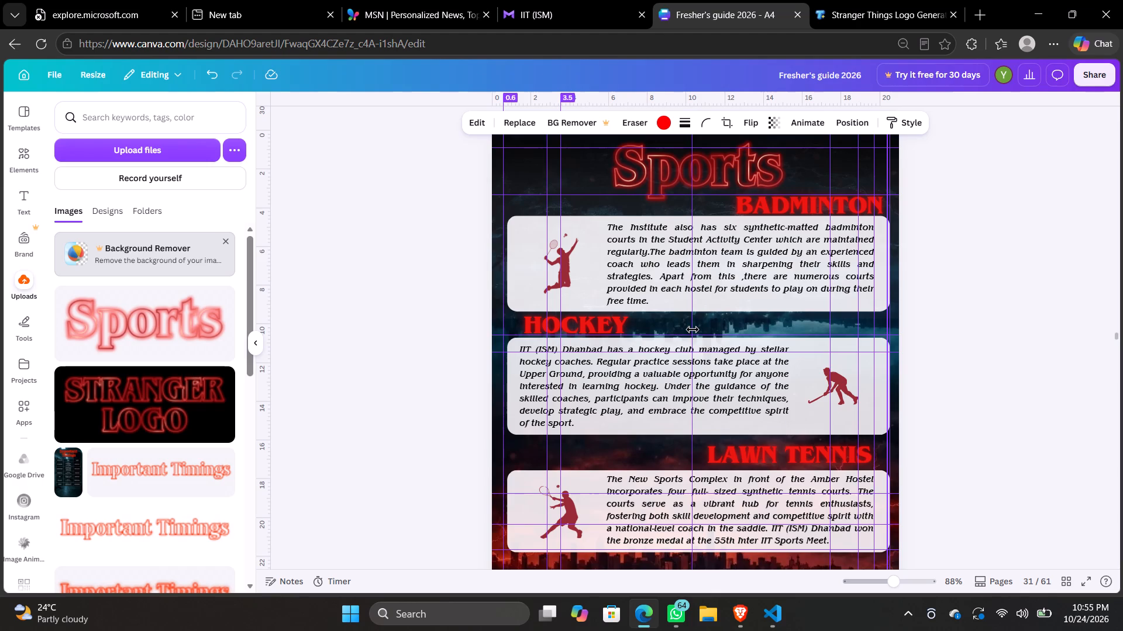
scroll(695, 330, down, 5)
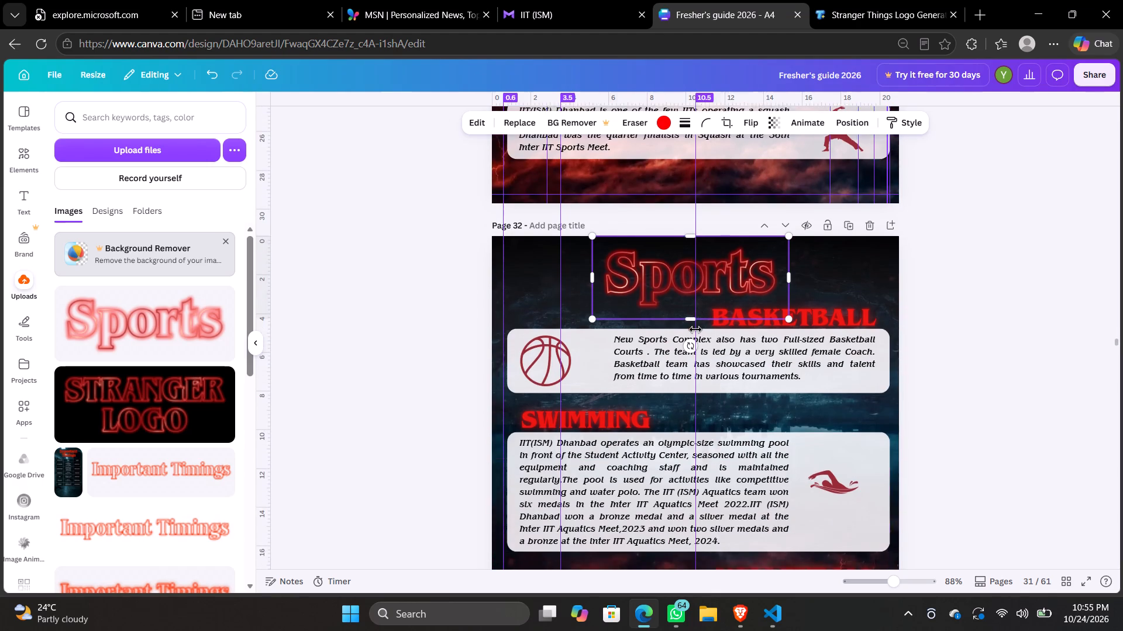
Shift page 32's Sports artwork slightly to the right, using the vertical centre guide as the reference.
drag(660, 292, 665, 290)
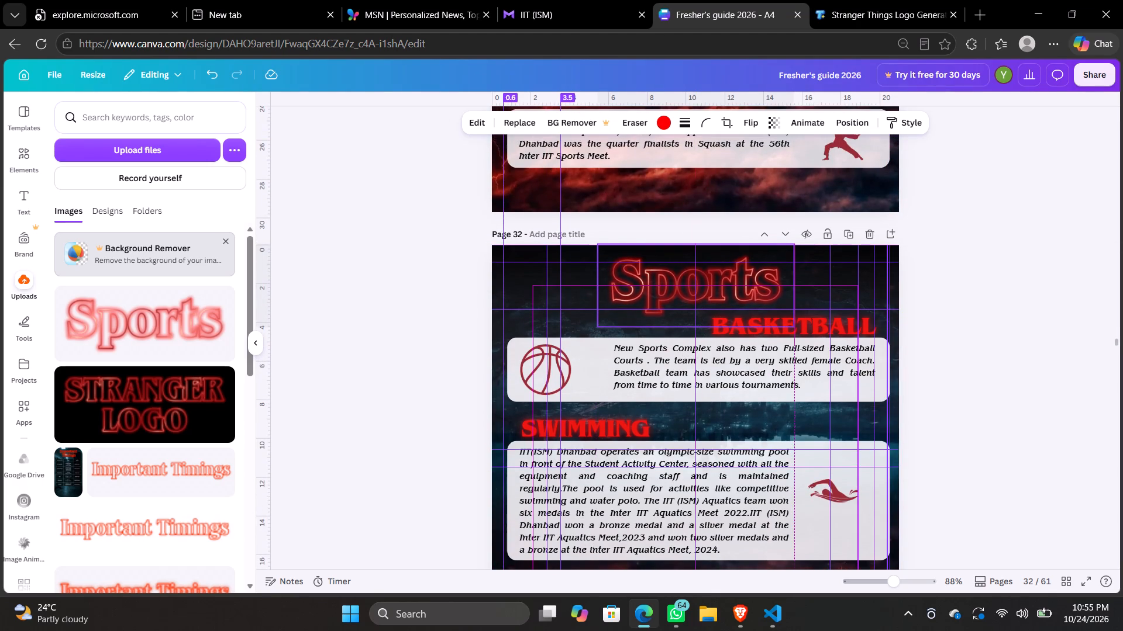
drag(665, 290, 668, 290)
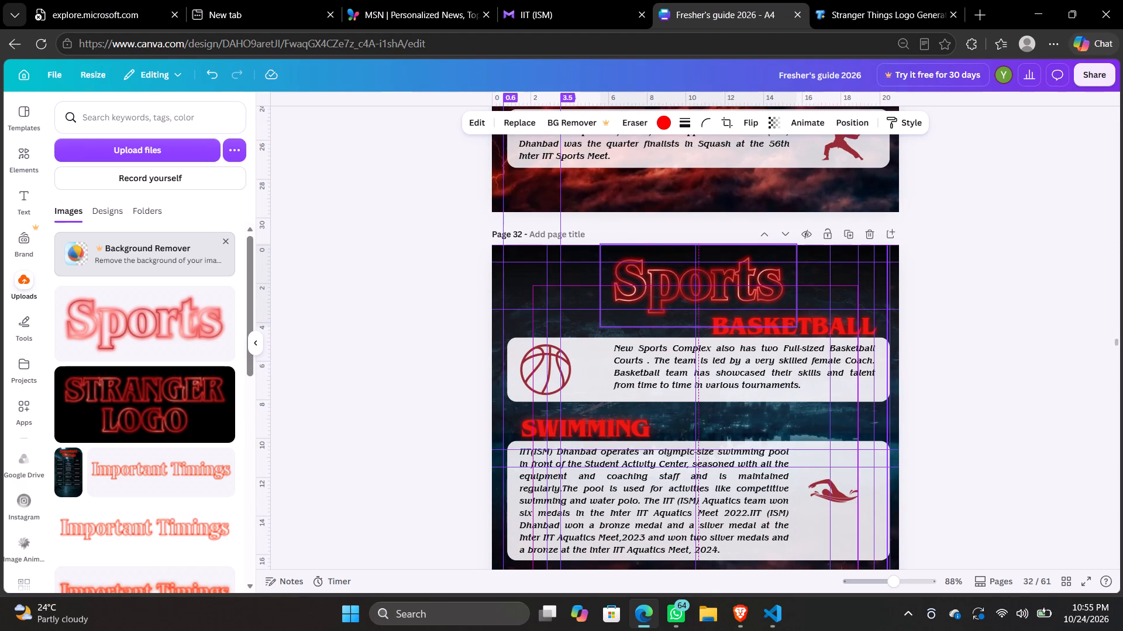
drag(668, 290, 667, 291)
click(667, 291)
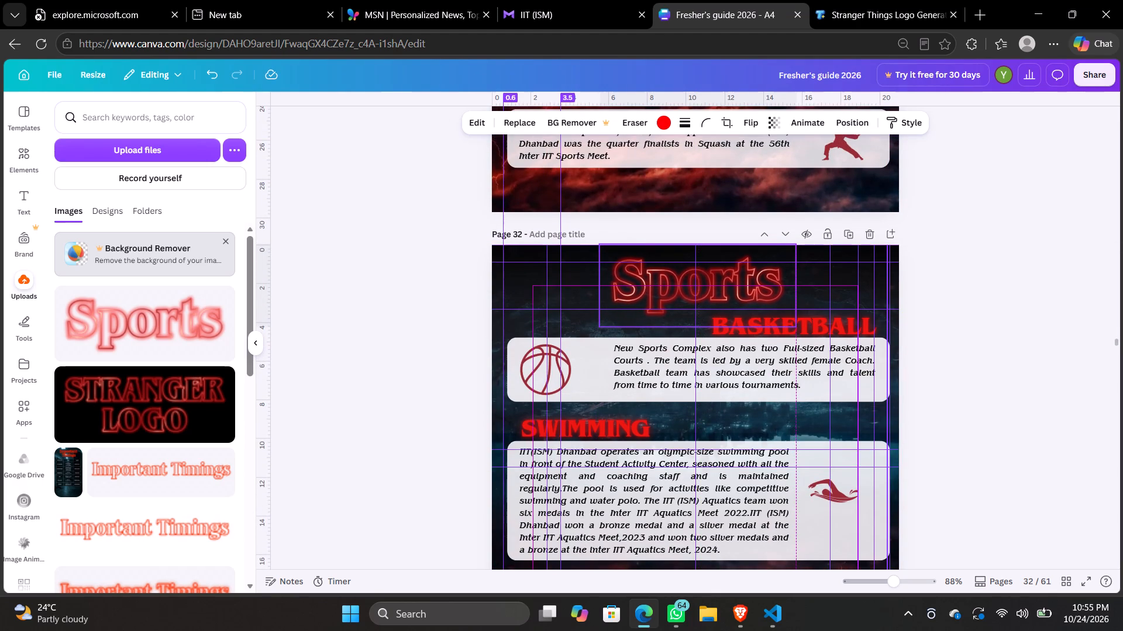
Reload the design and open page 30 from the overview of all pages.
right_click(966, 311)
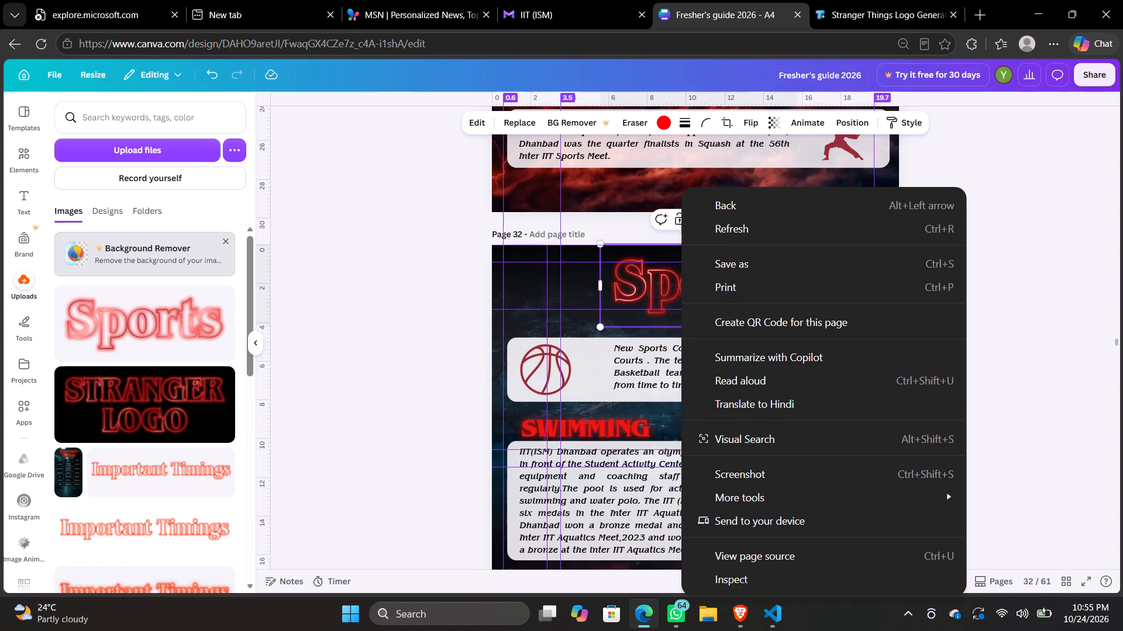
key(shift+r)
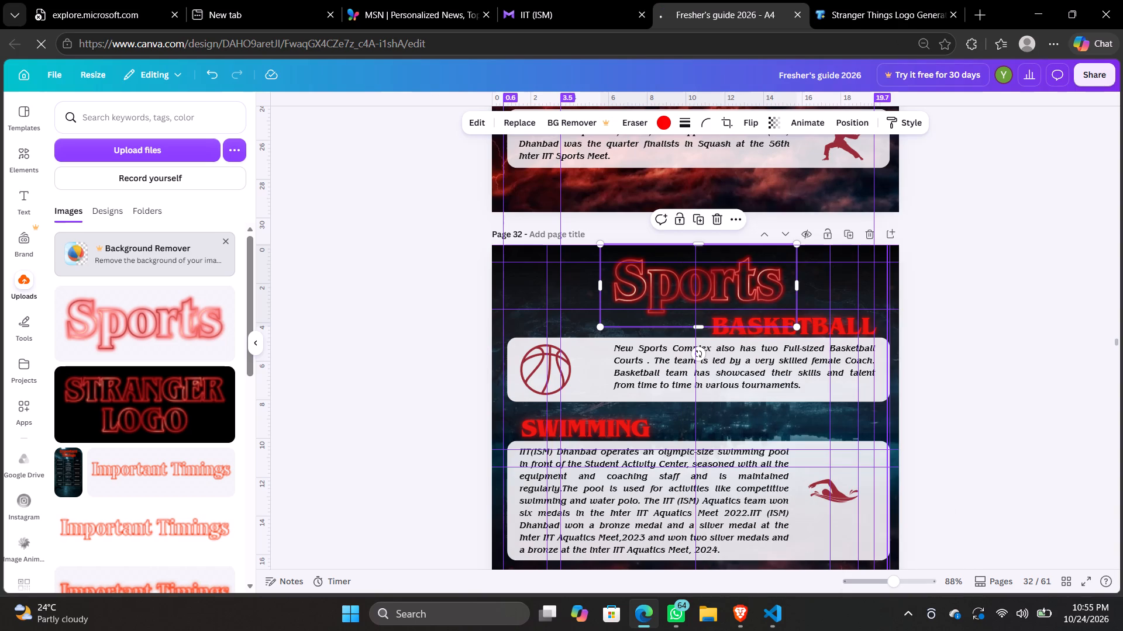
key(shift+r)
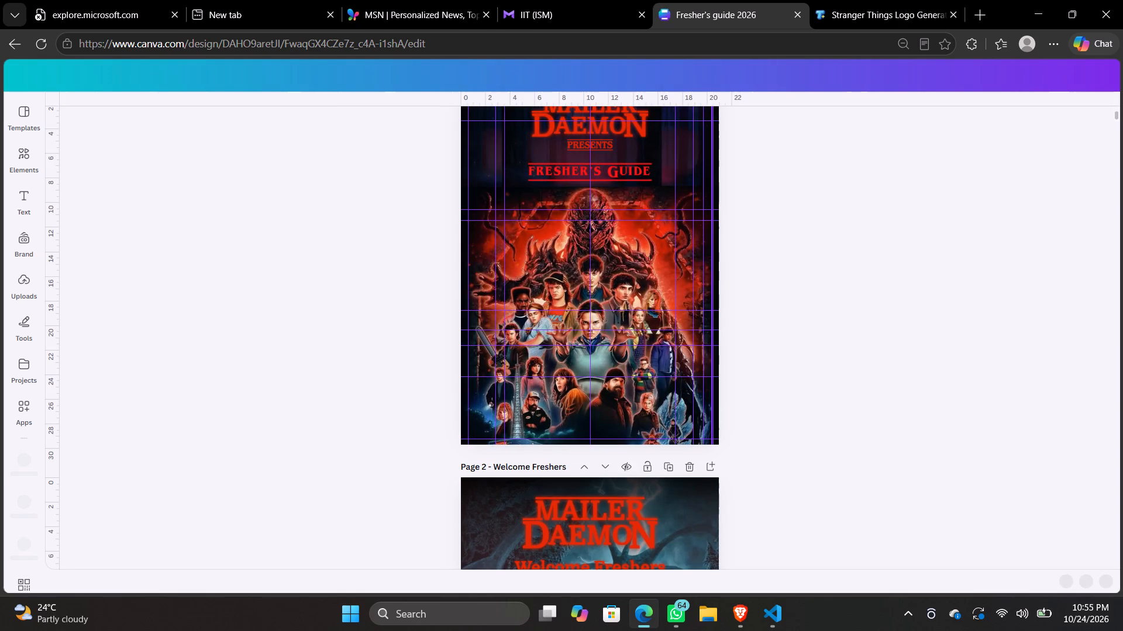
click(1067, 579)
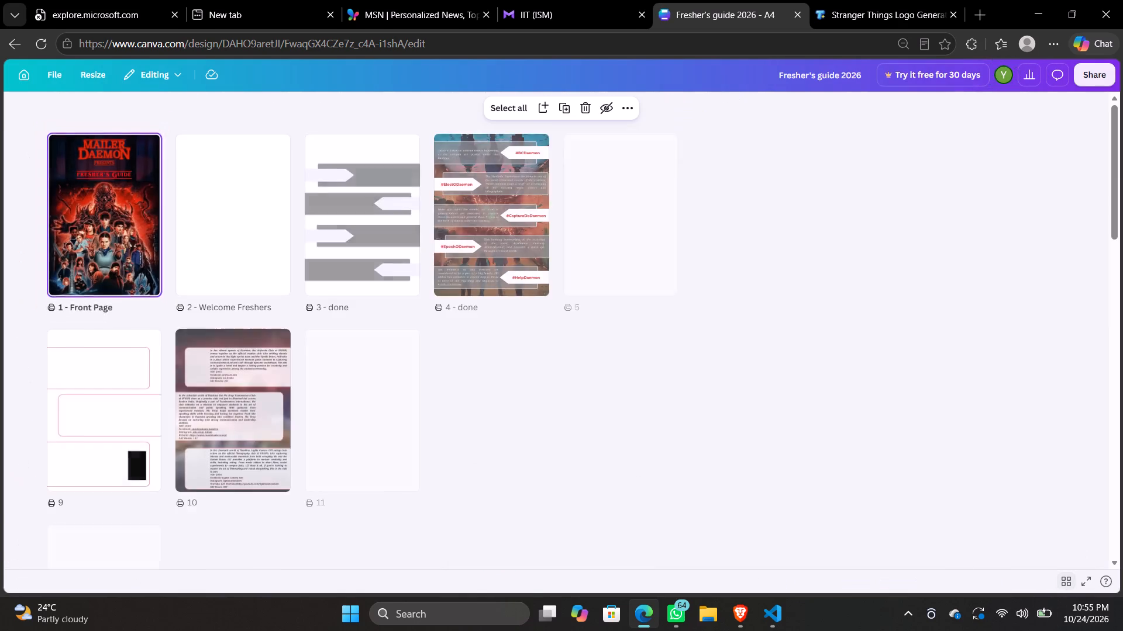
scroll(650, 473, down, 6)
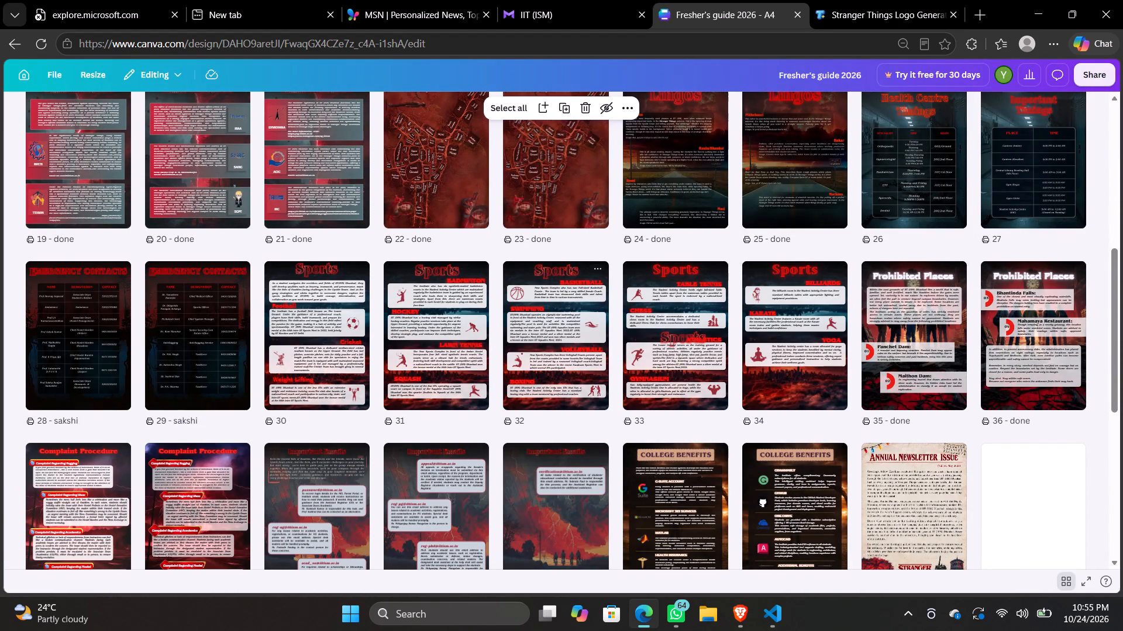
click(331, 337)
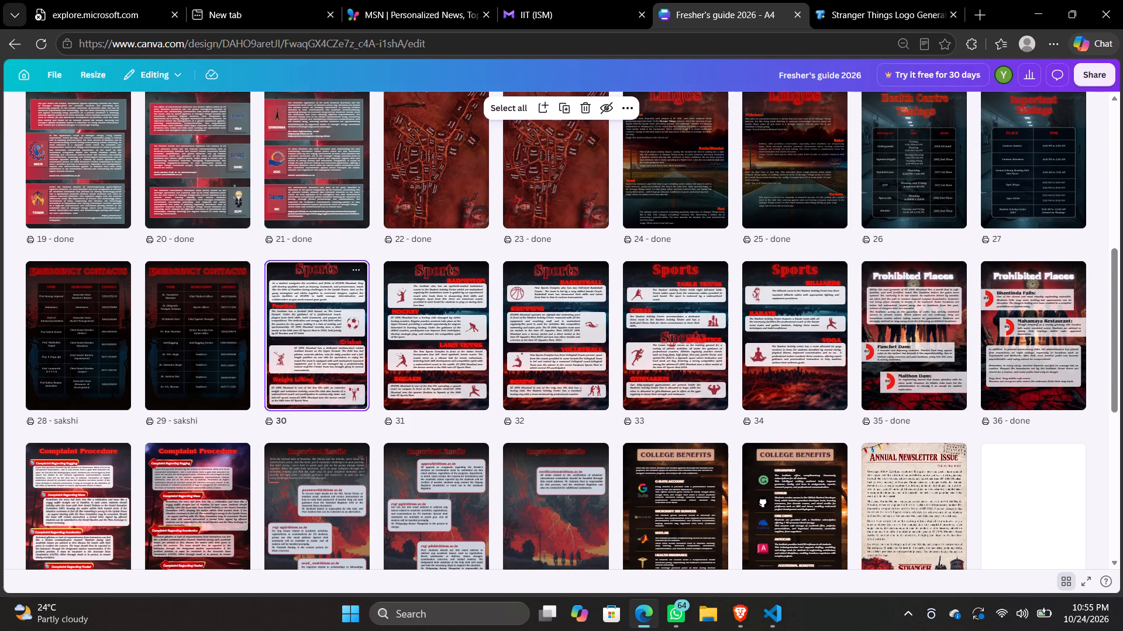
double_click(331, 337)
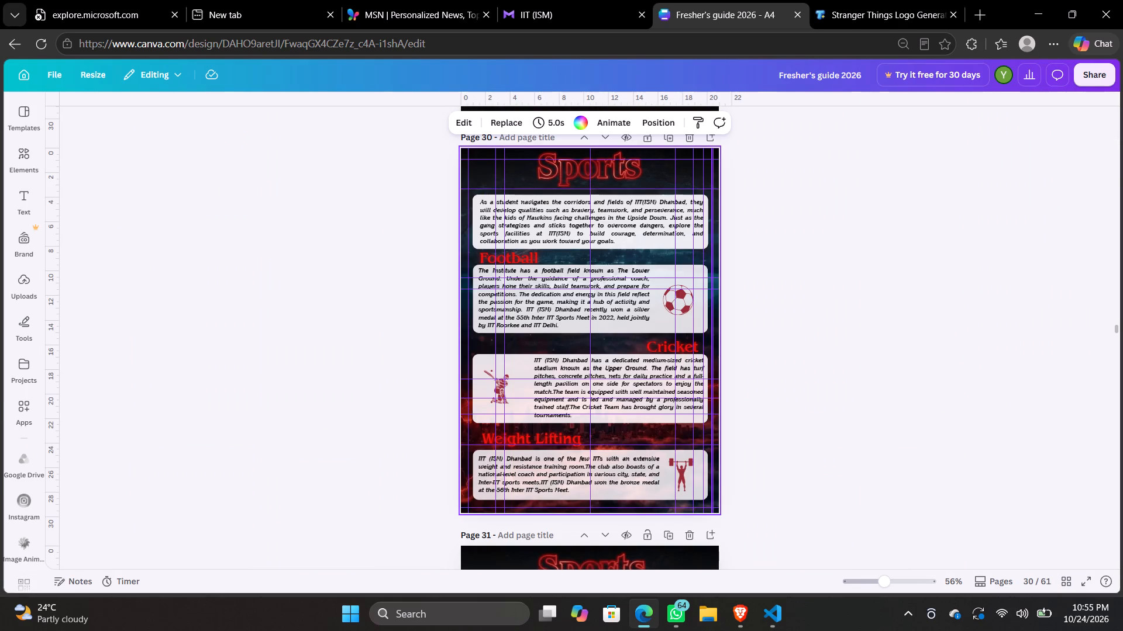
Hide the rulers and guides.
key(shift+r)
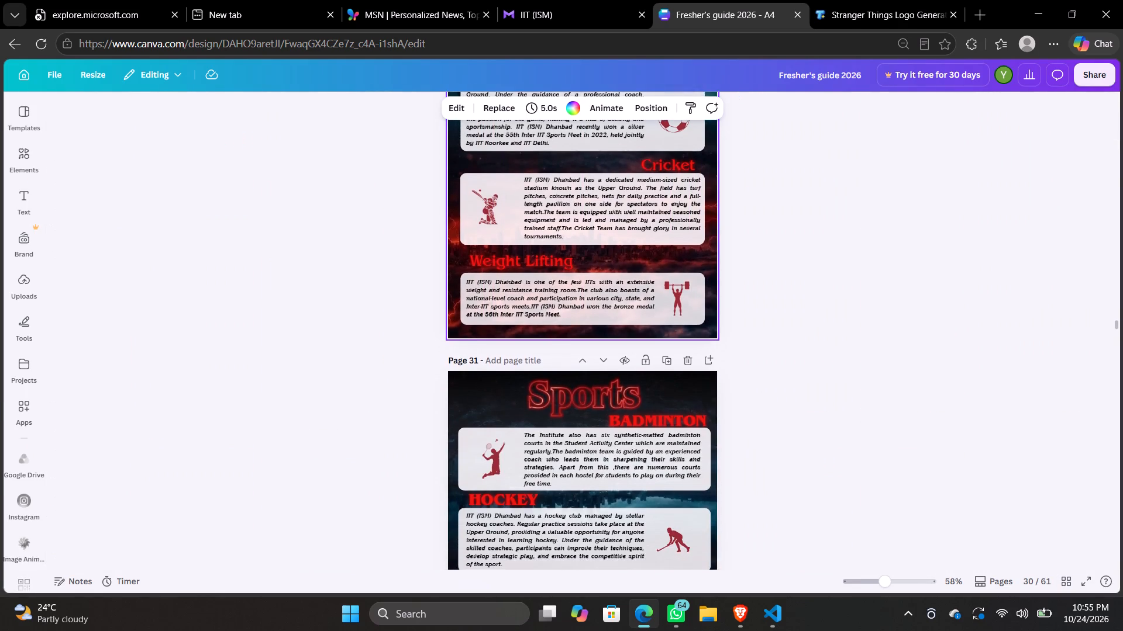
Compare the size and placement of the Sports artwork on pages 30, 31 and 32.
click(558, 199)
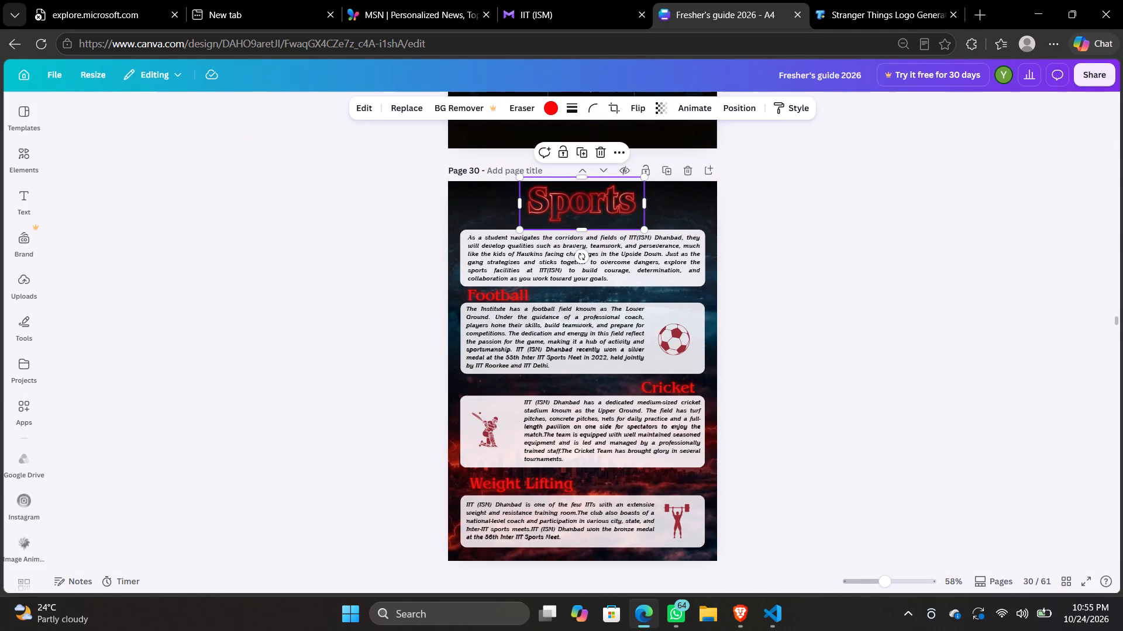
scroll(558, 199, down, 2)
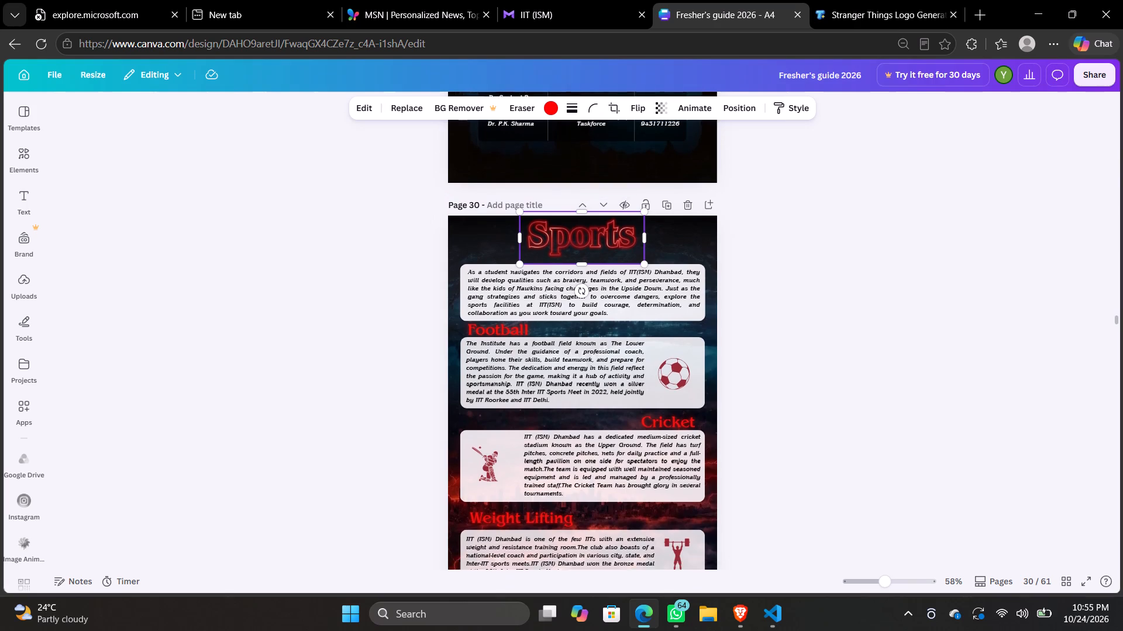
scroll(558, 199, down, 1)
click(588, 453)
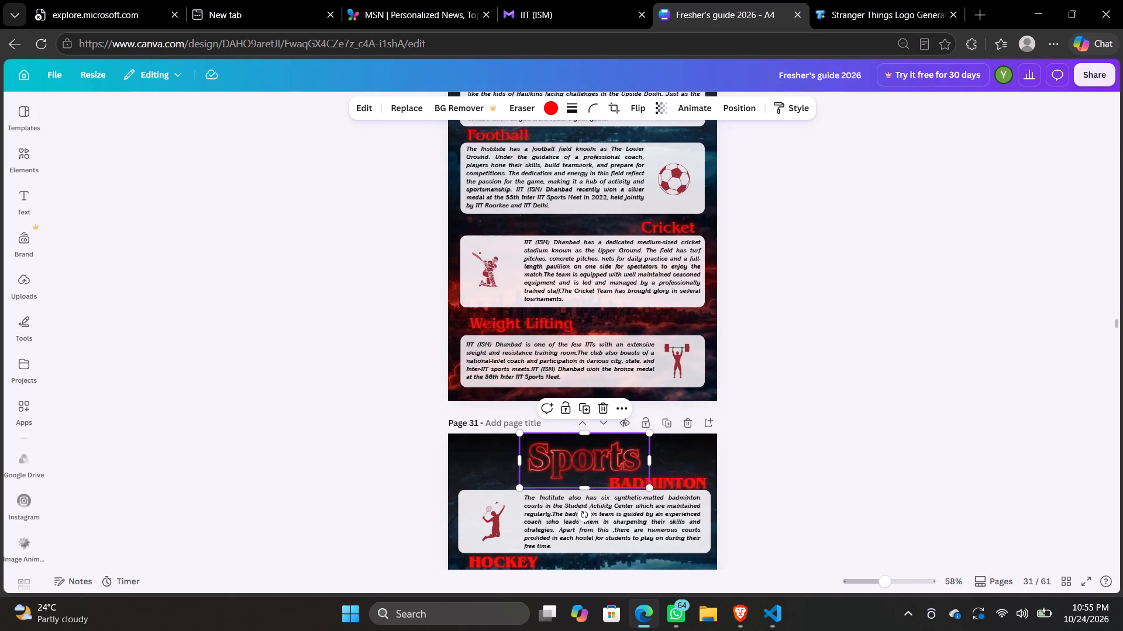
scroll(588, 453, down, 1)
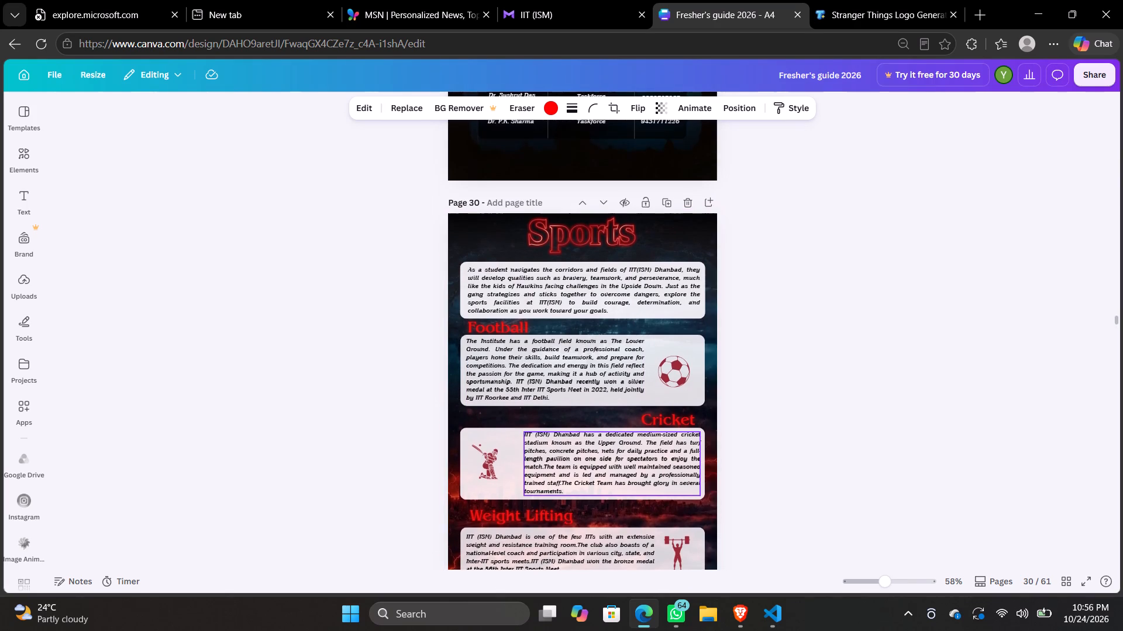
scroll(588, 453, down, 1)
scroll(588, 453, up, 1)
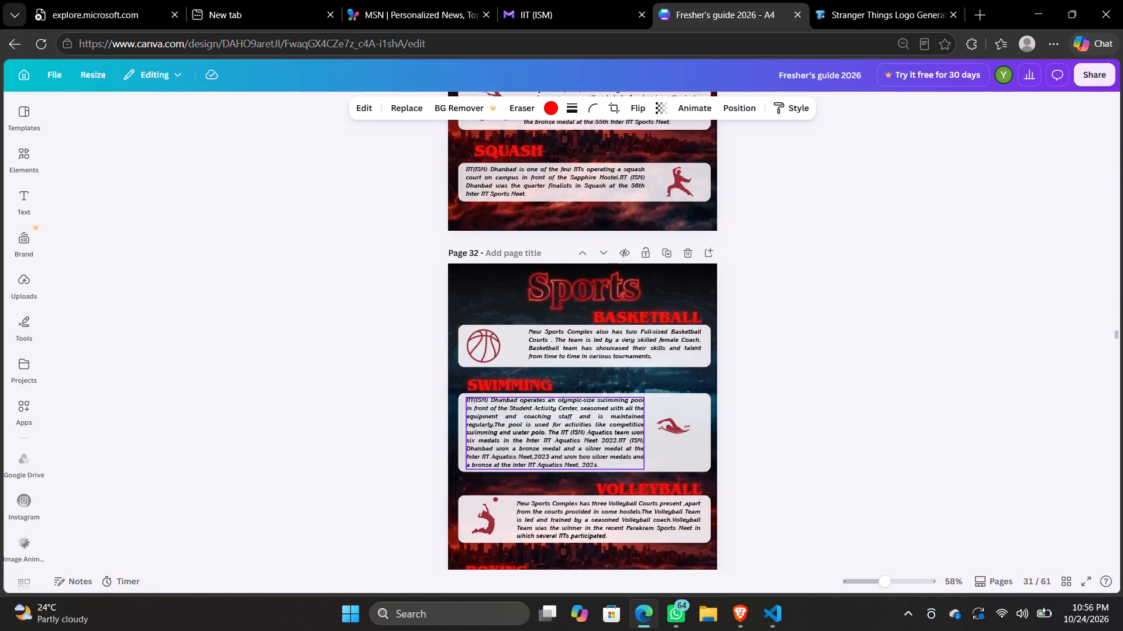
scroll(588, 453, up, 1)
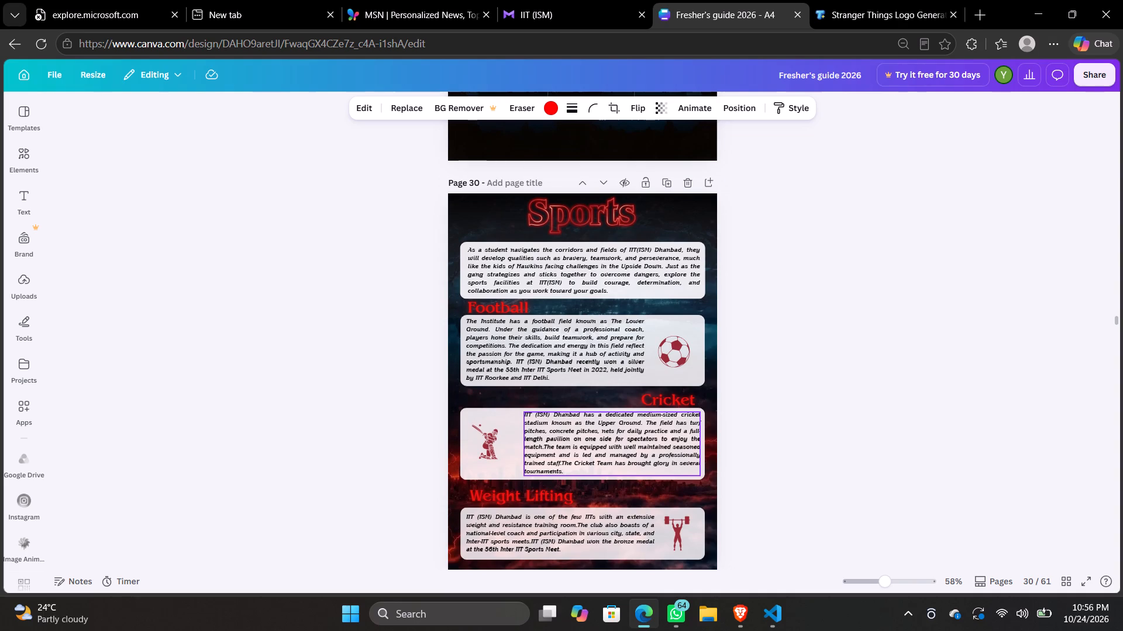
scroll(588, 453, up, 1)
Nudge page 30's Sports artwork slightly down at the page's top edge and compare it with page 32's.
click(578, 248)
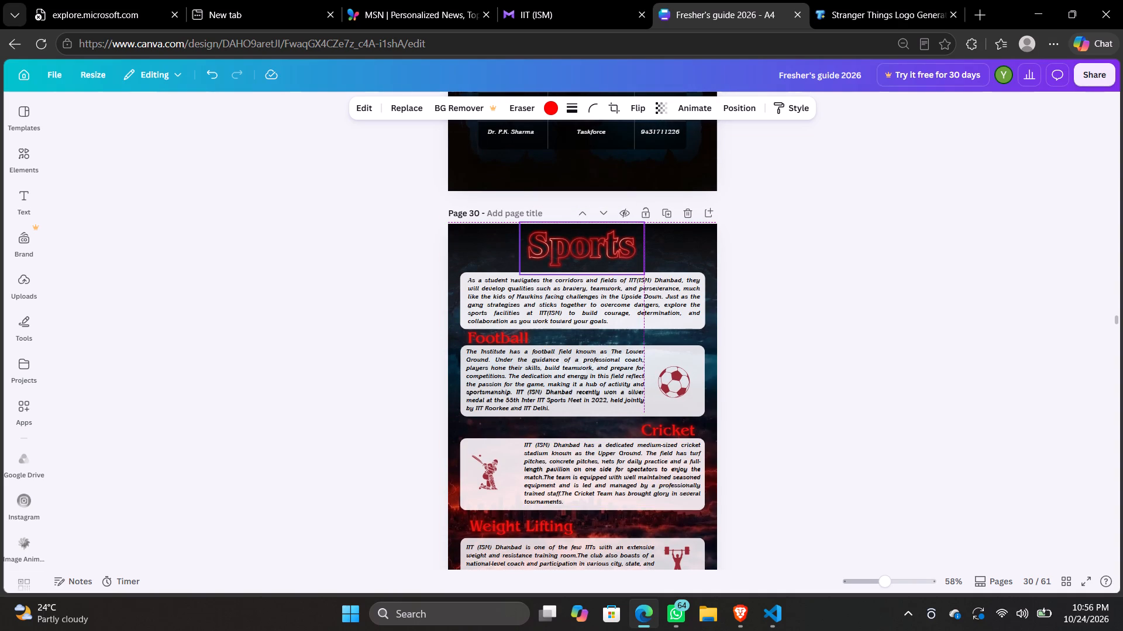
scroll(753, 222, up, 3)
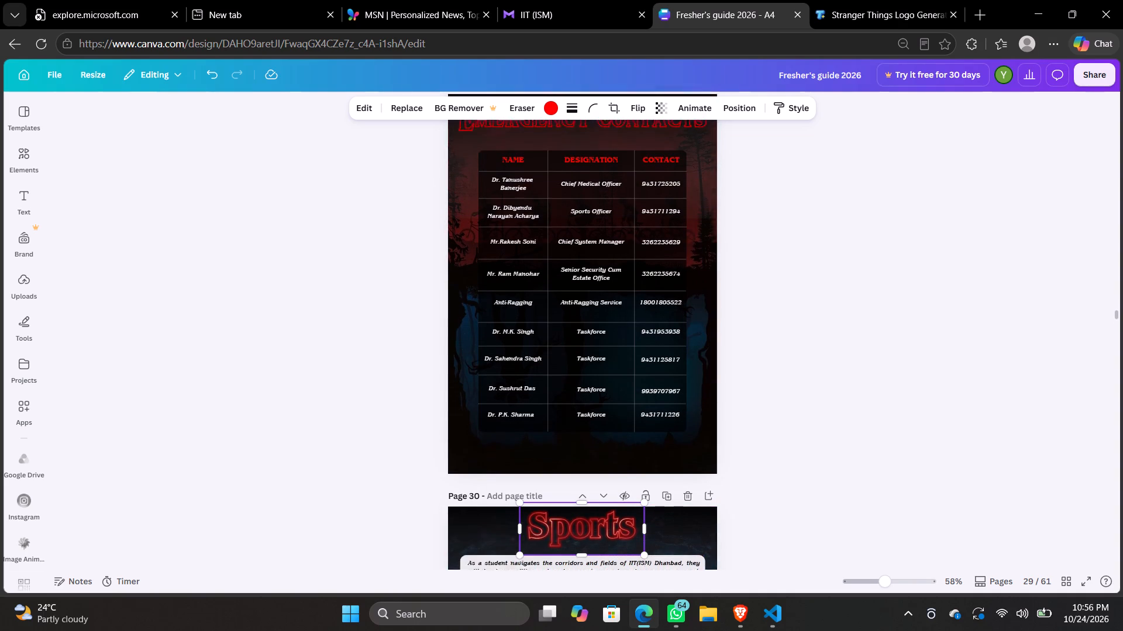
scroll(753, 222, up, 1)
scroll(753, 222, down, 8)
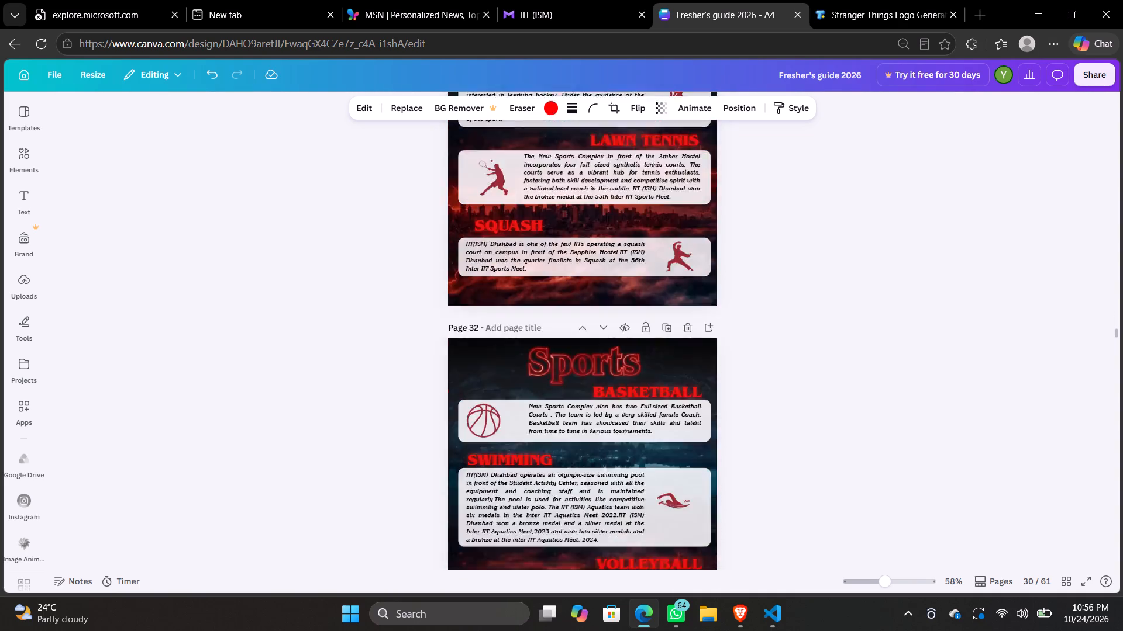
scroll(753, 222, down, 2)
scroll(753, 222, up, 4)
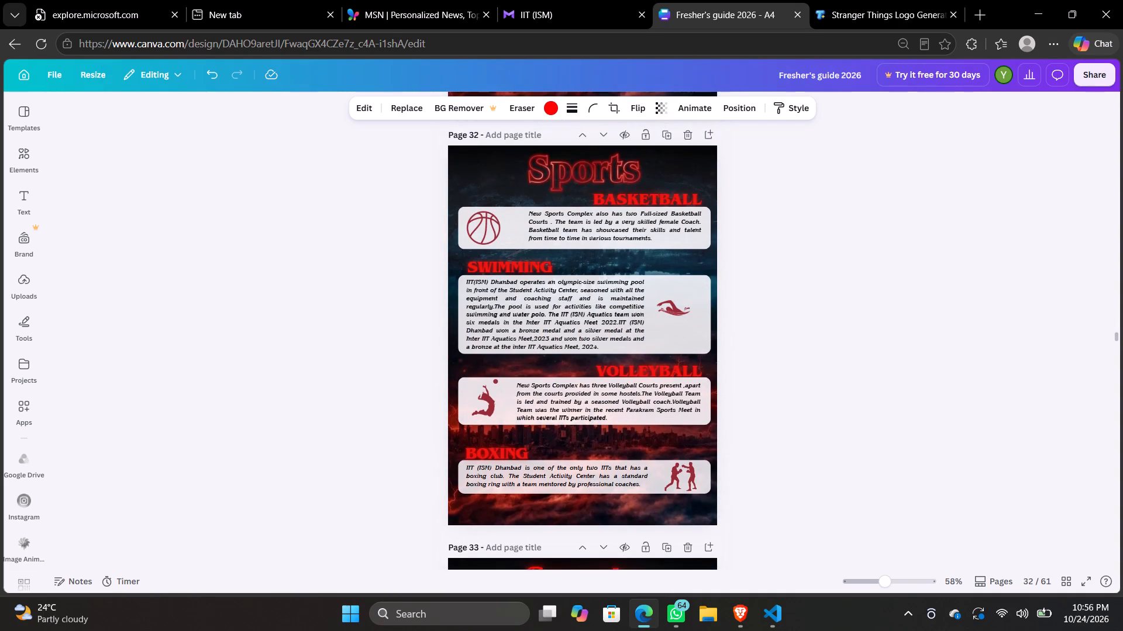
scroll(753, 222, down, 5)
Copy page 32's Sports artwork to page 33 and place it over the Sports text title.
click(602, 384)
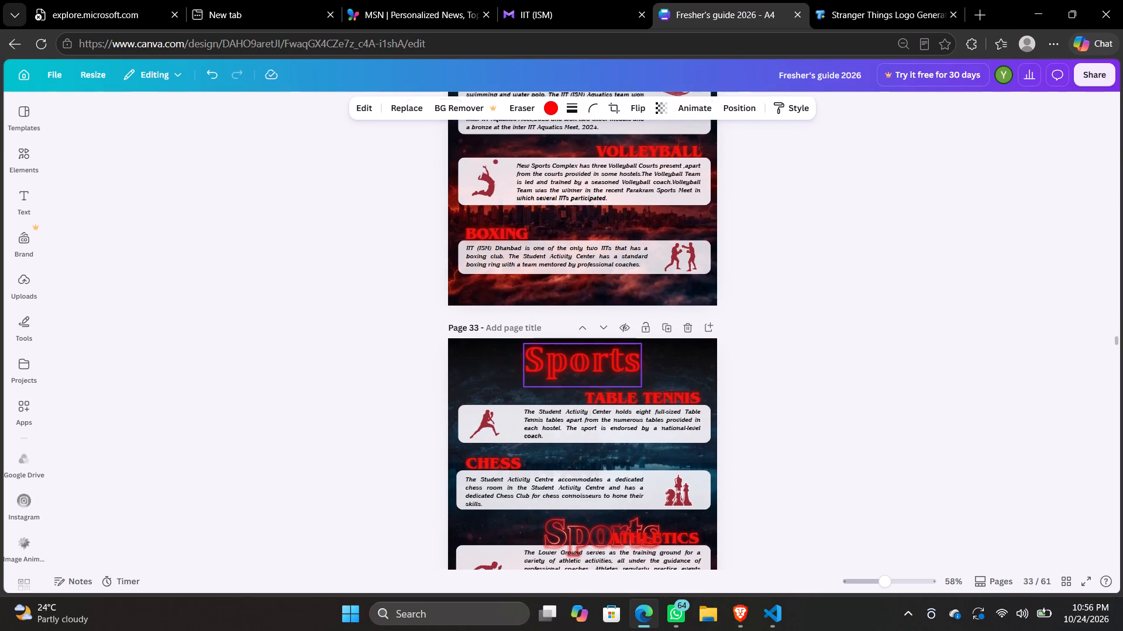
scroll(611, 317, up, 3)
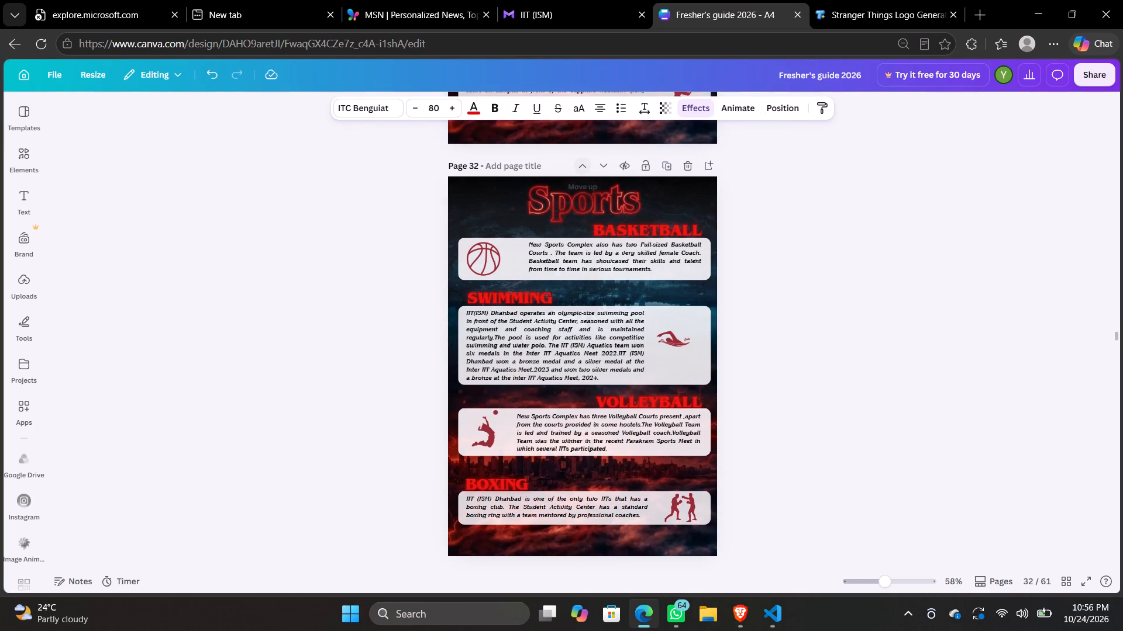
click(583, 198)
key(ctrl+c)
scroll(583, 198, down, 2)
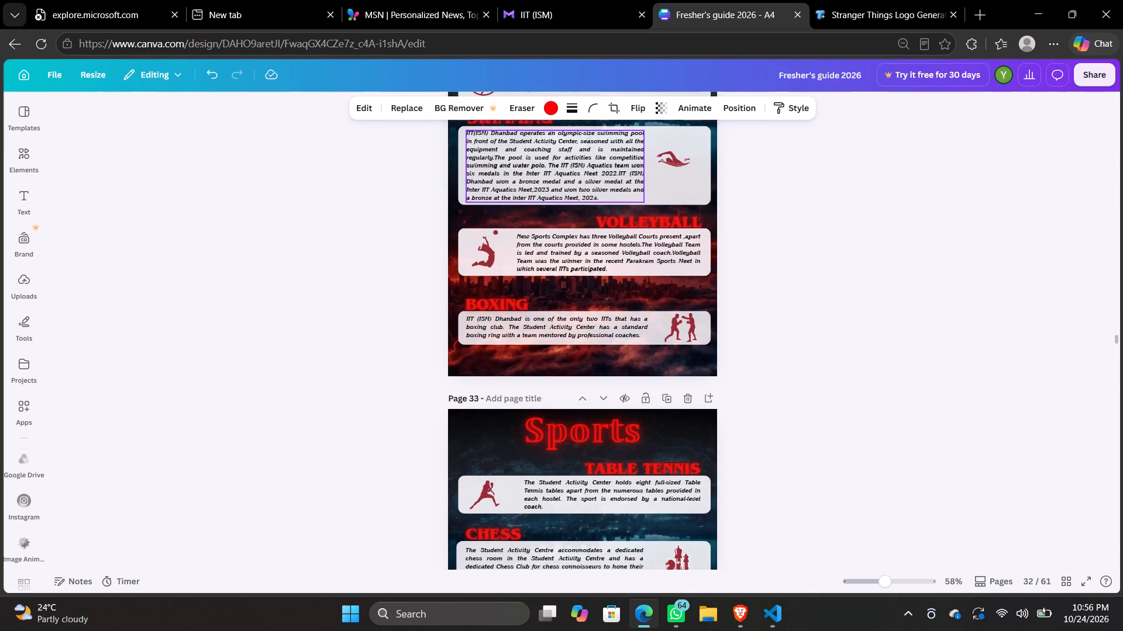
scroll(583, 198, down, 2)
key(ctrl+v)
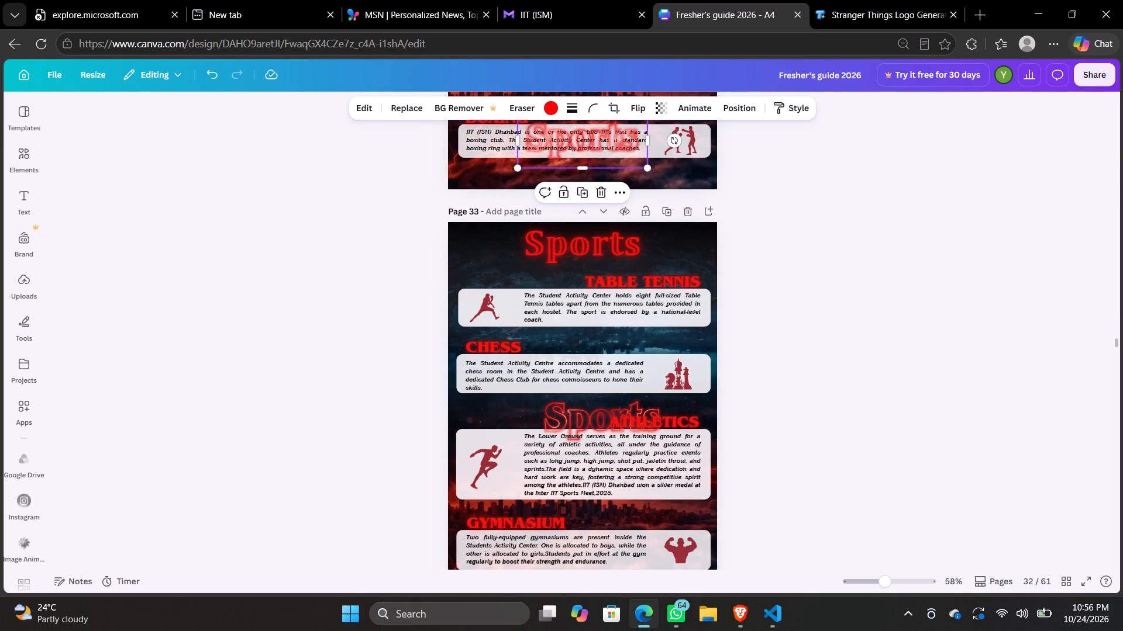
drag(573, 139, 574, 249)
click(574, 249)
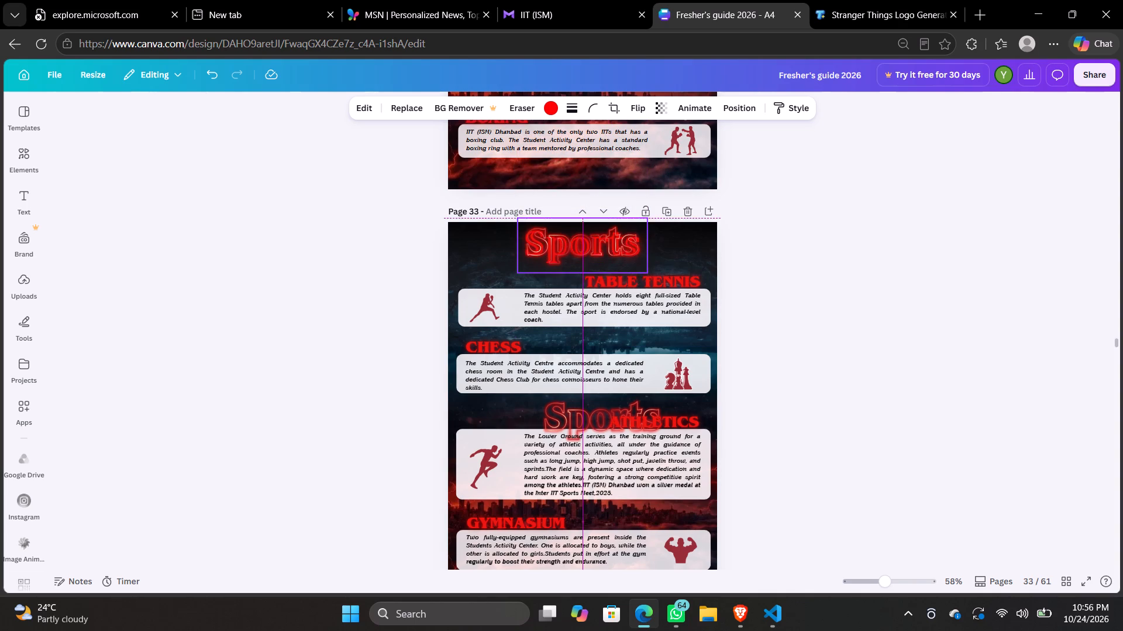
click(575, 247)
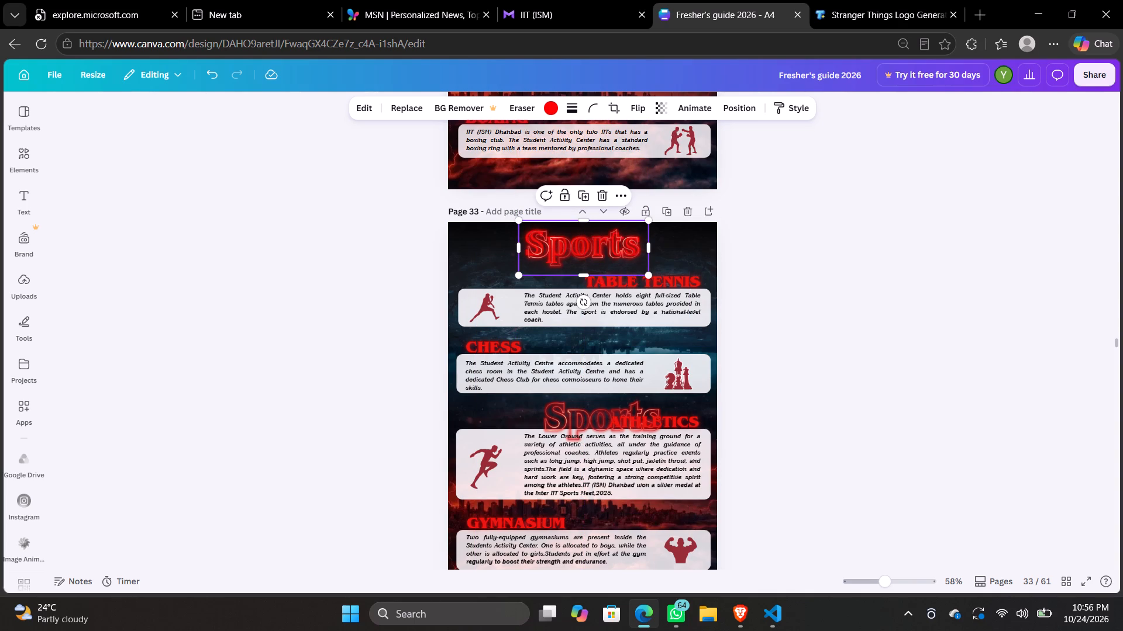
double_click(575, 247)
click(575, 247)
double_click(575, 247)
click(798, 254)
Move the artwork aside on page 33 and delete the Sports text title behind it.
drag(583, 241, 516, 245)
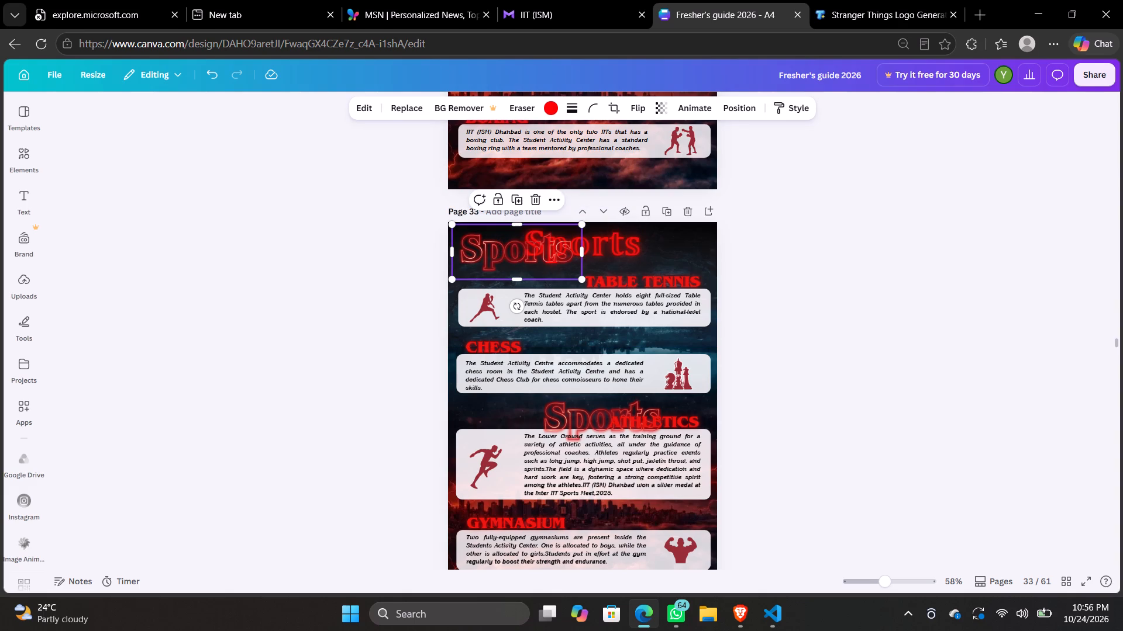
click(595, 240)
click(599, 204)
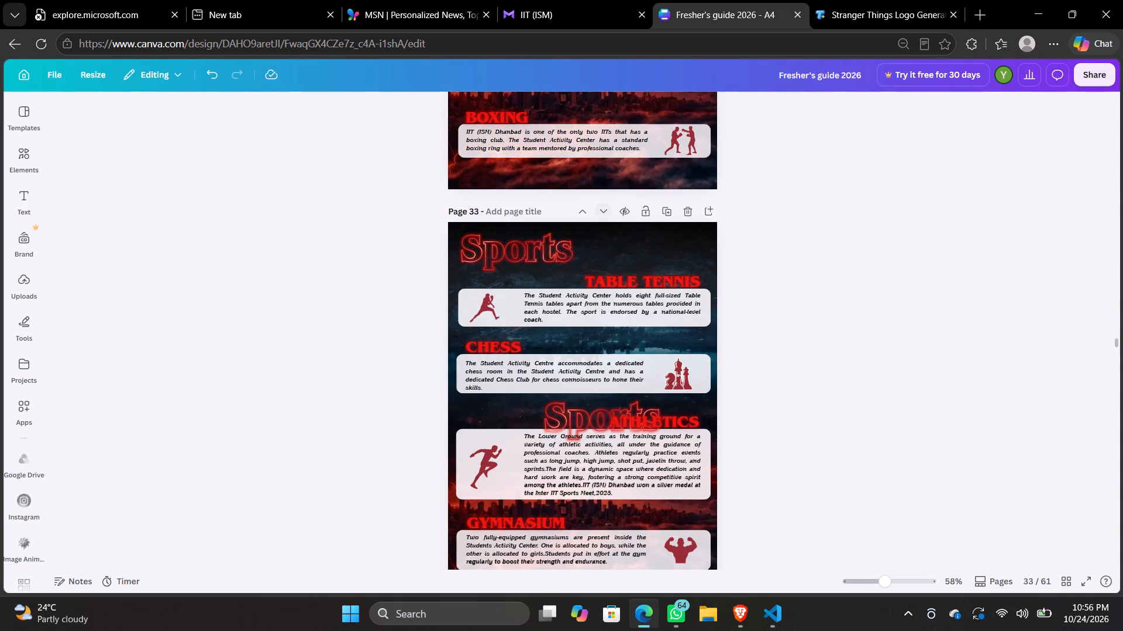
Move page 33's Sports artwork back to the centre above the Table Tennis section and compare it with page 32's.
drag(526, 261, 591, 259)
click(774, 251)
scroll(774, 251, down, 1)
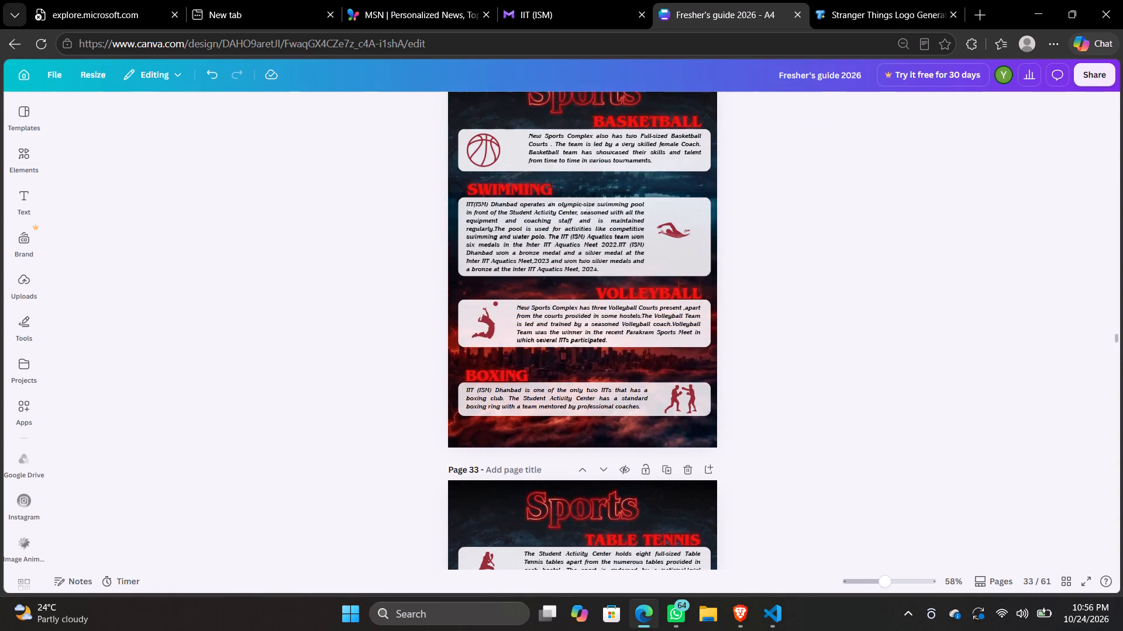
scroll(774, 251, down, 1)
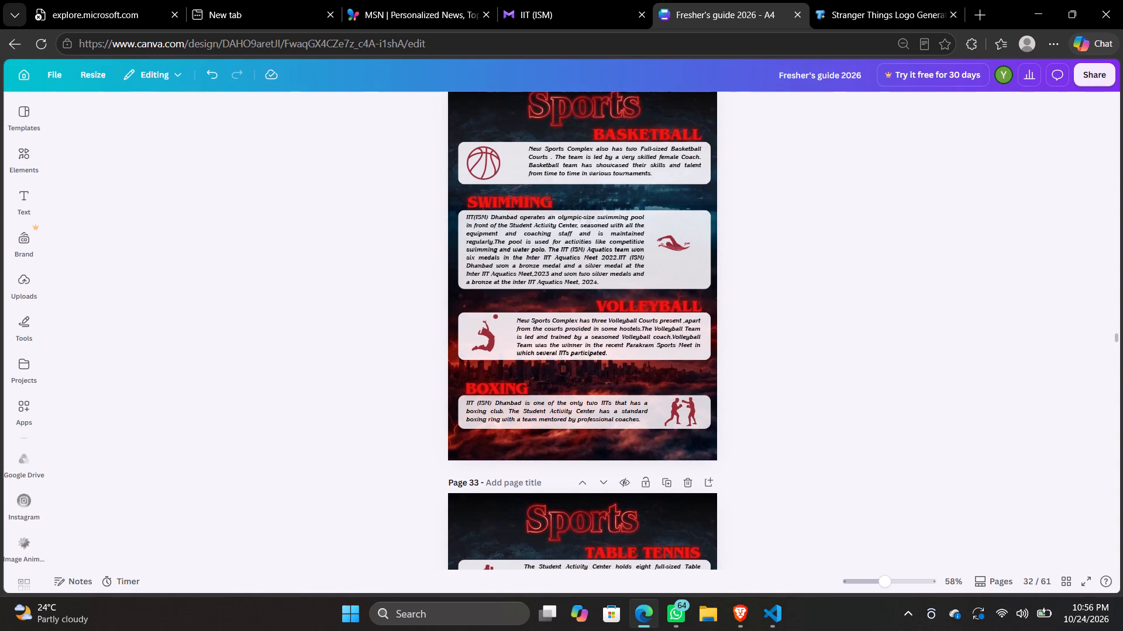
Delete page 34's Sports text title and paste the copied Sports artwork in its place above the Billiards section.
scroll(774, 251, down, 1)
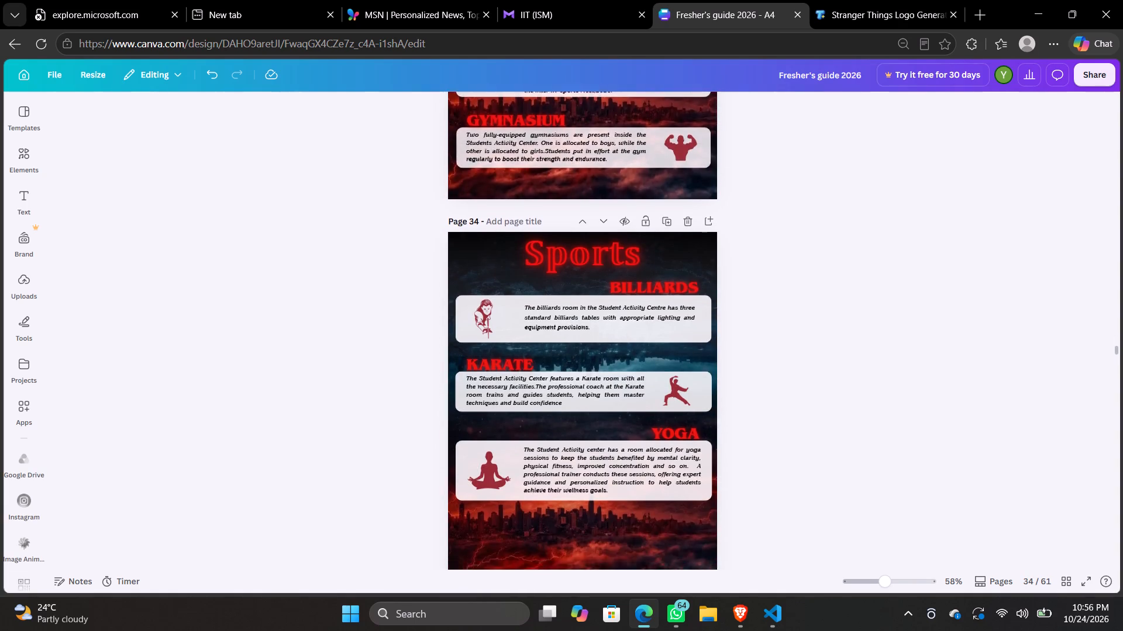
scroll(774, 251, down, 1)
click(605, 127)
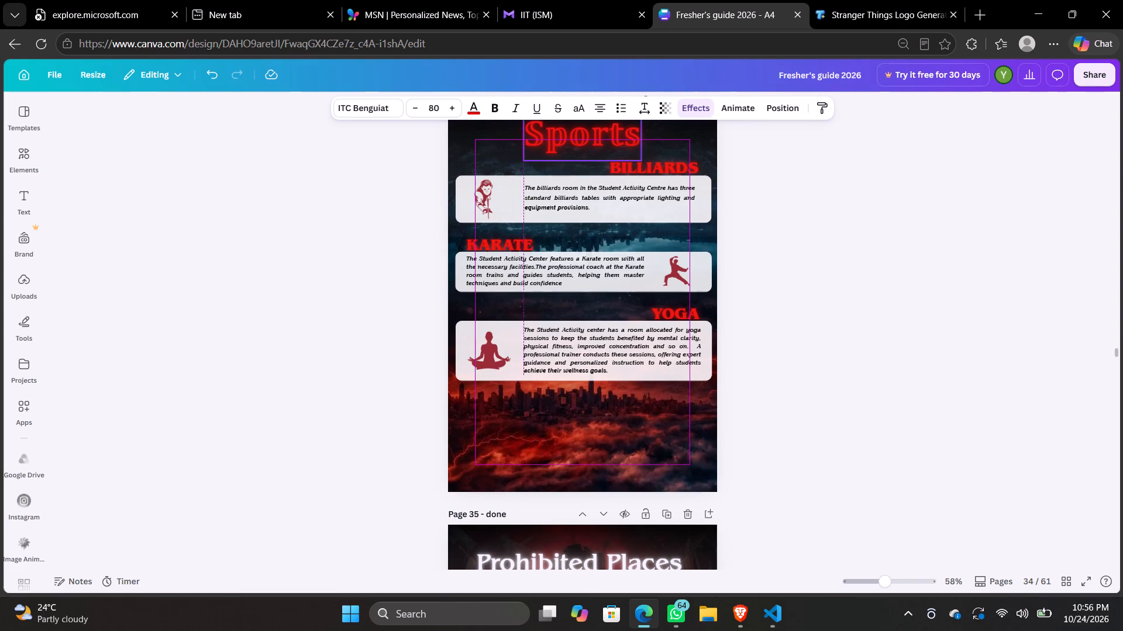
scroll(605, 127, up, 1)
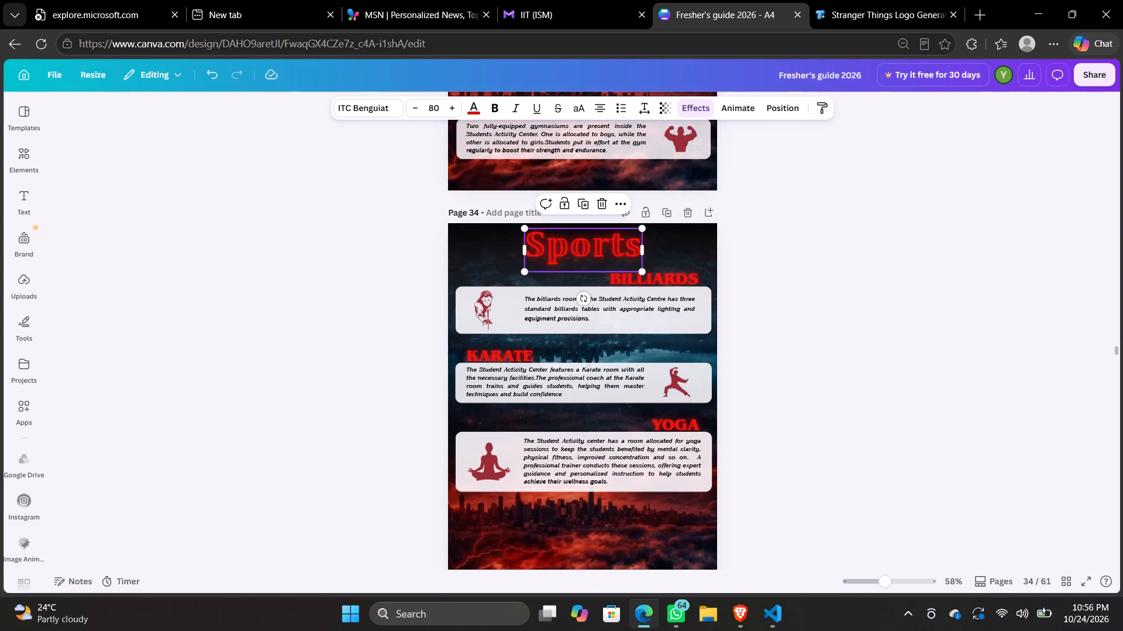
click(600, 256)
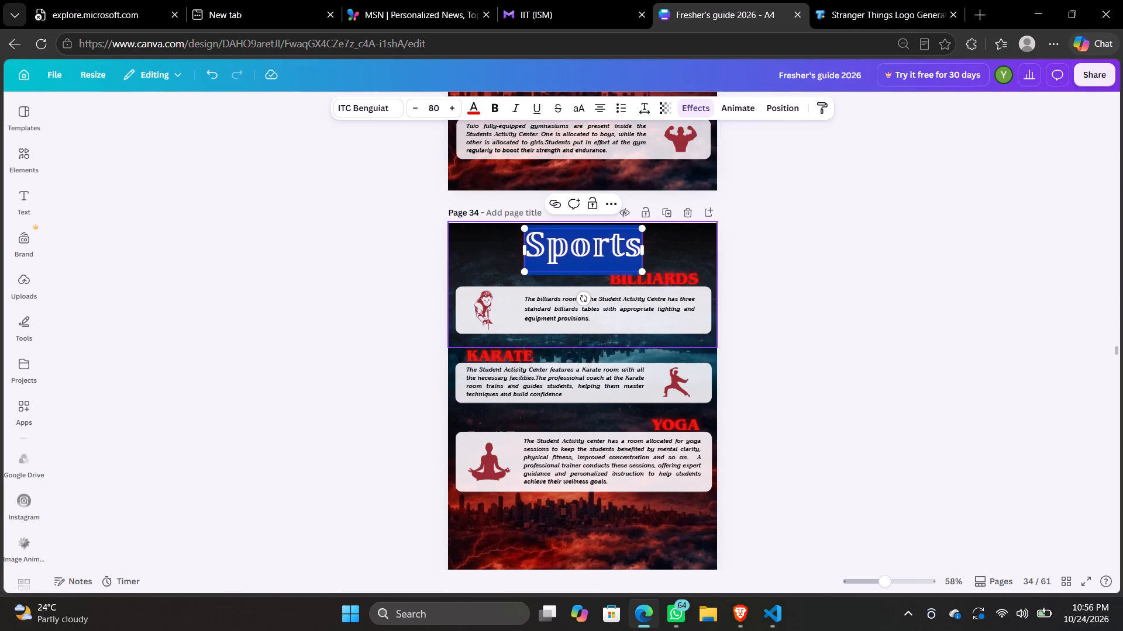
click(495, 262)
drag(571, 241, 578, 245)
click(603, 209)
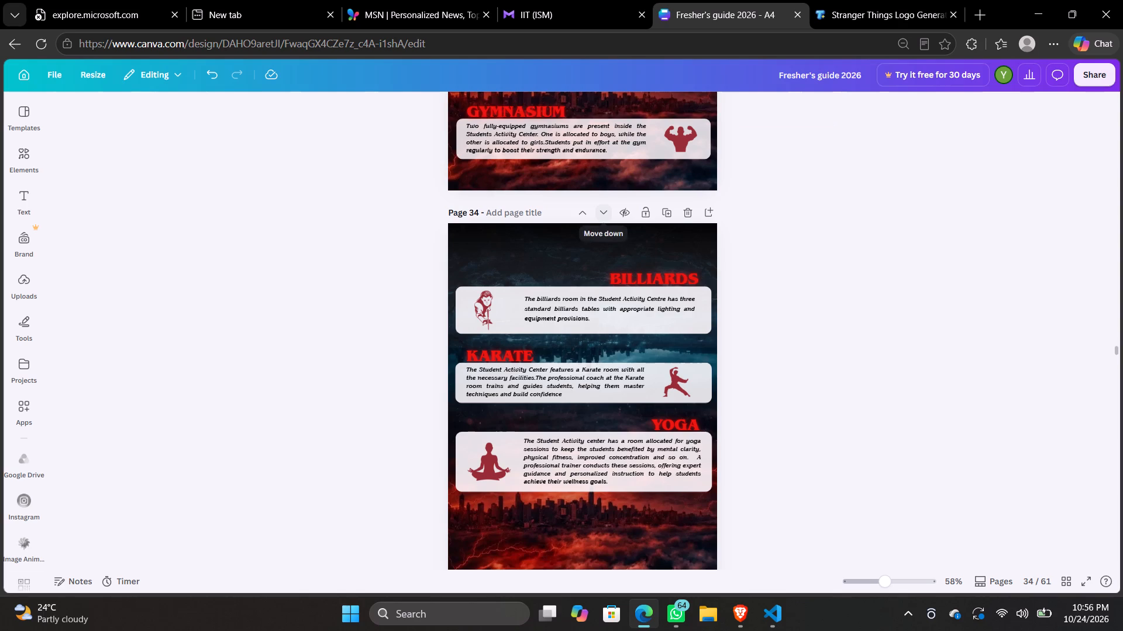
key(ctrl+v)
click(843, 293)
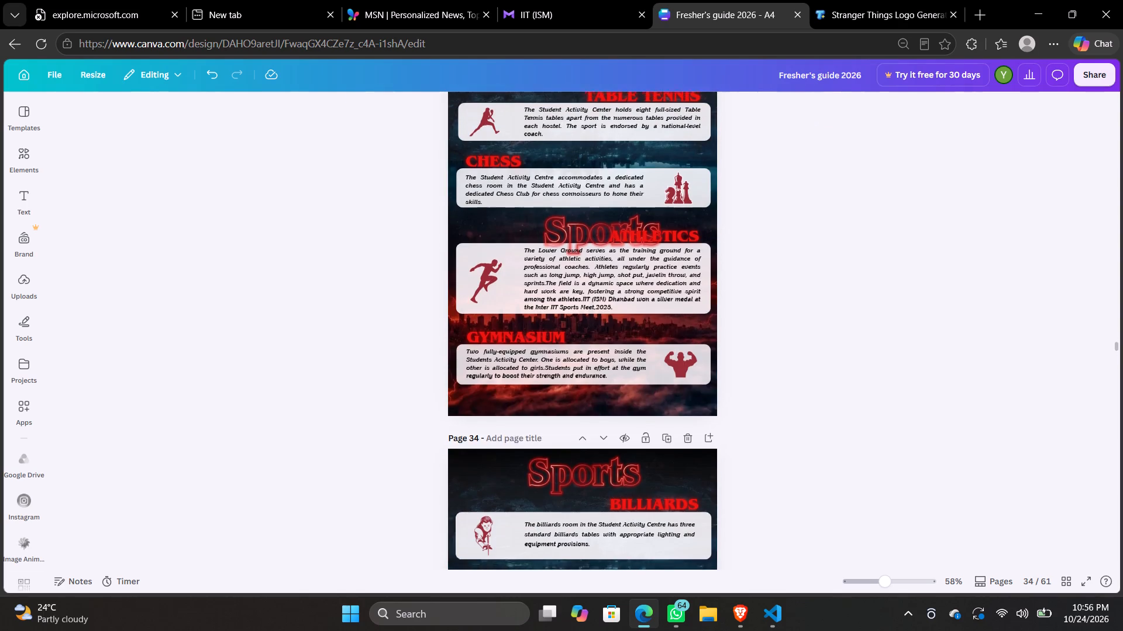
Examine the Sports artwork's size and placement on page 34 against the neighbouring pages 33 and 35.
scroll(839, 291, down, 1)
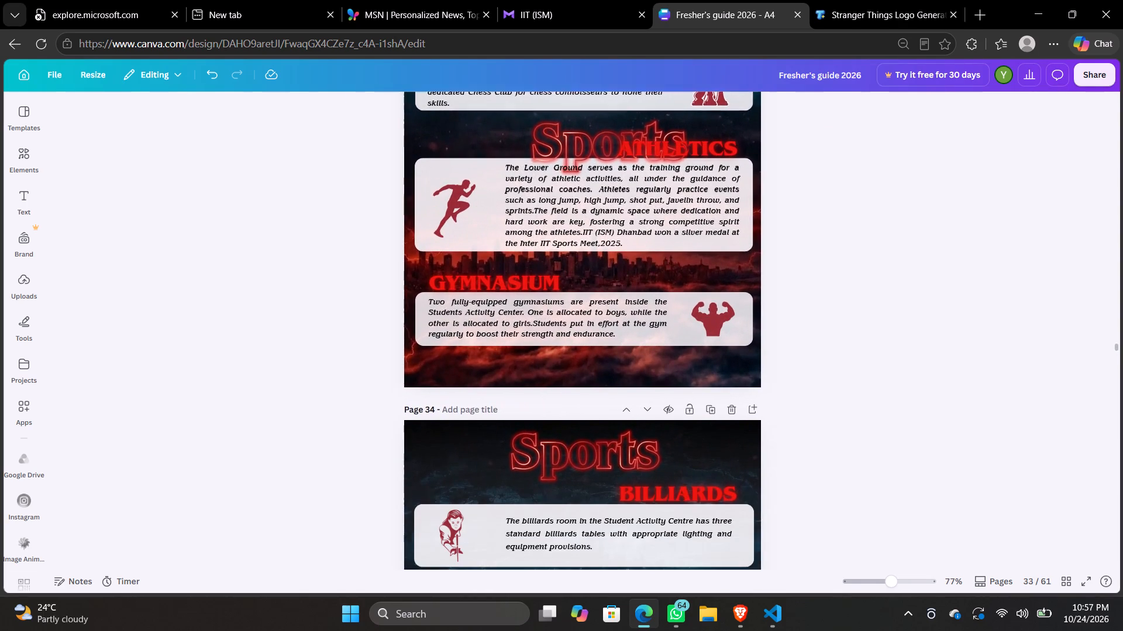
scroll(839, 291, down, 1)
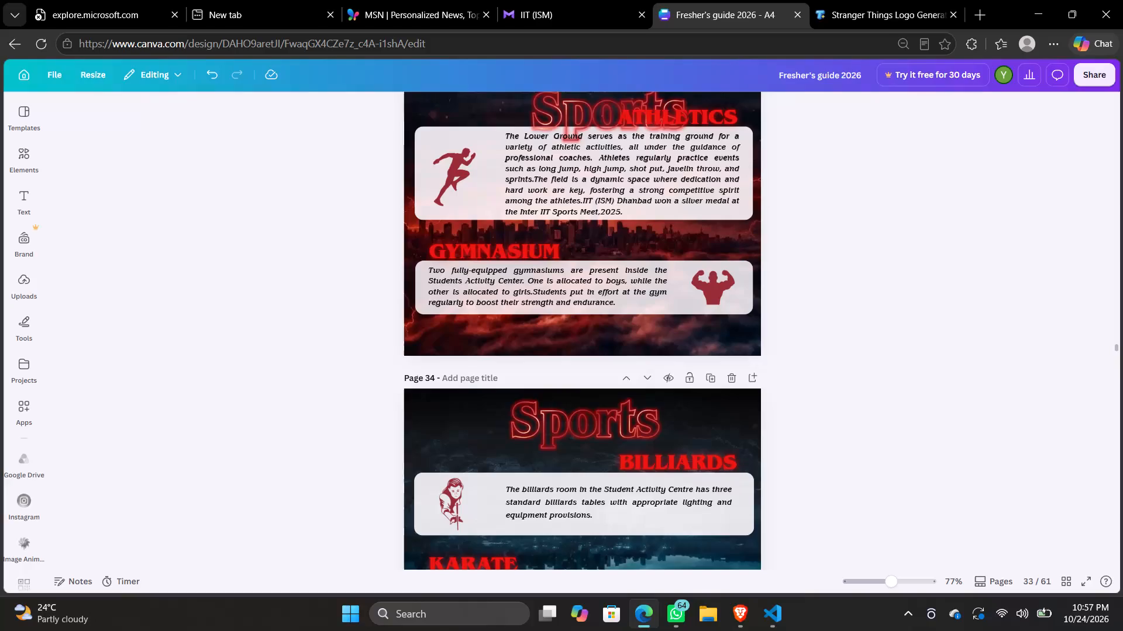
click(637, 427)
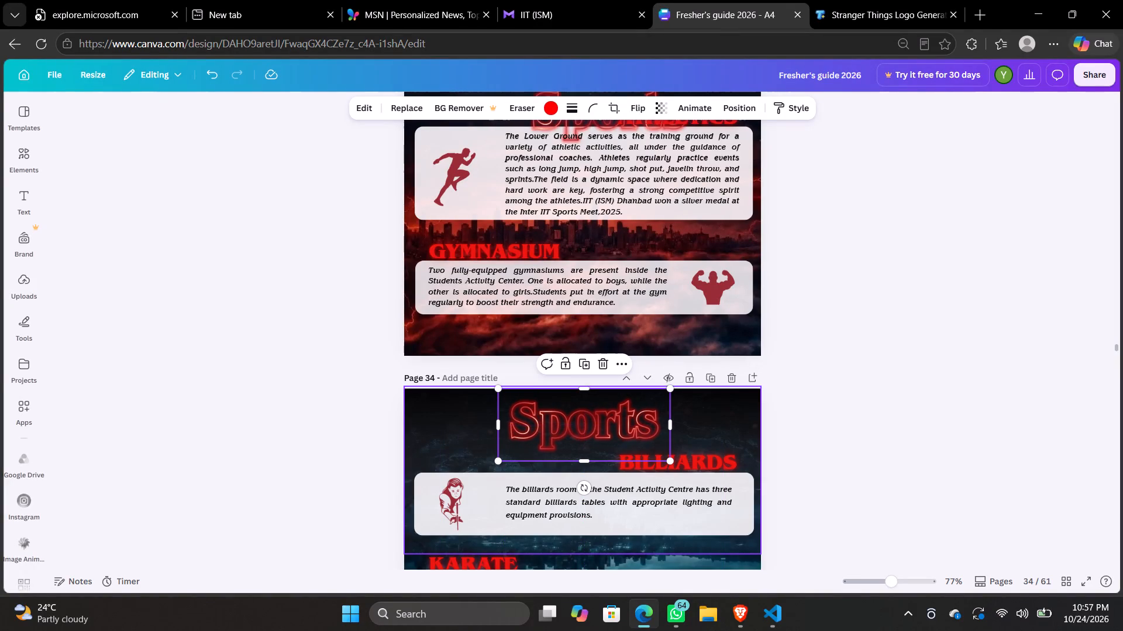
scroll(1004, 353, down, 1)
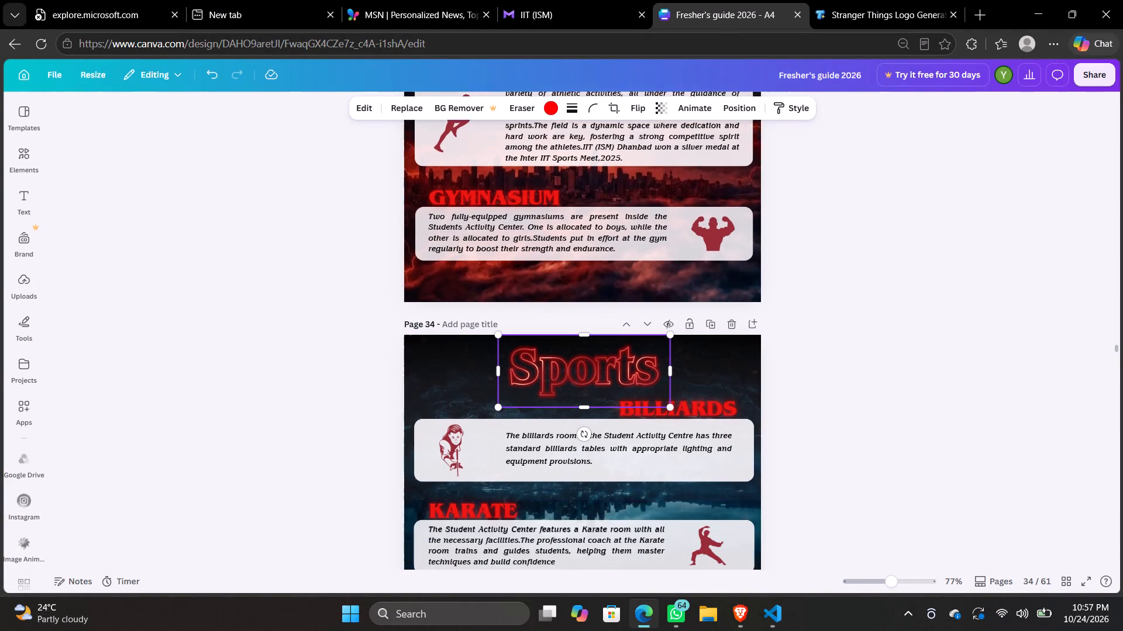
scroll(1004, 353, down, 1)
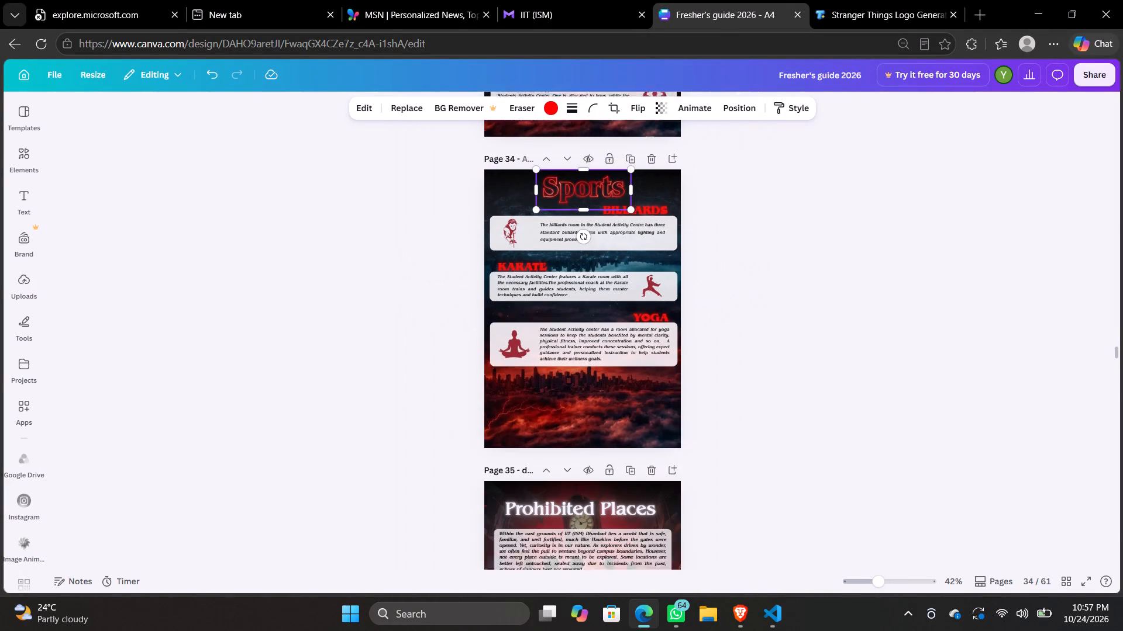
scroll(1004, 353, down, 1)
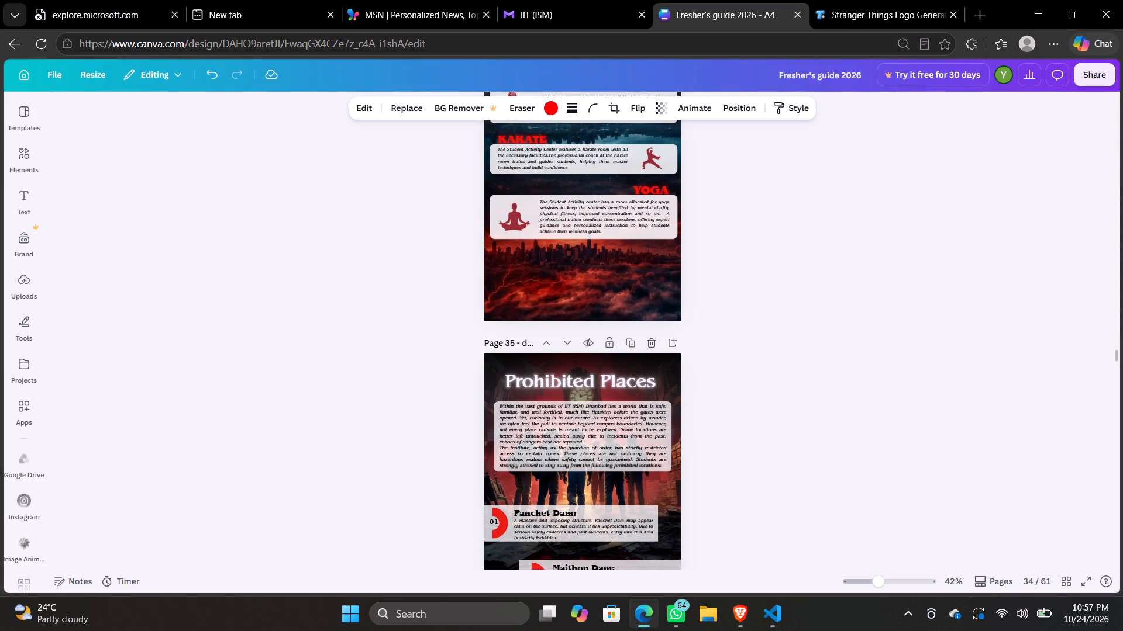
scroll(1004, 353, up, 2)
click(1004, 353)
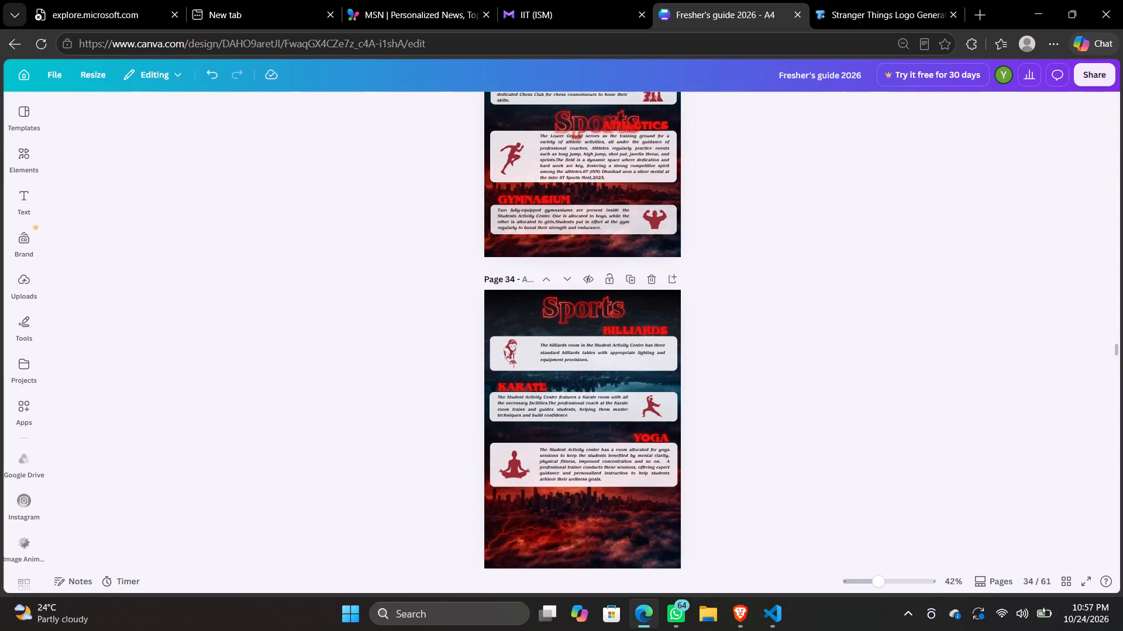
Delete the stray Sports artwork overlapping the Athletics heading on page 33.
scroll(901, 365, up, 1)
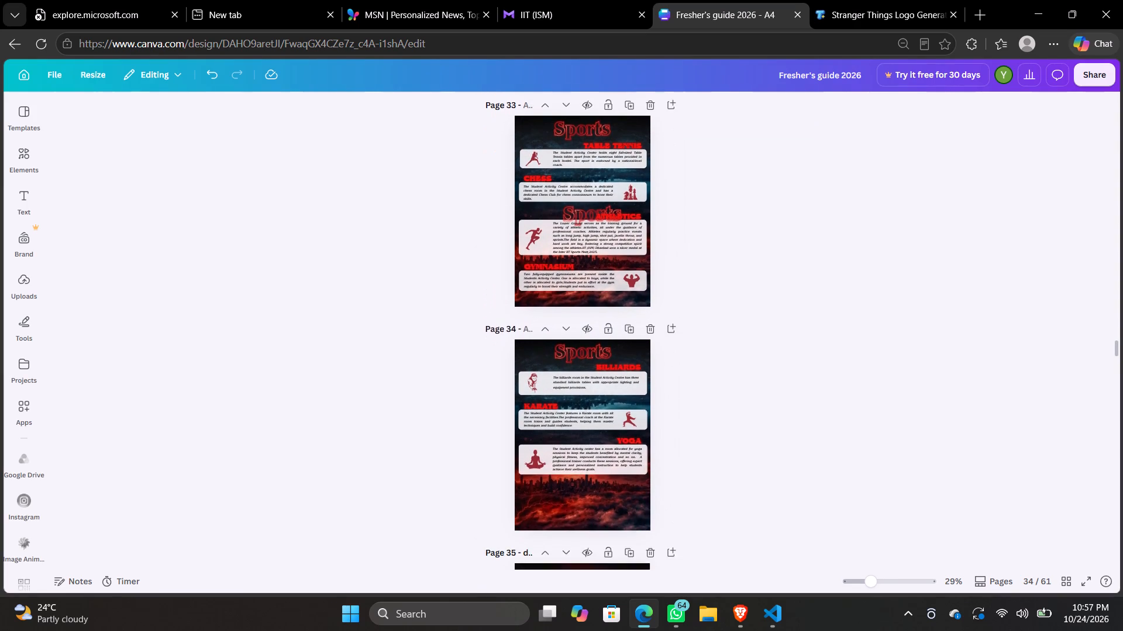
scroll(901, 365, up, 1)
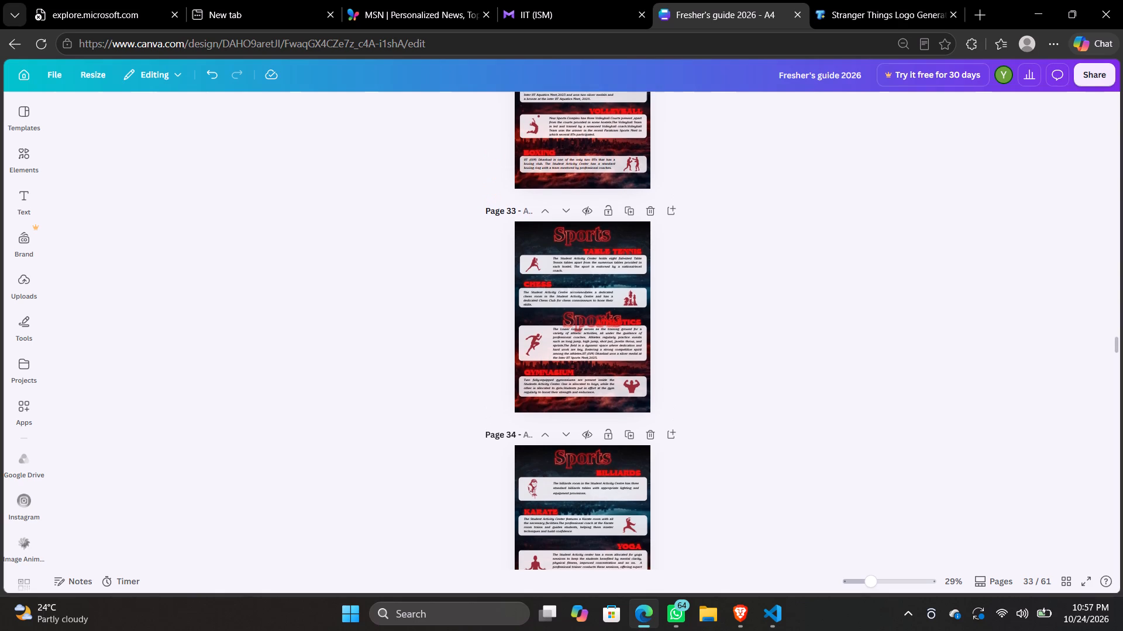
click(569, 315)
click(608, 283)
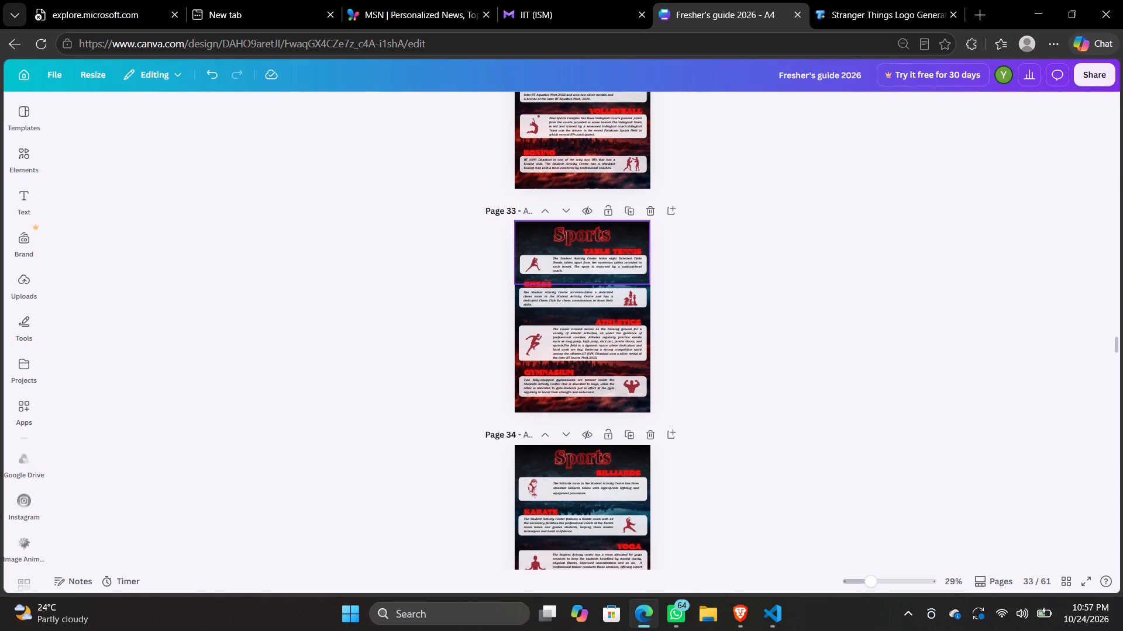
Review the Sports artwork titles on pages 30 to 34 for consistent placement, ending at the Prohibited Places pages.
scroll(735, 292, up, 3)
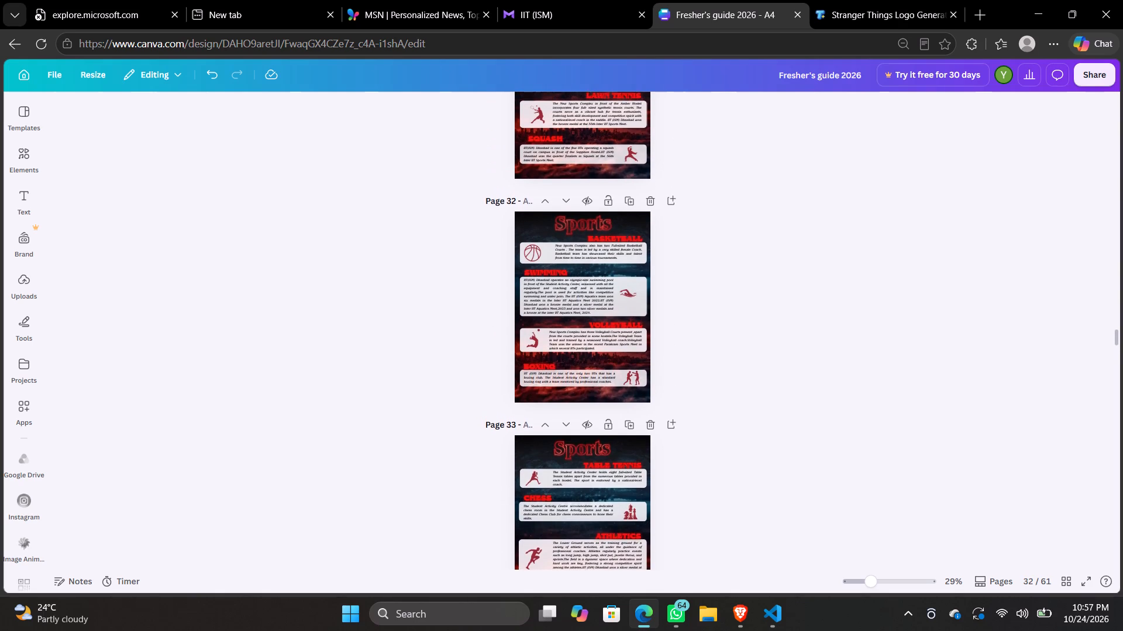
scroll(735, 292, up, 3)
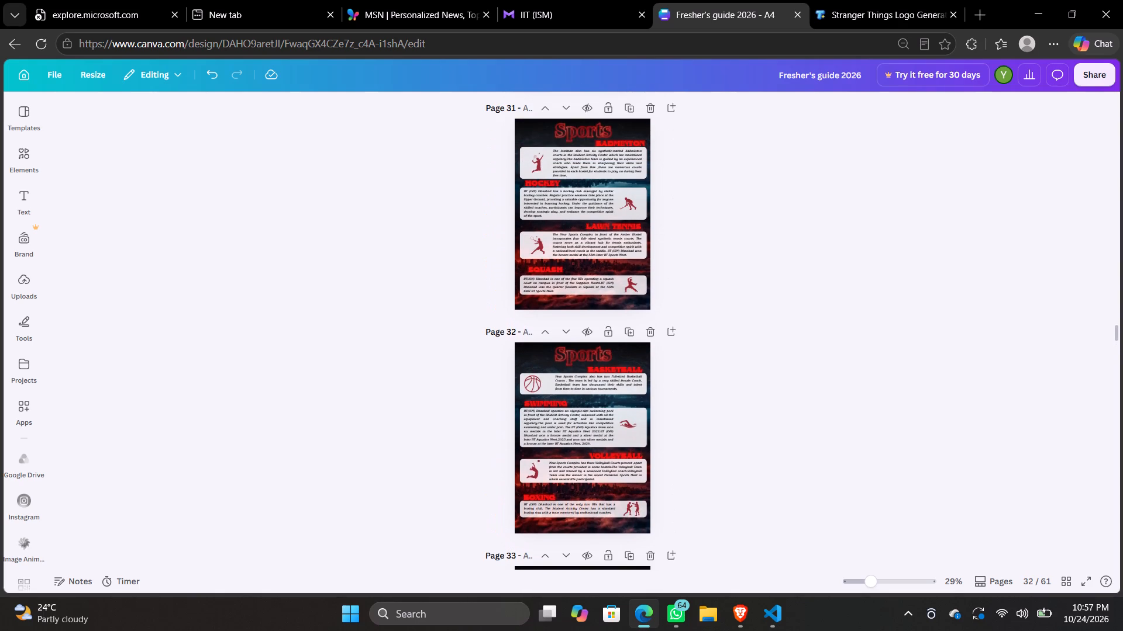
scroll(735, 292, up, 2)
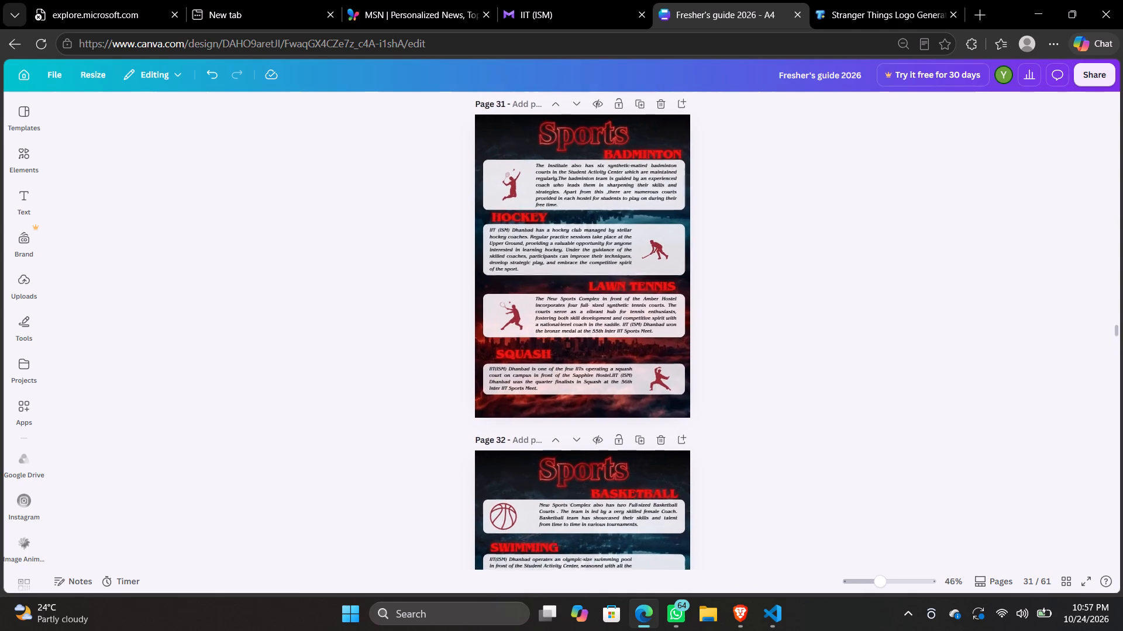
scroll(735, 292, up, 2)
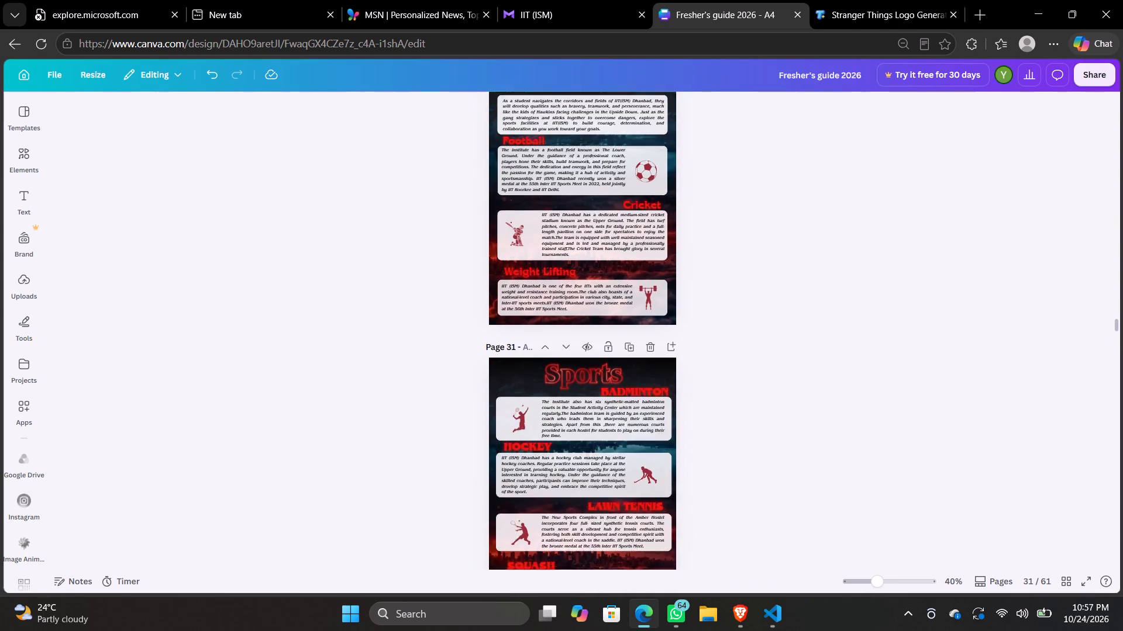
scroll(735, 292, up, 6)
scroll(735, 292, down, 3)
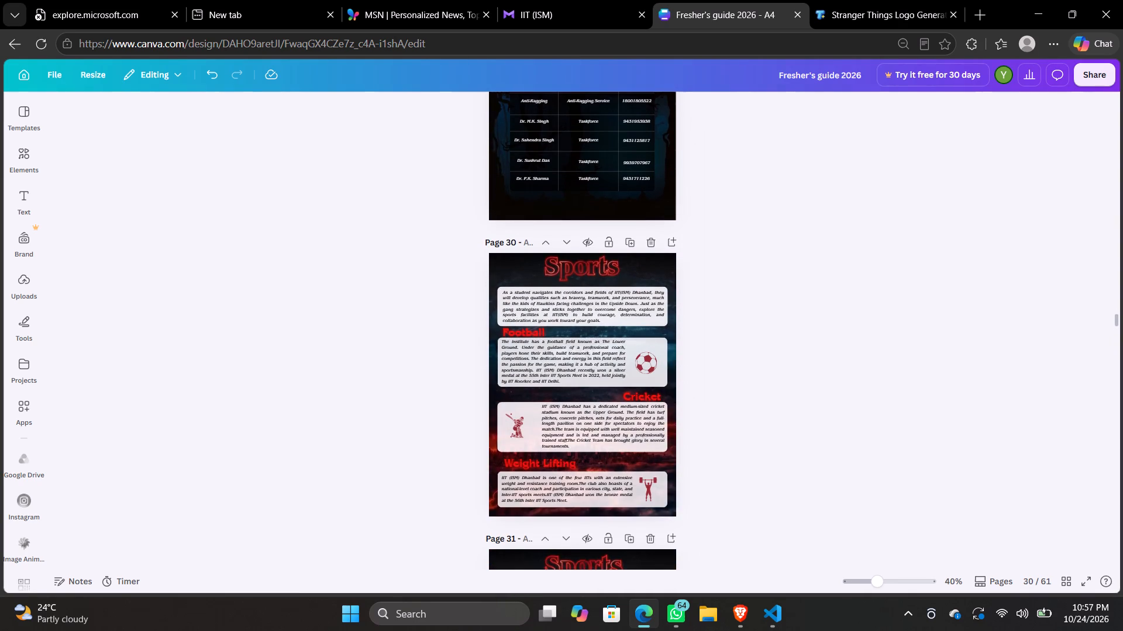
scroll(735, 292, down, 7)
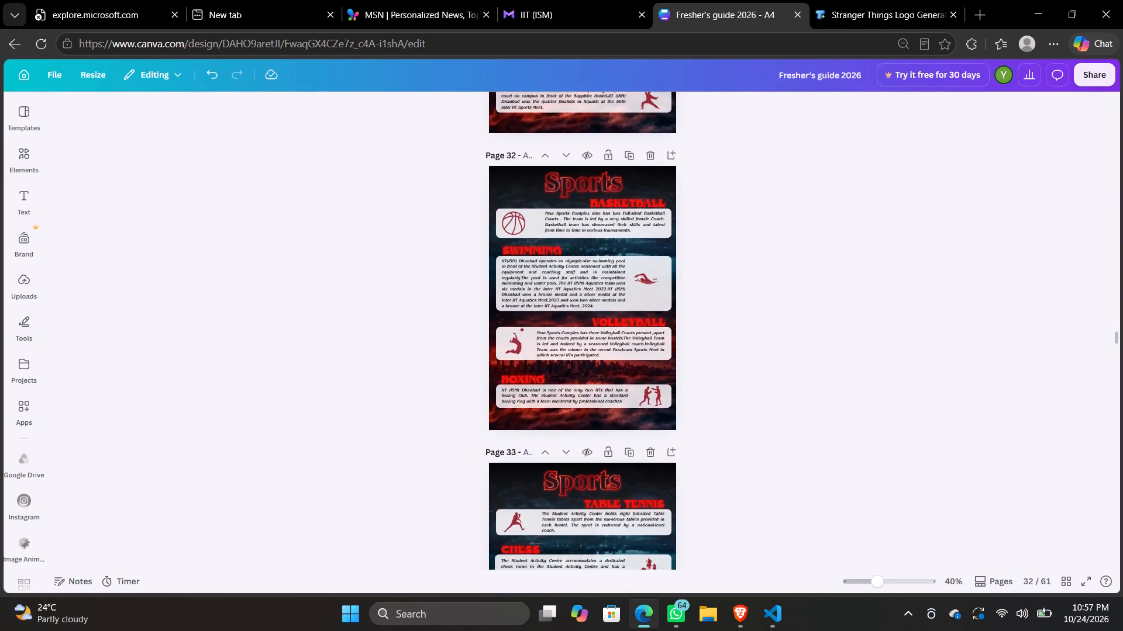
scroll(735, 292, down, 7)
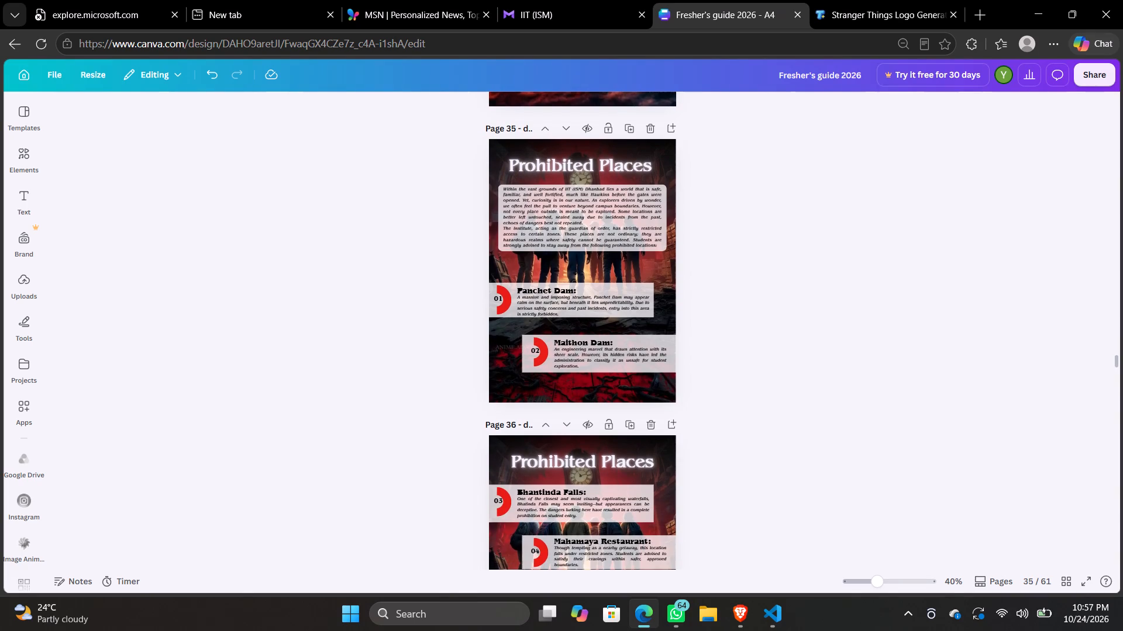
Switch to the Stranger Things logo generator, dismiss the finished download prompt and clear the existing logo text.
click(825, 20)
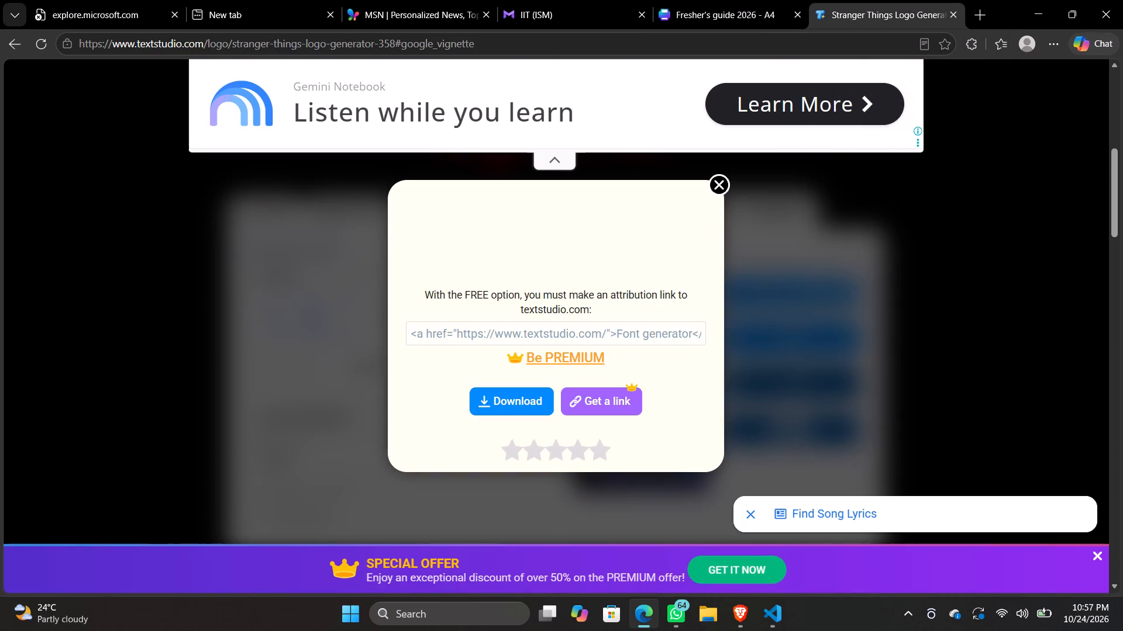
click(713, 184)
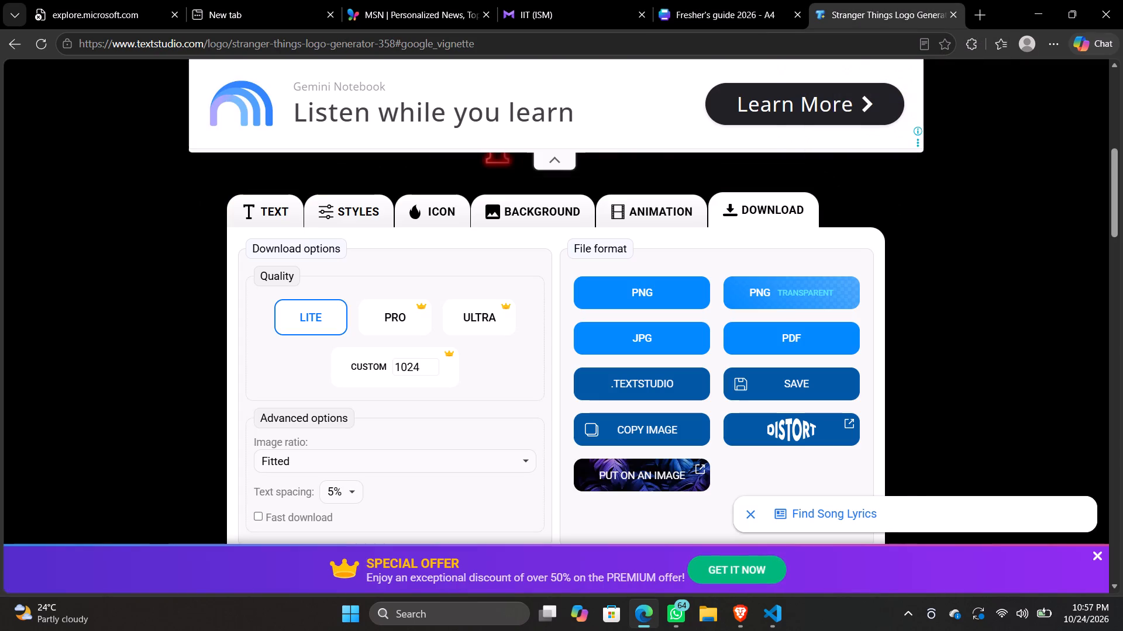
click(260, 208)
drag(325, 300, 216, 273)
key(BackSpace)
Switch back to the Fresher's guide 2026 design and select the Prohibited Places title text on page 35.
click(707, 2)
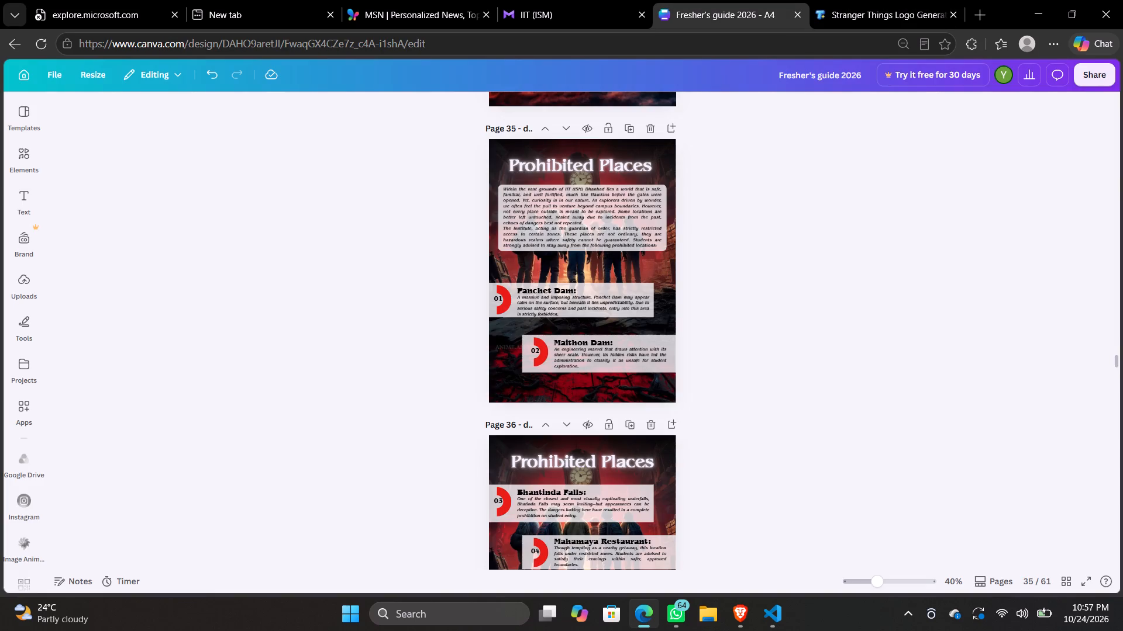
triple_click(545, 164)
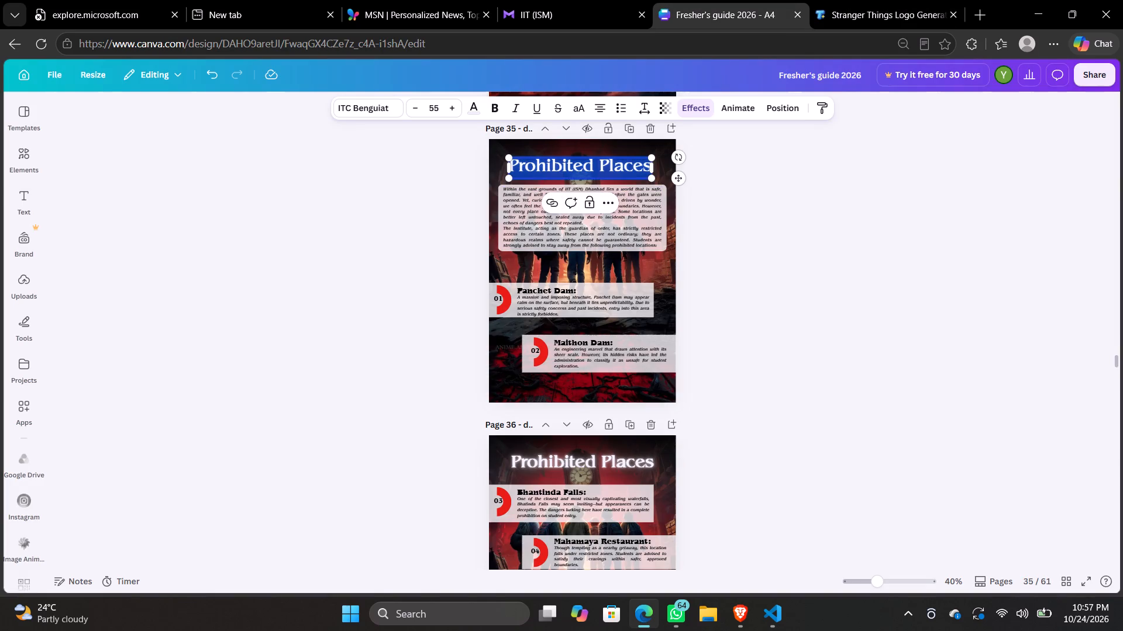
Copy the page 35 title and enter Prohibited Places as the logo text in the Stranger Things logo generator.
key(ctrl+c)
click(875, 0)
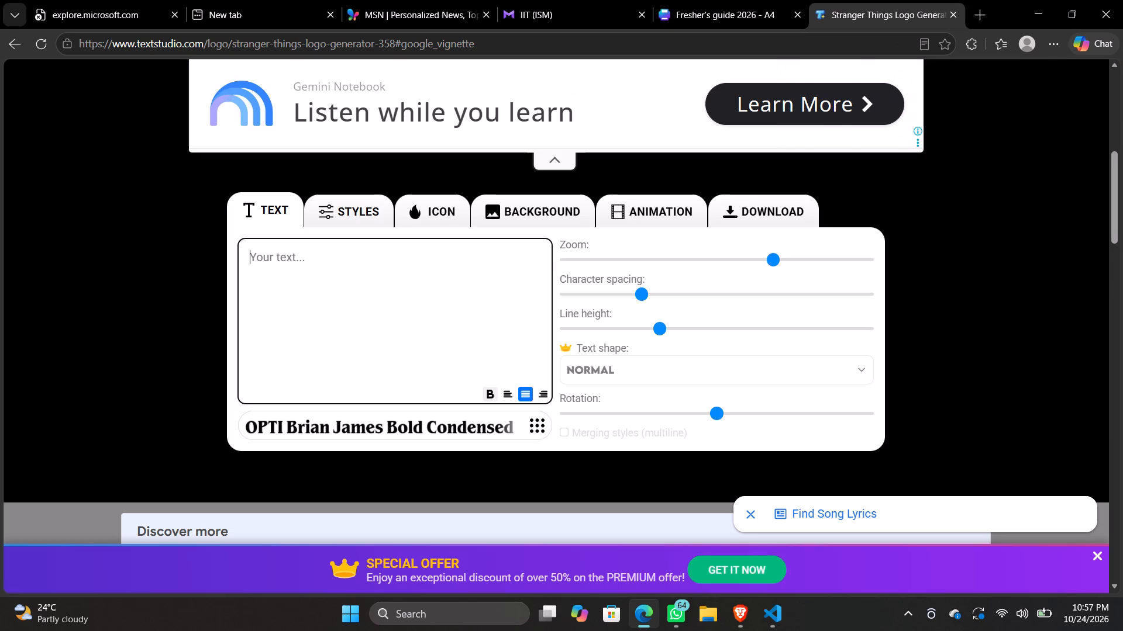
key(ctrl+v)
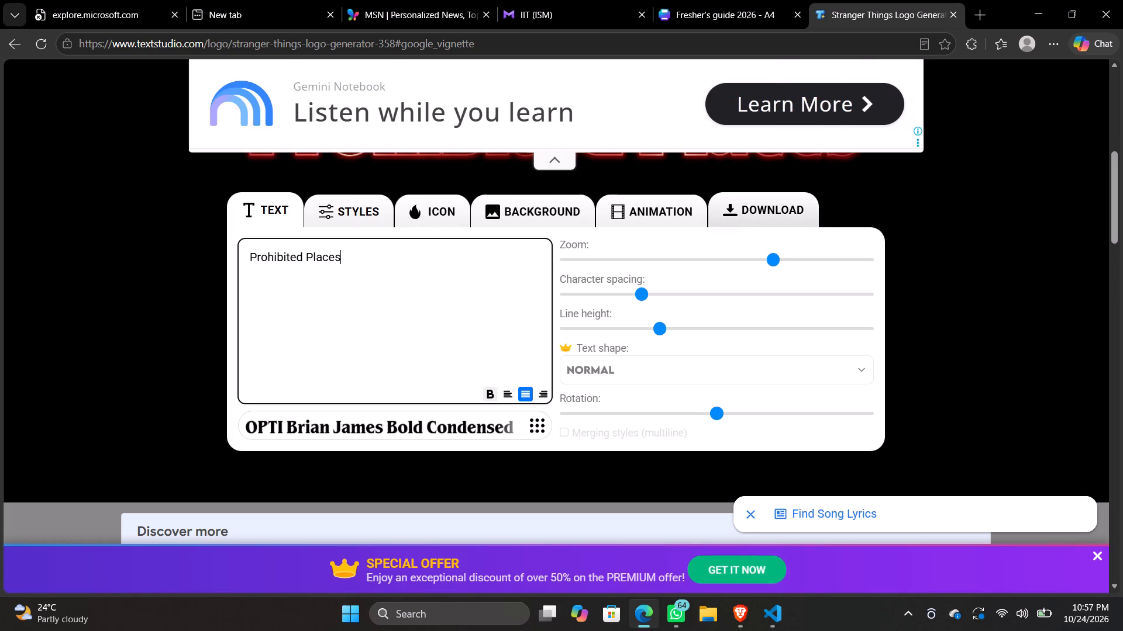
Download the Prohibited Places logo as a transparent PNG in Lite quality.
click(761, 222)
scroll(761, 222, left, 1)
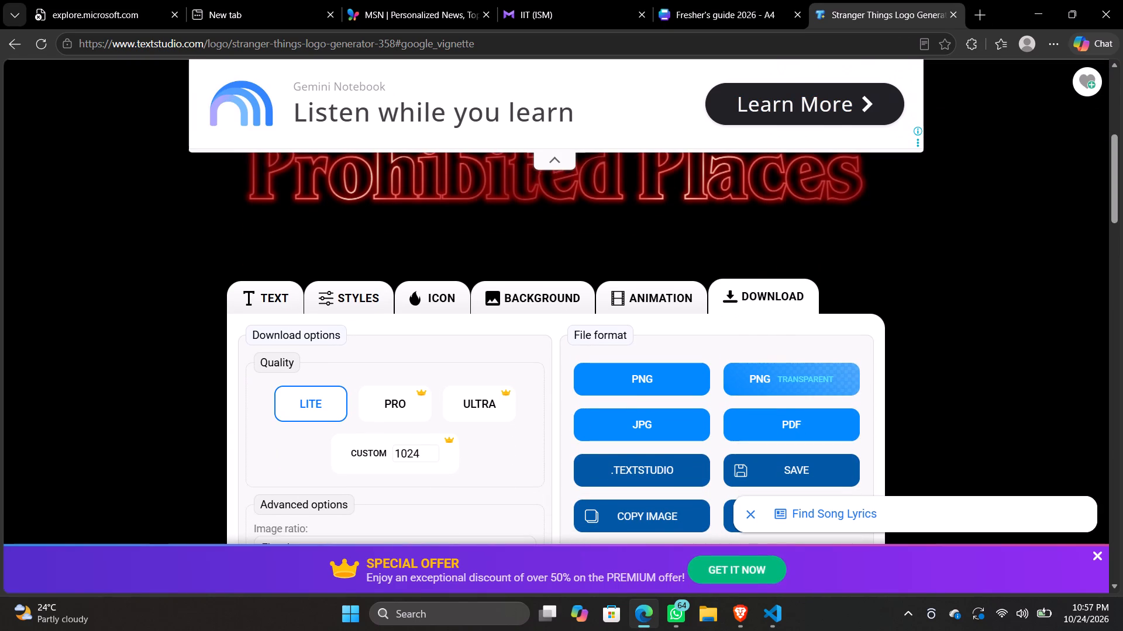
click(760, 382)
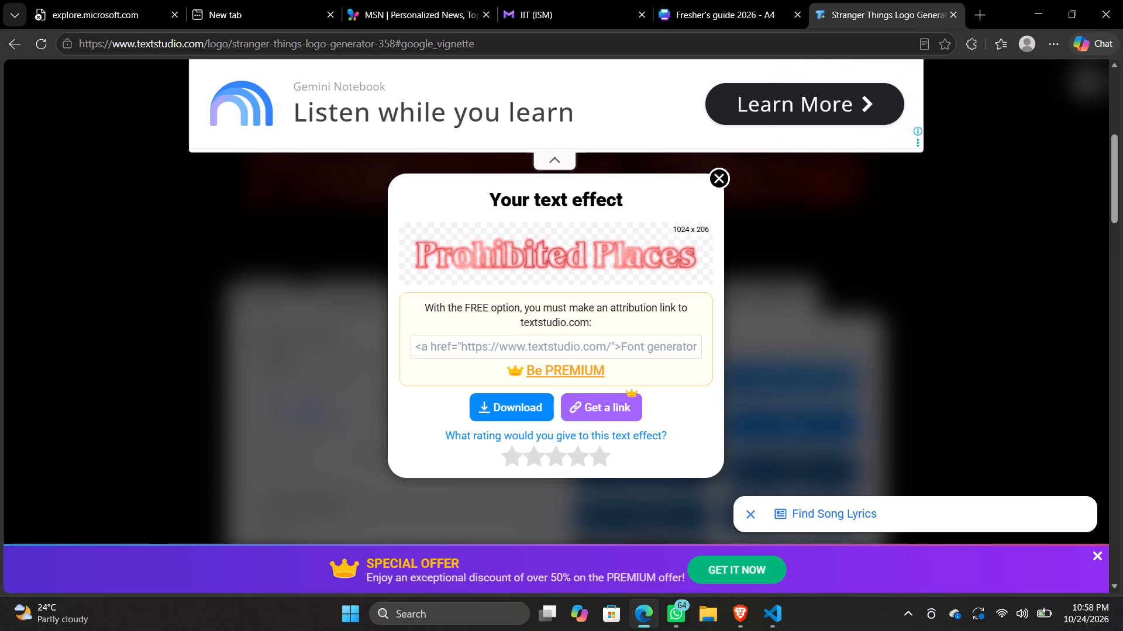
click(488, 400)
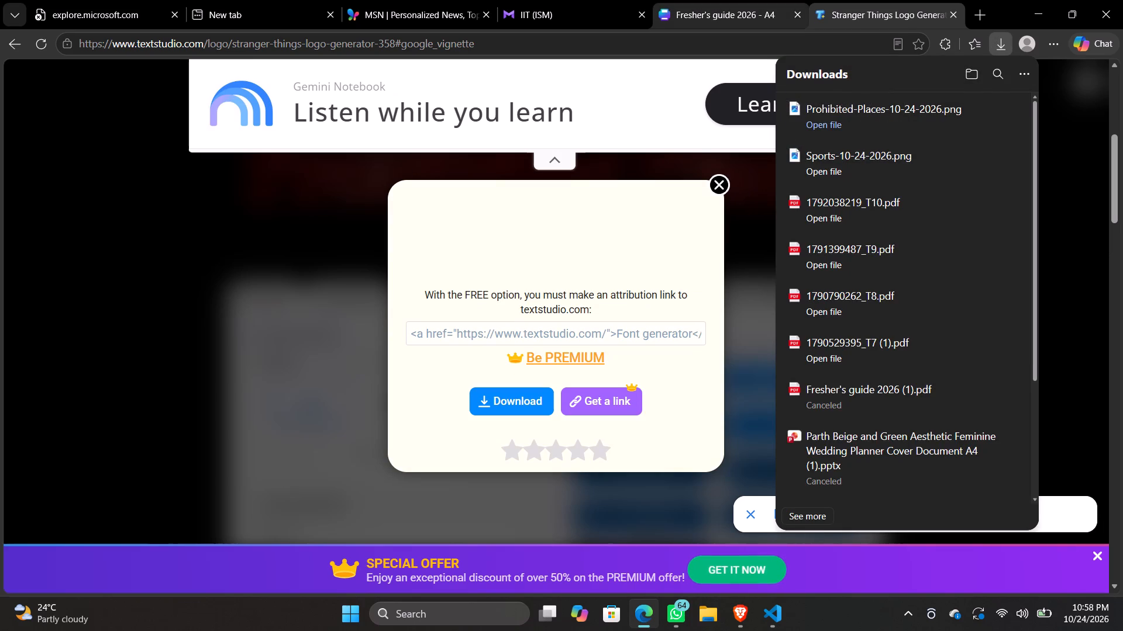
Switch back to the Fresher's guide 2026 design and upload the downloaded Prohibited Places PNG to its image uploads.
click(735, 0)
click(24, 291)
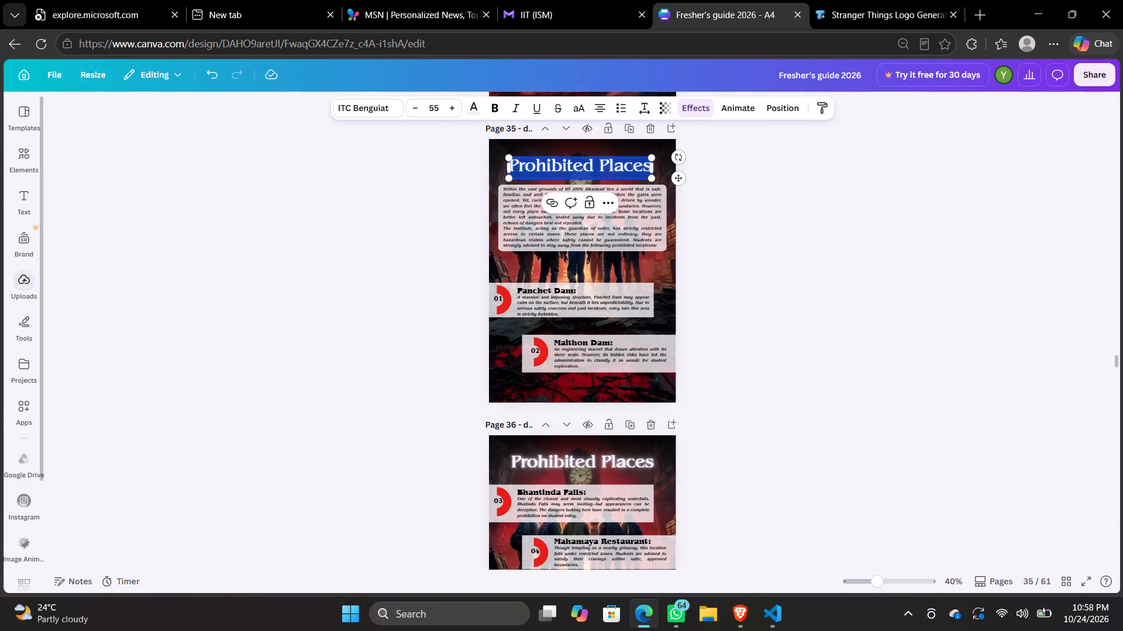
click(136, 153)
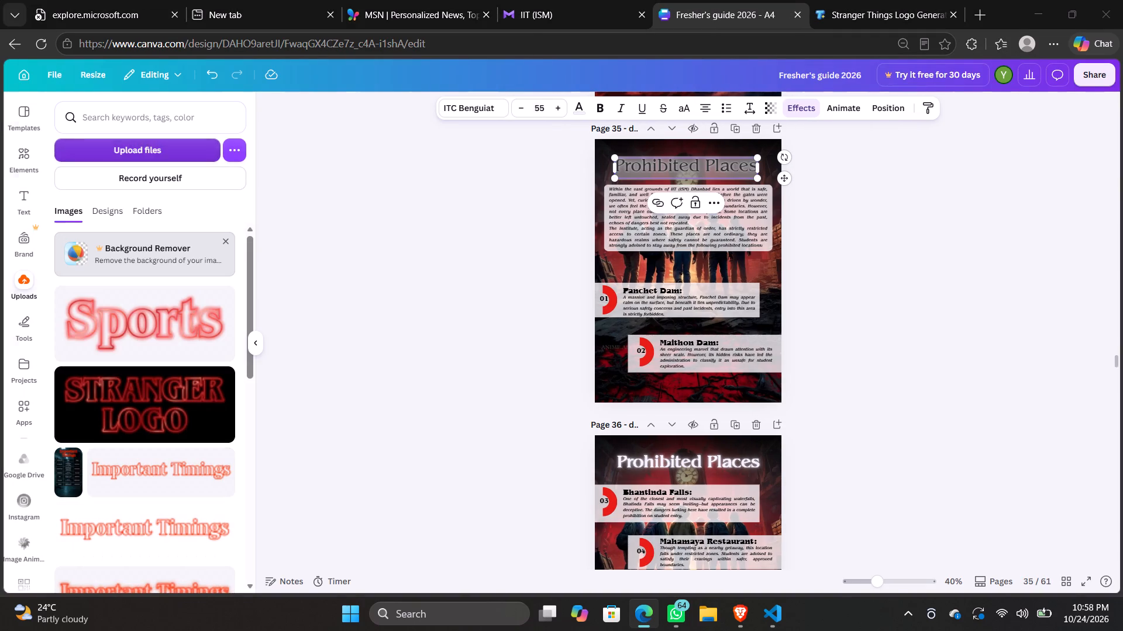
click(174, 129)
key(Return)
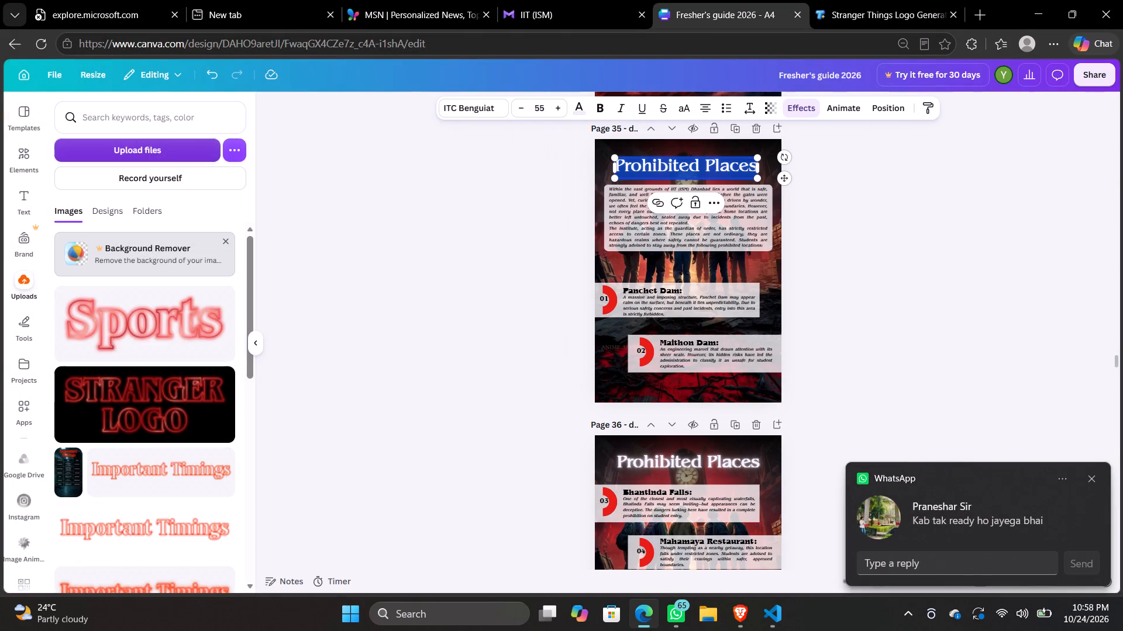
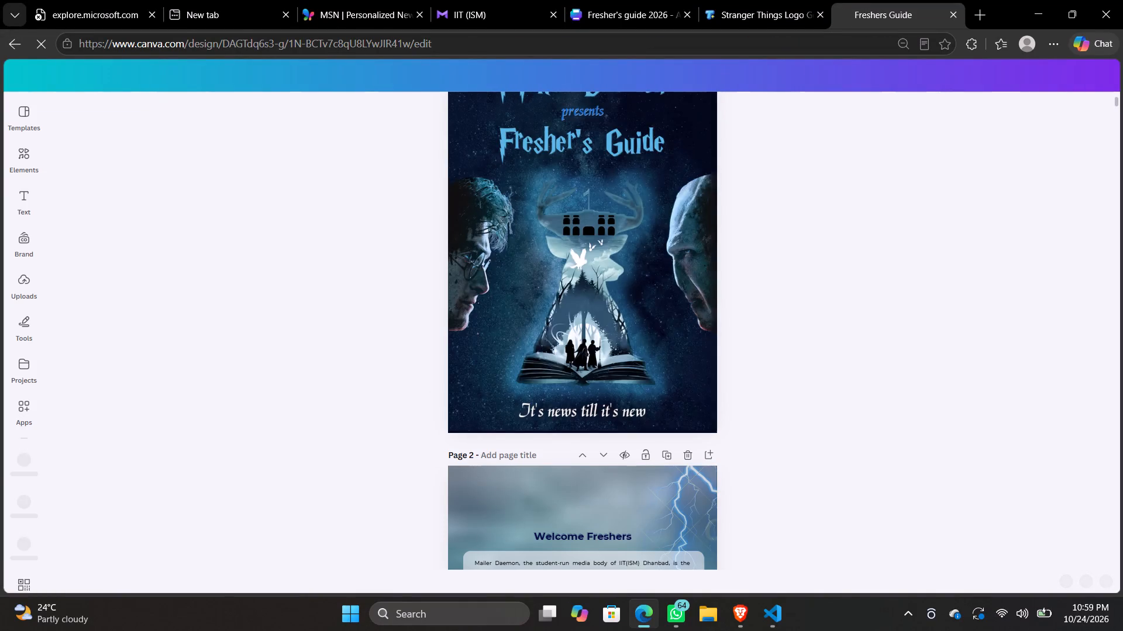
Examine the opening pages of the Harry Potter-themed Freshers Guide design, from the cover through the Hashtags and Fest pages.
scroll(826, 350, down, 8)
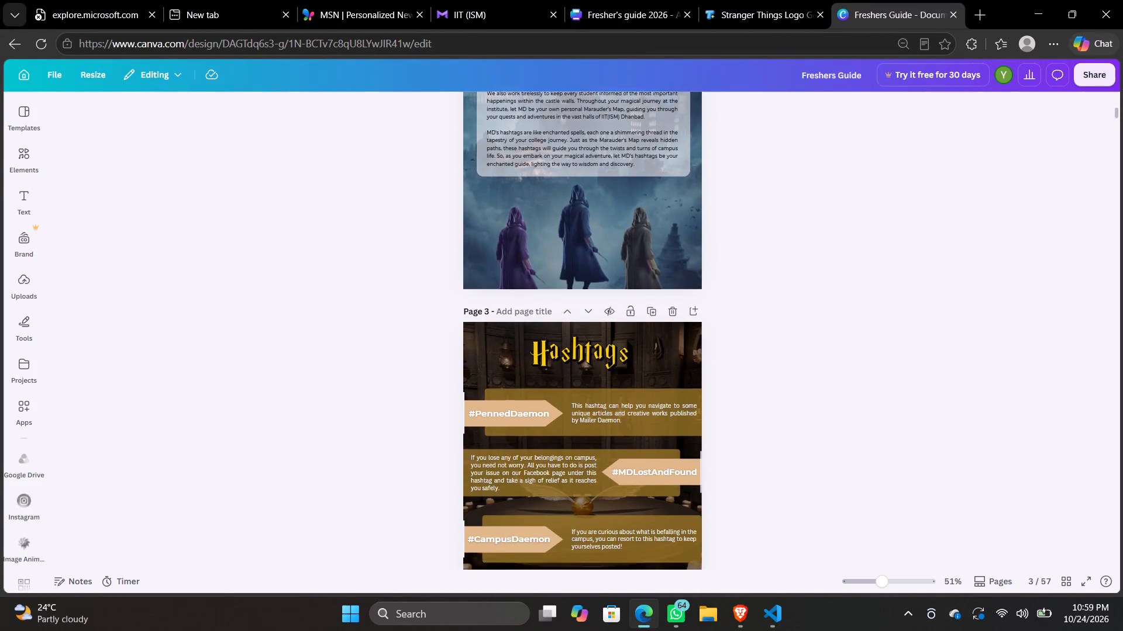
scroll(826, 350, down, 3)
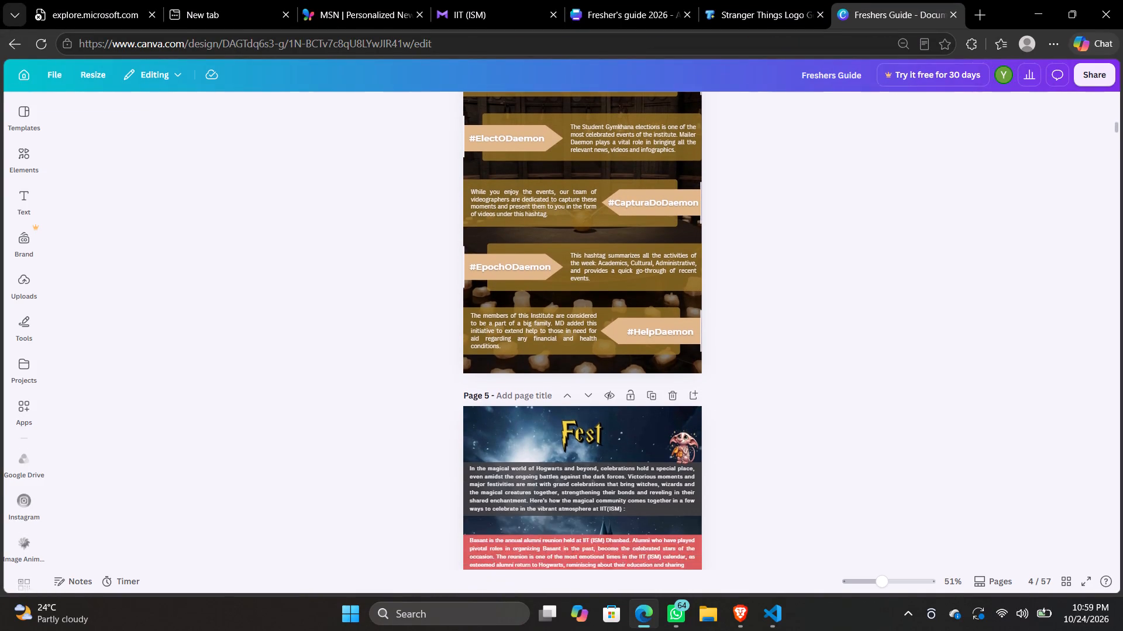
scroll(826, 350, up, 9)
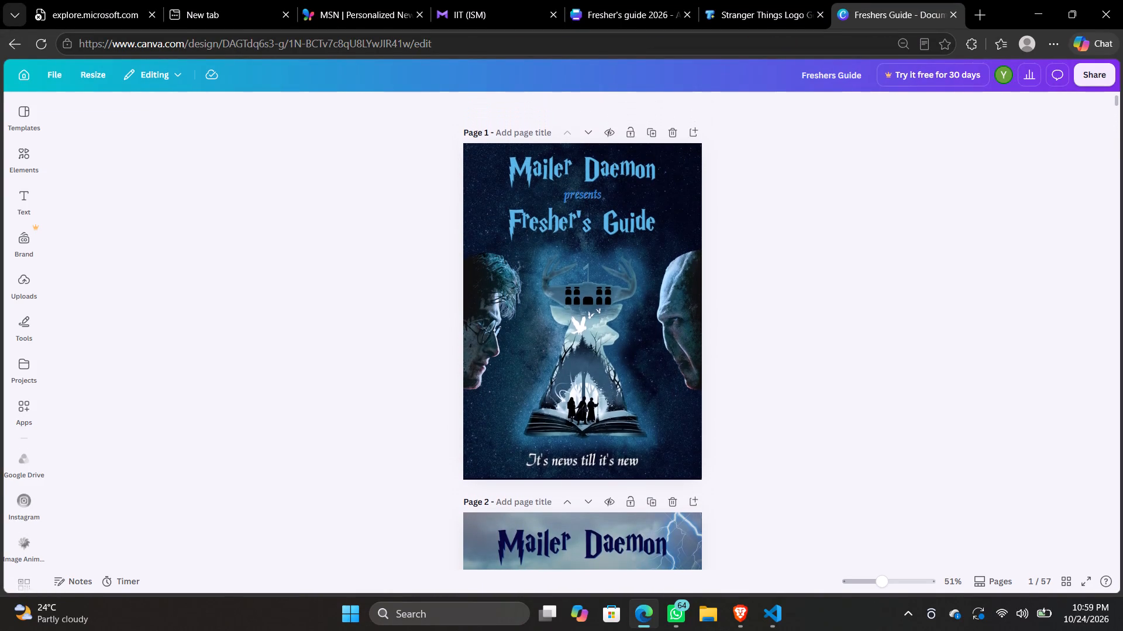
scroll(826, 350, down, 3)
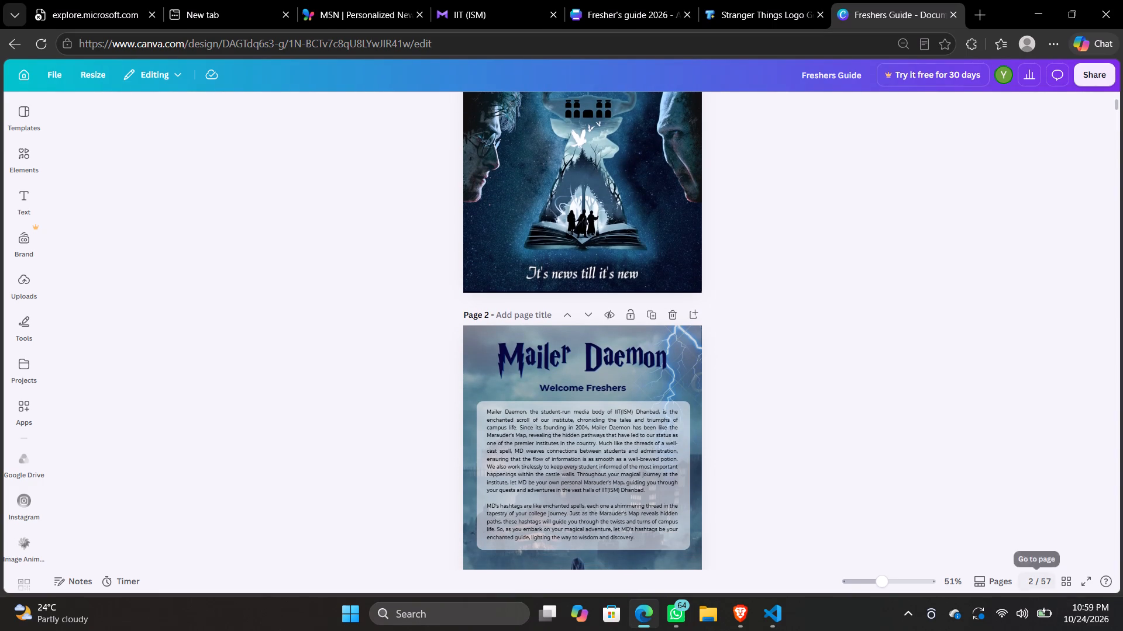
Look through the page thumbnails of the older Freshers Guide design, from the cover to the last pages, as a reference.
click(1062, 577)
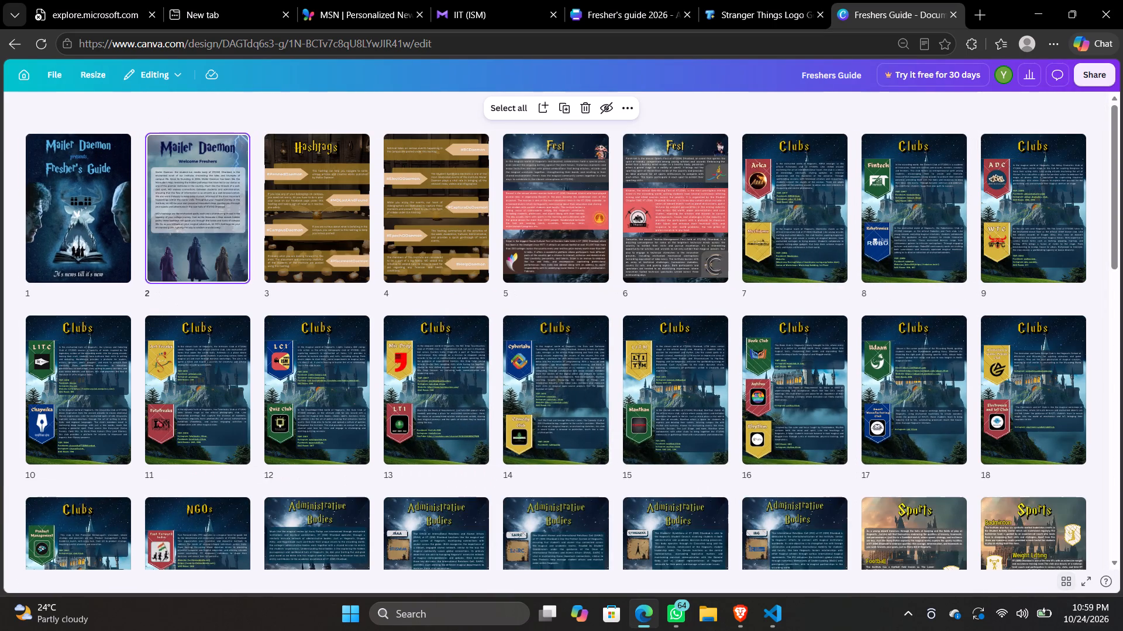
scroll(890, 403, down, 2)
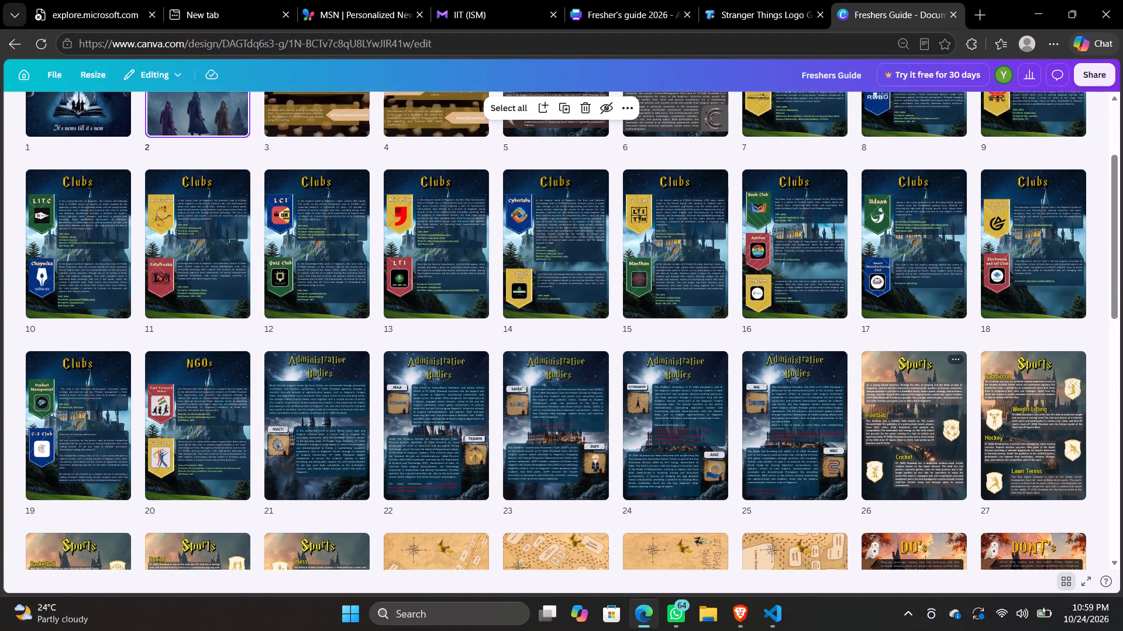
scroll(890, 403, down, 1)
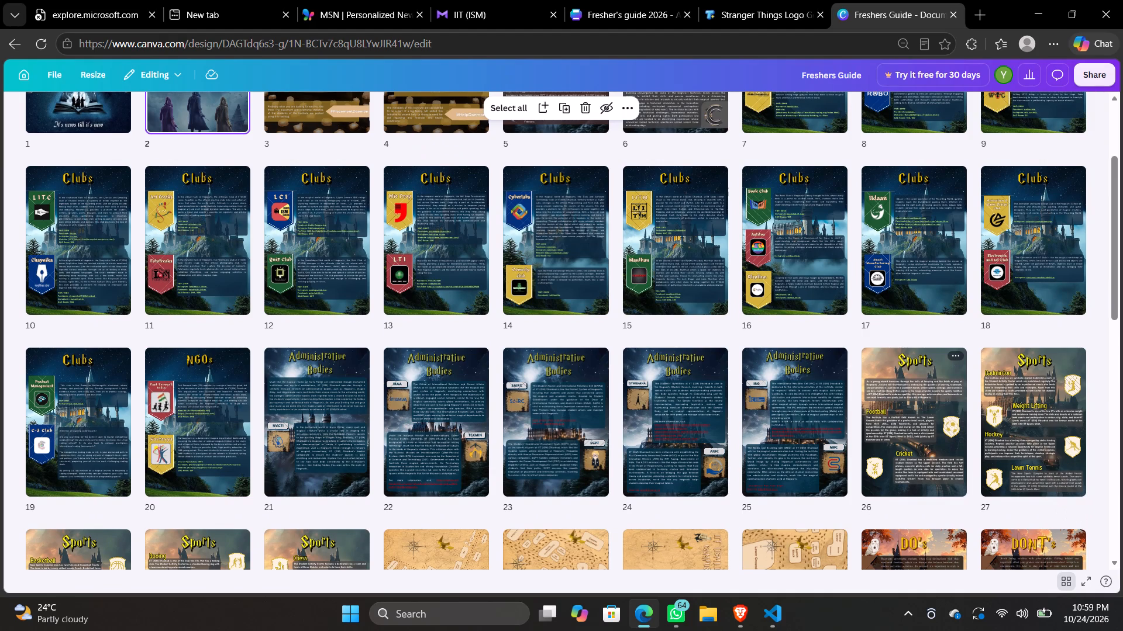
scroll(890, 403, down, 3)
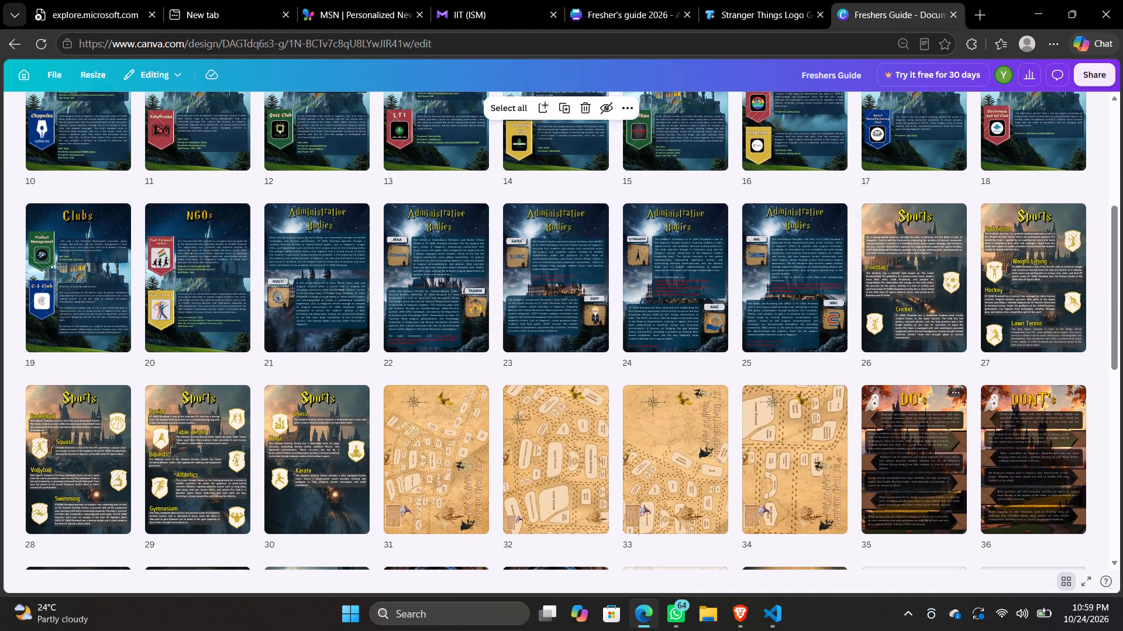
scroll(890, 403, down, 3)
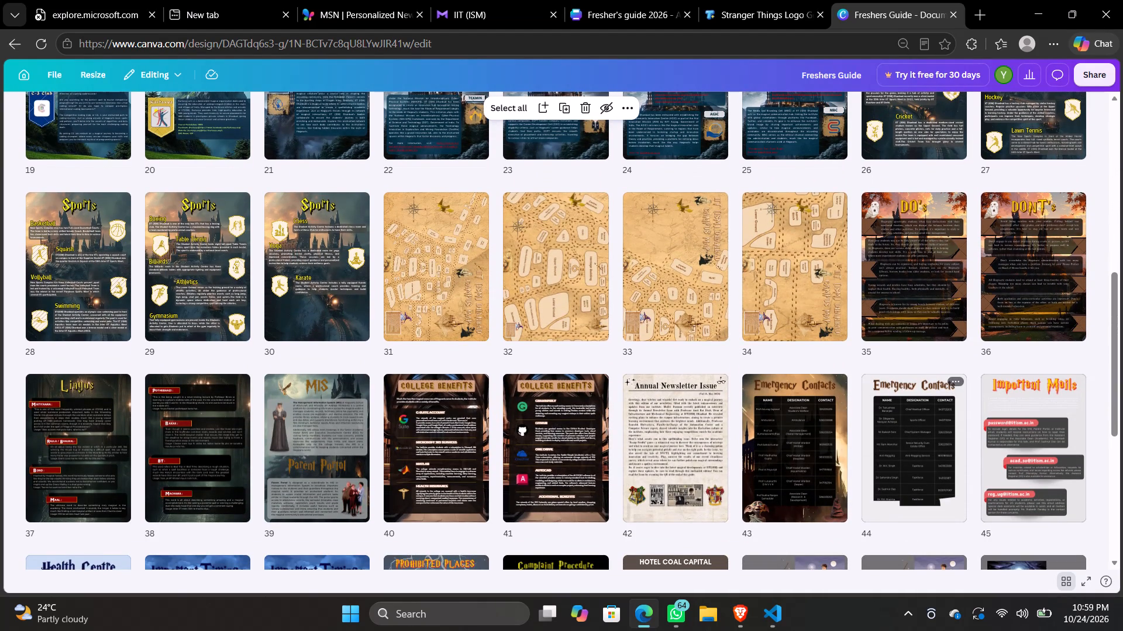
scroll(890, 403, down, 3)
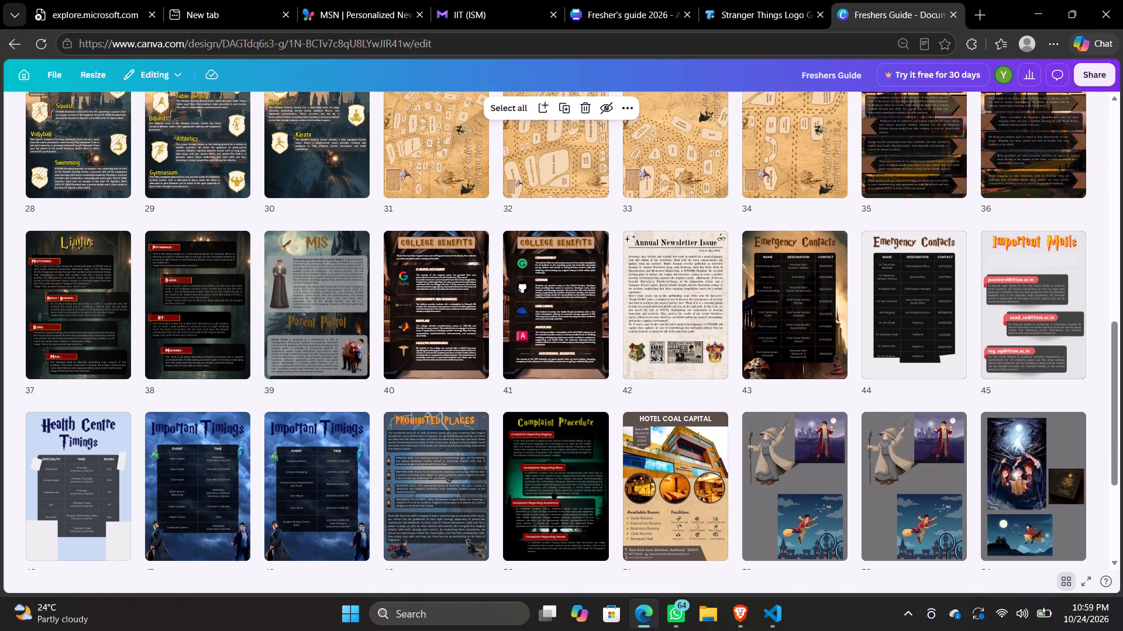
scroll(890, 403, down, 3)
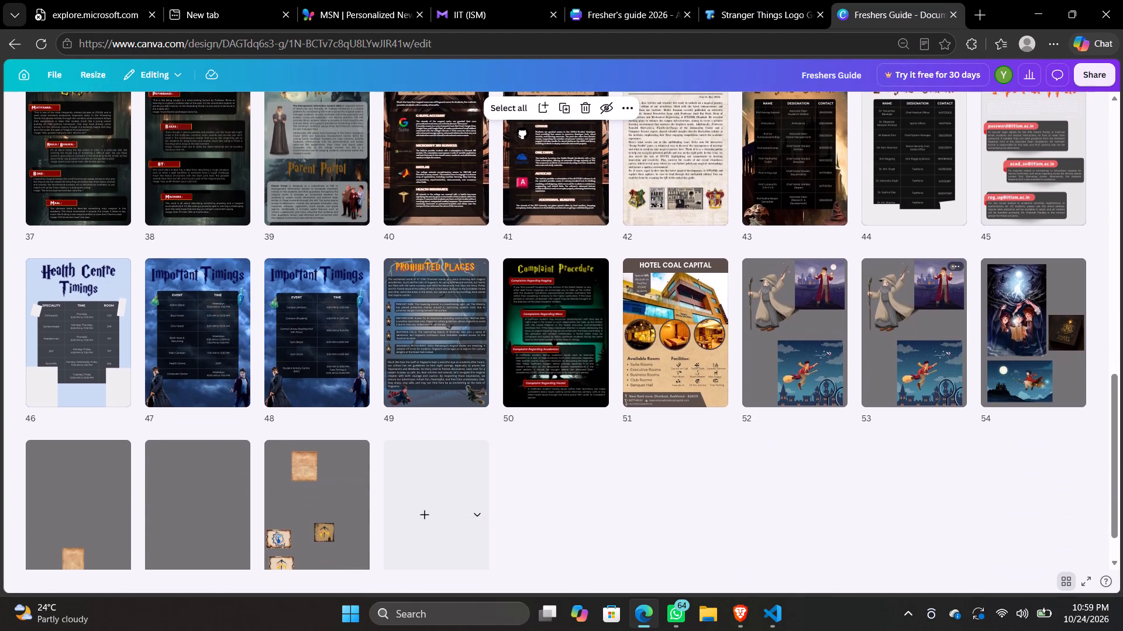
scroll(890, 403, up, 4)
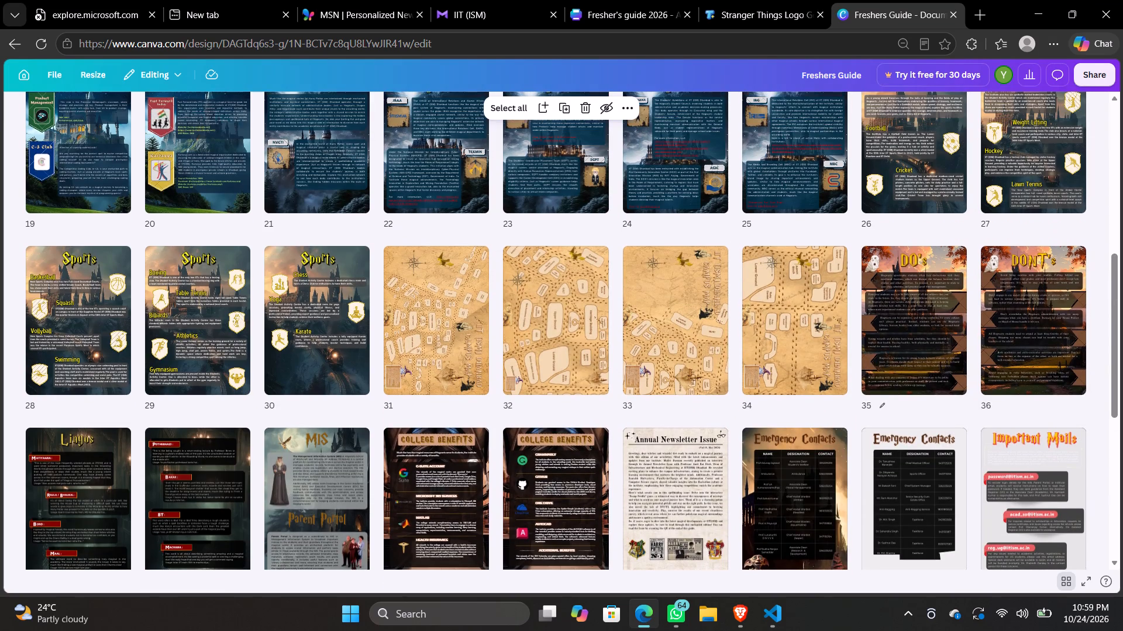
Compare page 35 of the Fresher's guide 2026 design with the page overview of the older Freshers Guide.
click(616, 0)
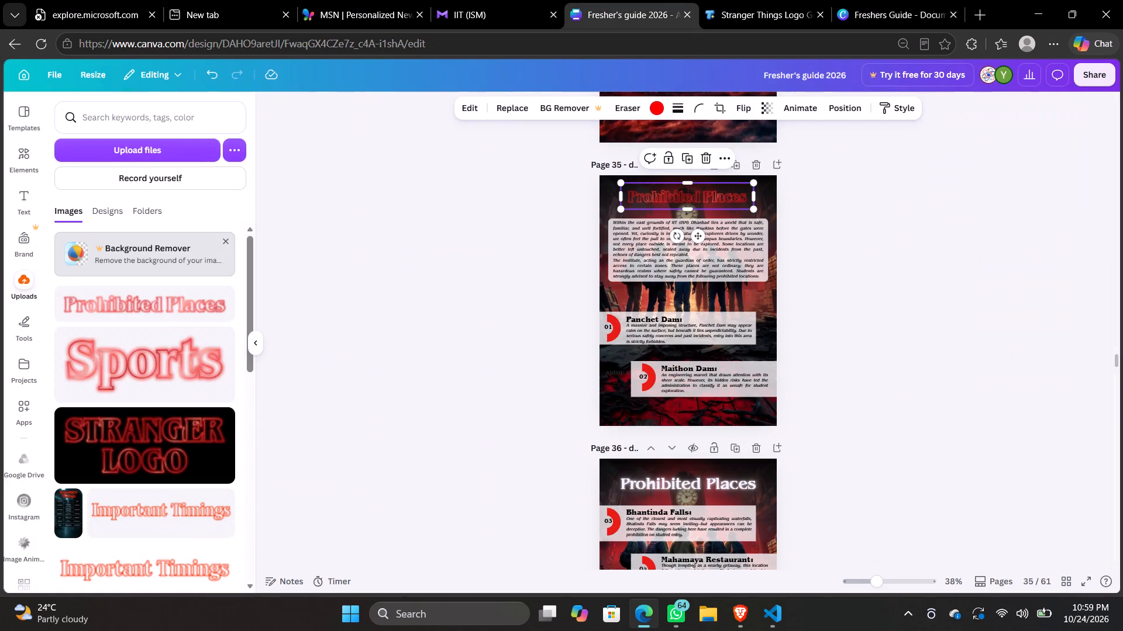
click(938, 365)
scroll(938, 365, up, 1)
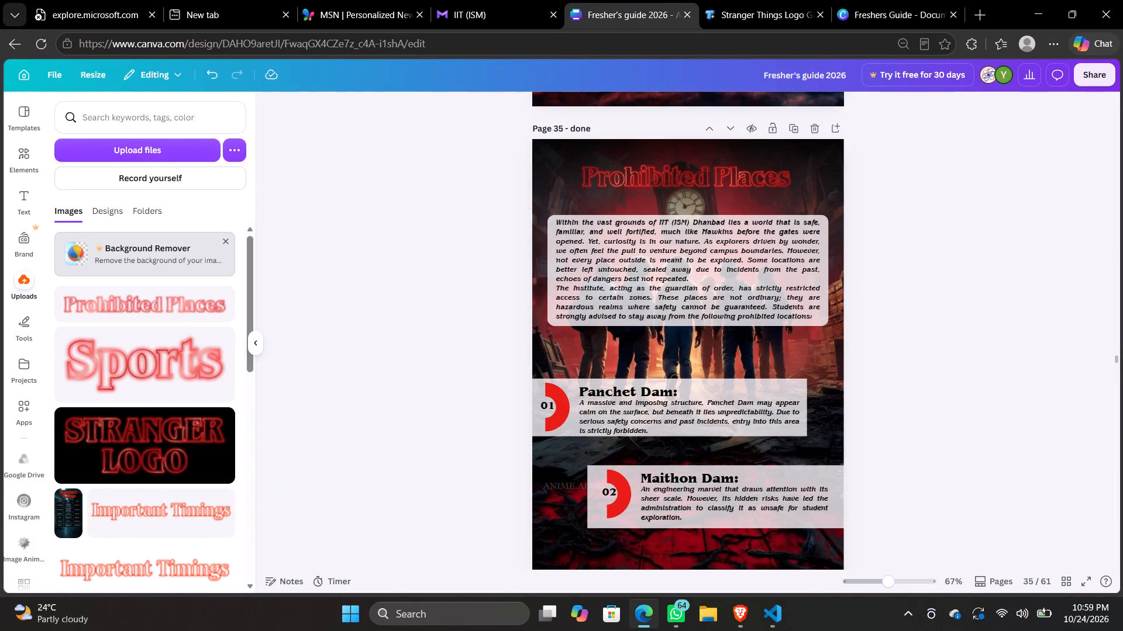
double_click(814, 0)
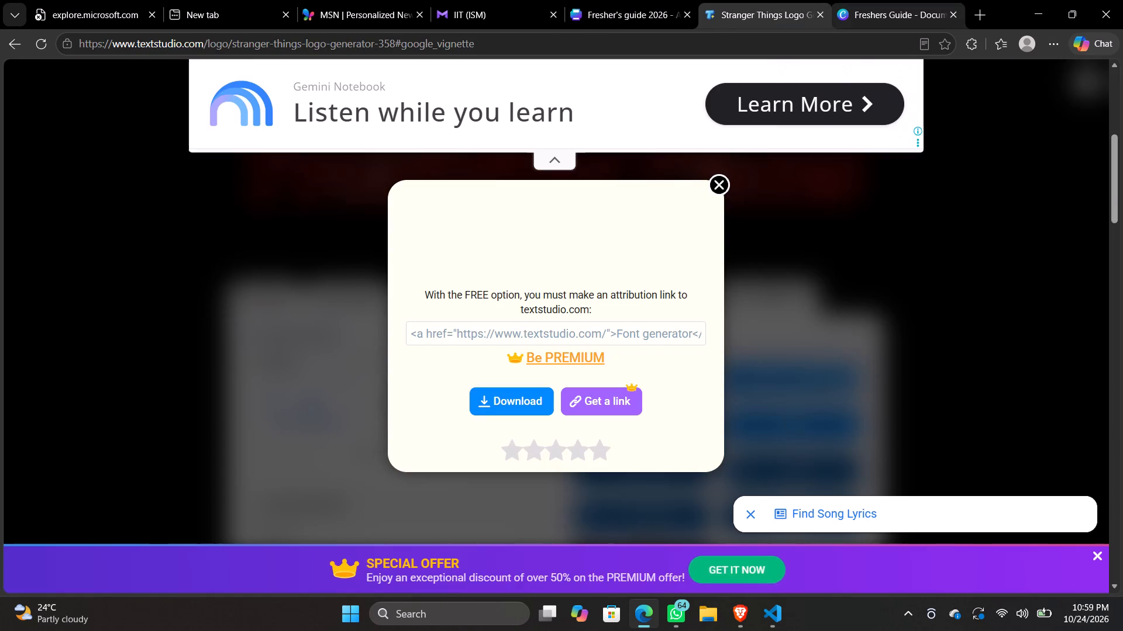
click(887, 0)
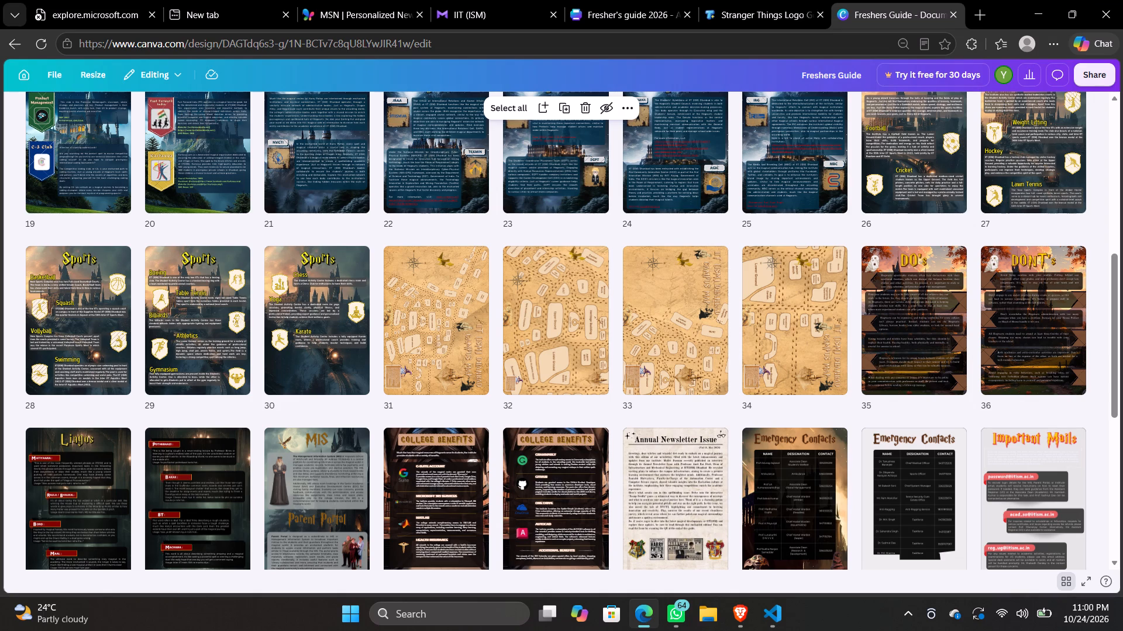
scroll(821, 247, down, 2)
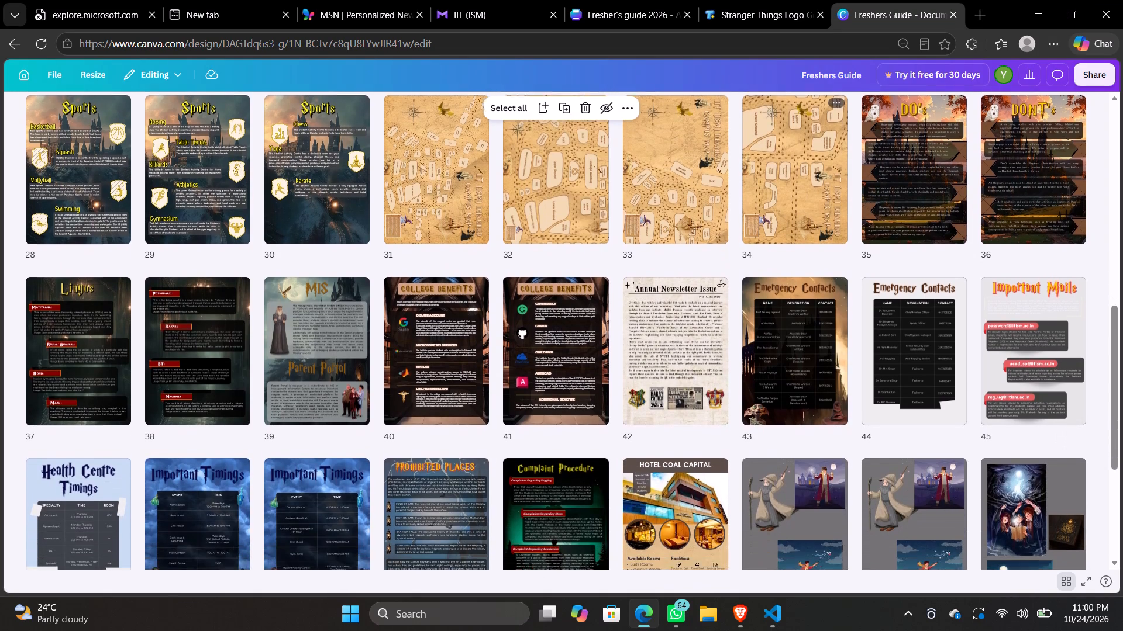
scroll(821, 247, down, 2)
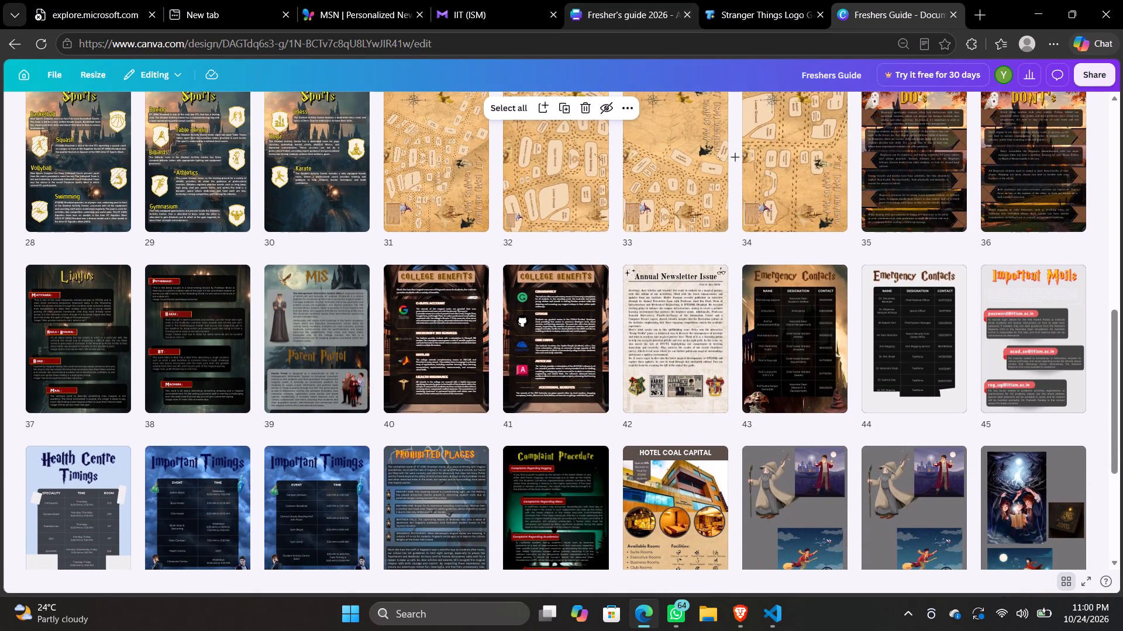
Switch back to the Fresher's guide 2026 design and centre the Prohibited Places artwork horizontally at the top of page 35.
click(615, 0)
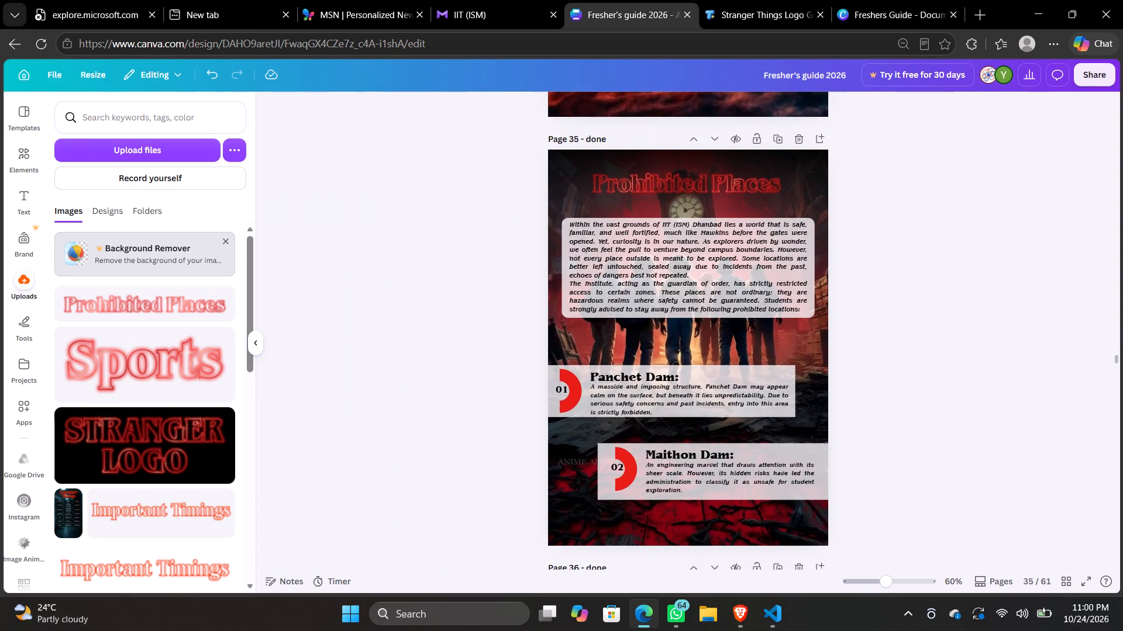
scroll(949, 282, up, 5)
scroll(949, 282, down, 1)
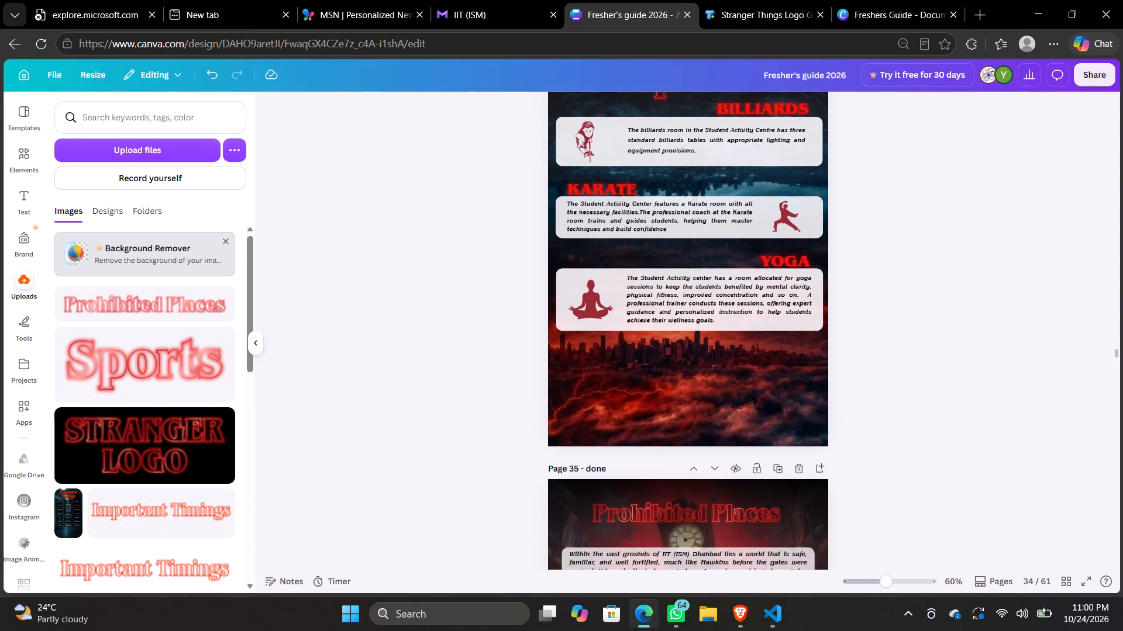
scroll(949, 282, down, 3)
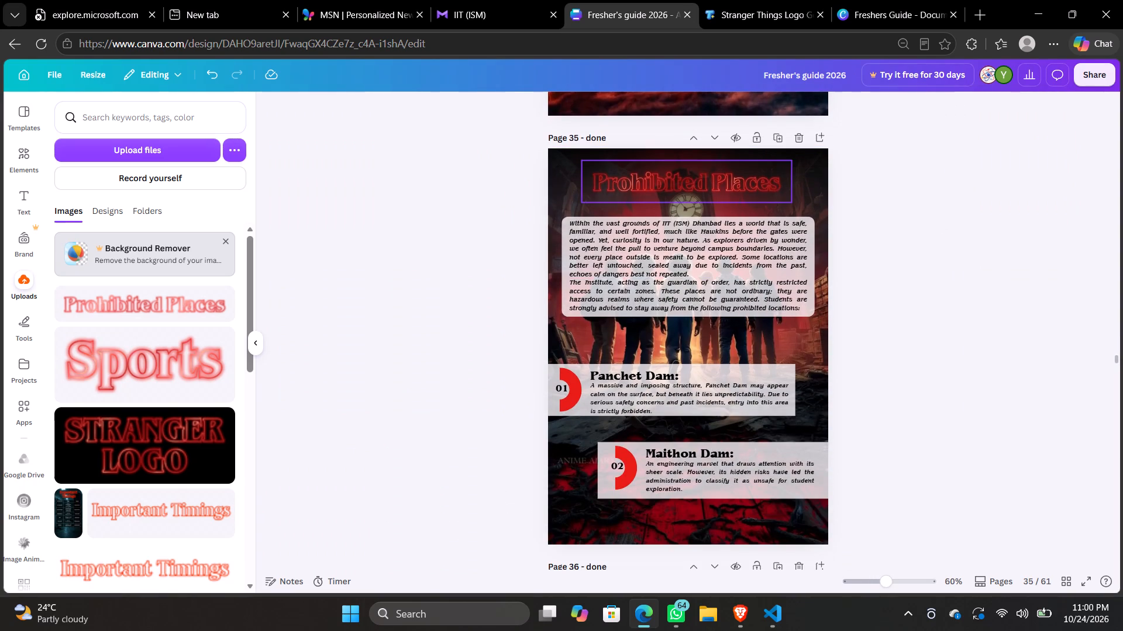
click(725, 181)
scroll(725, 181, down, 1)
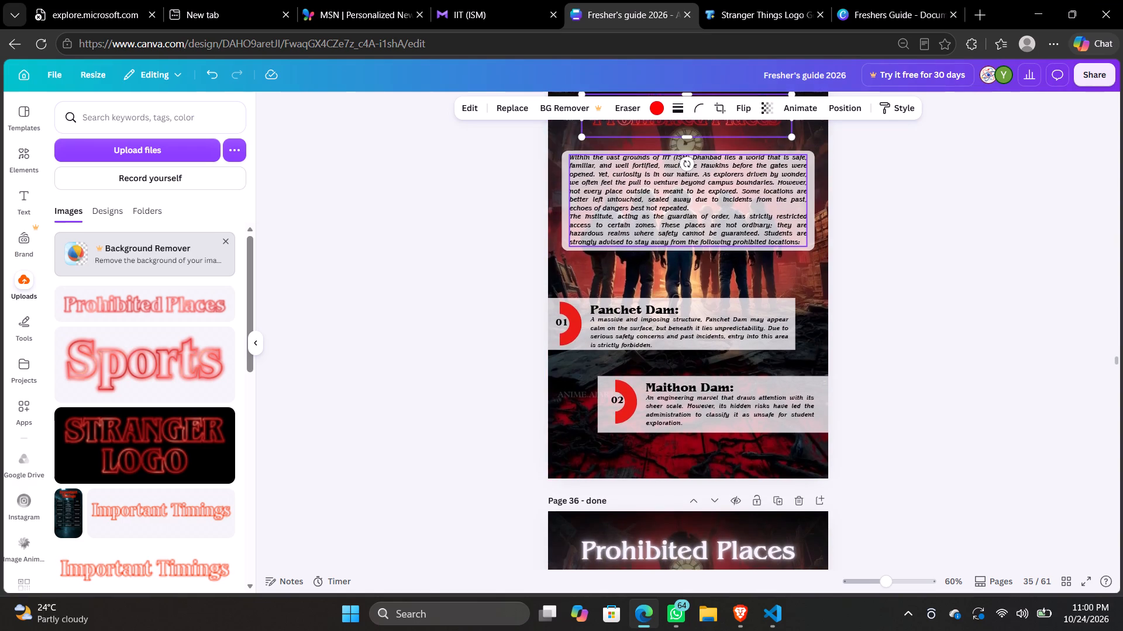
scroll(725, 181, up, 1)
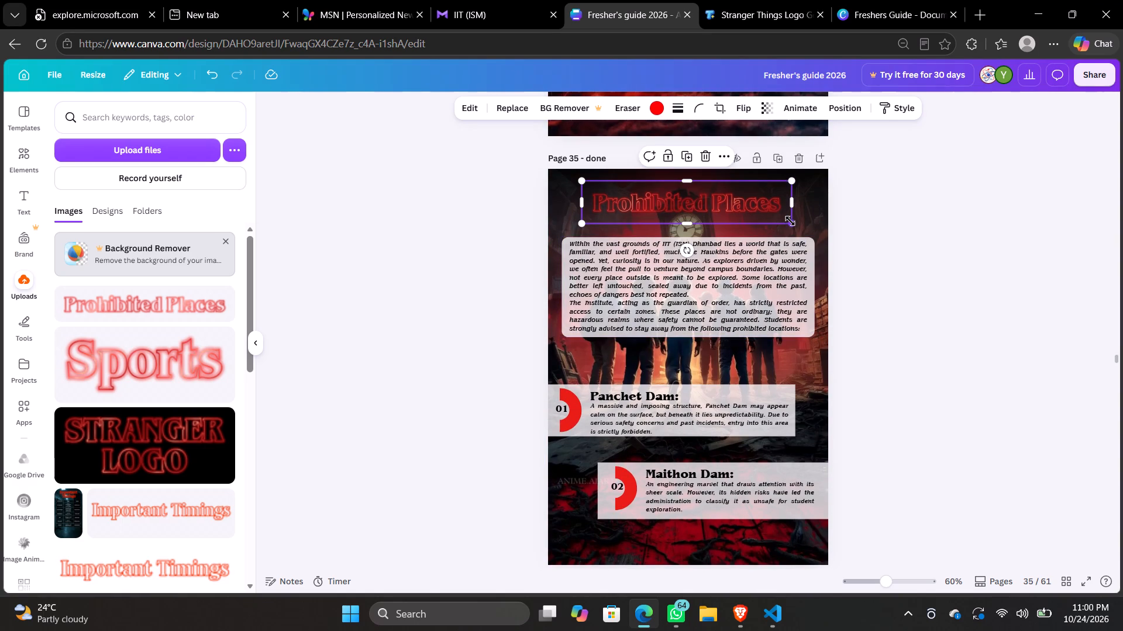
click(696, 184)
click(698, 196)
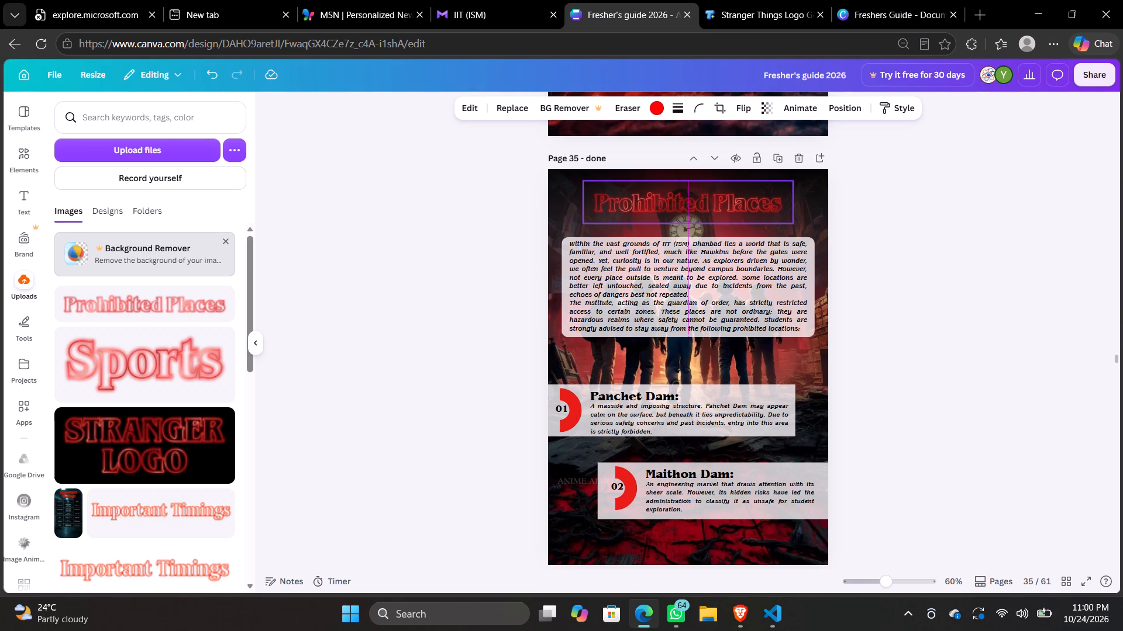
click(939, 237)
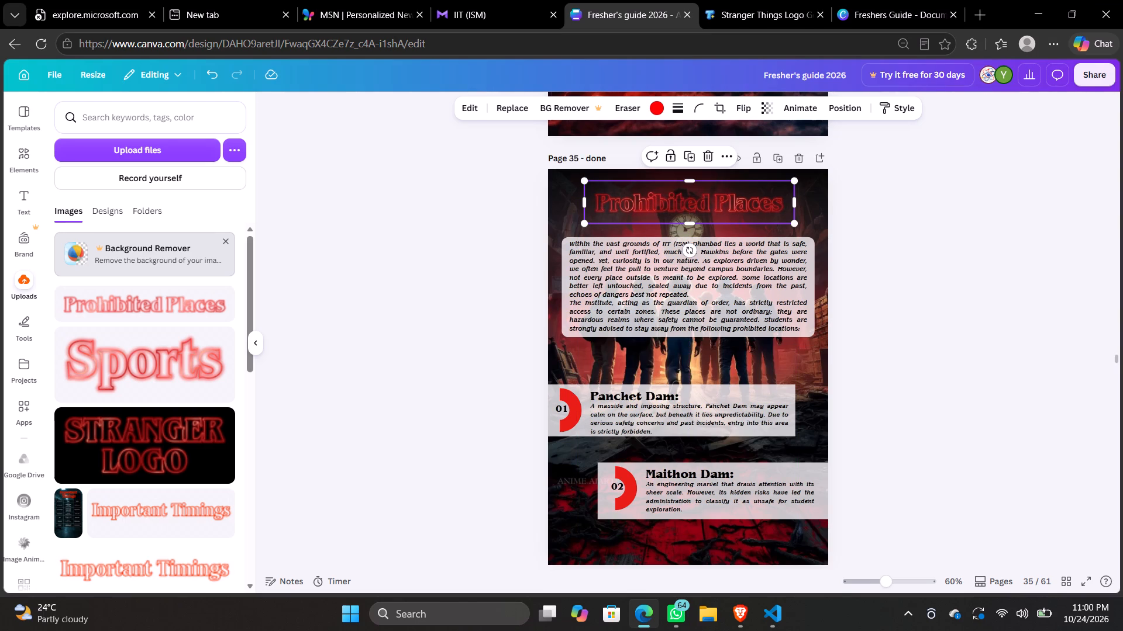
Enlarge the Prohibited Places artwork on page 35 very slightly.
scroll(939, 237, down, 4)
scroll(939, 237, up, 1)
scroll(939, 237, down, 1)
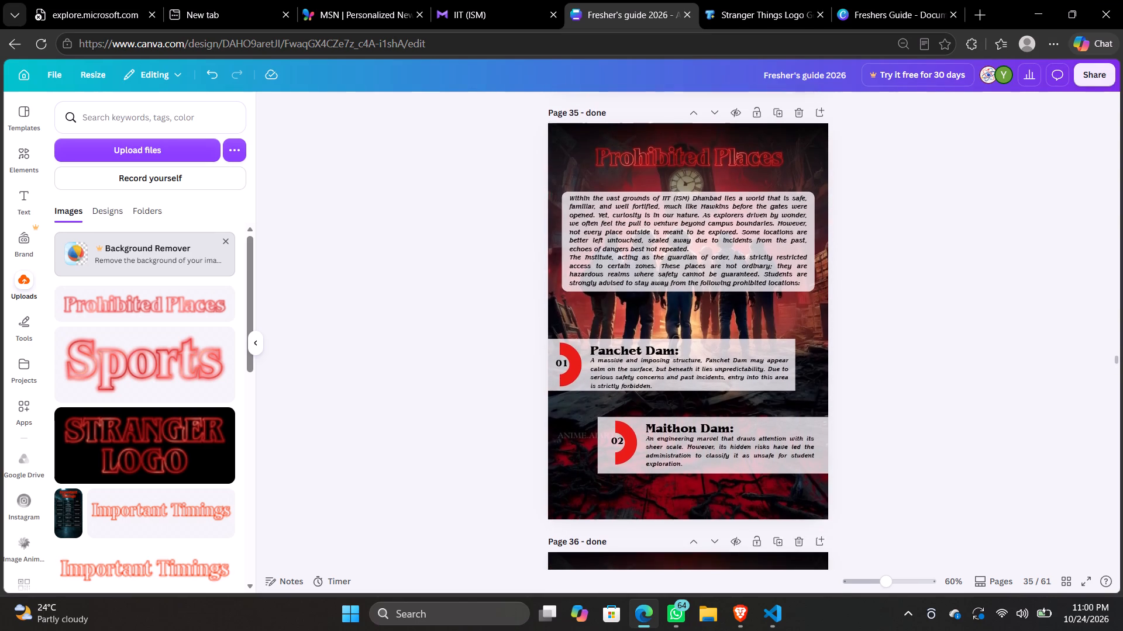
scroll(939, 237, down, 1)
click(746, 158)
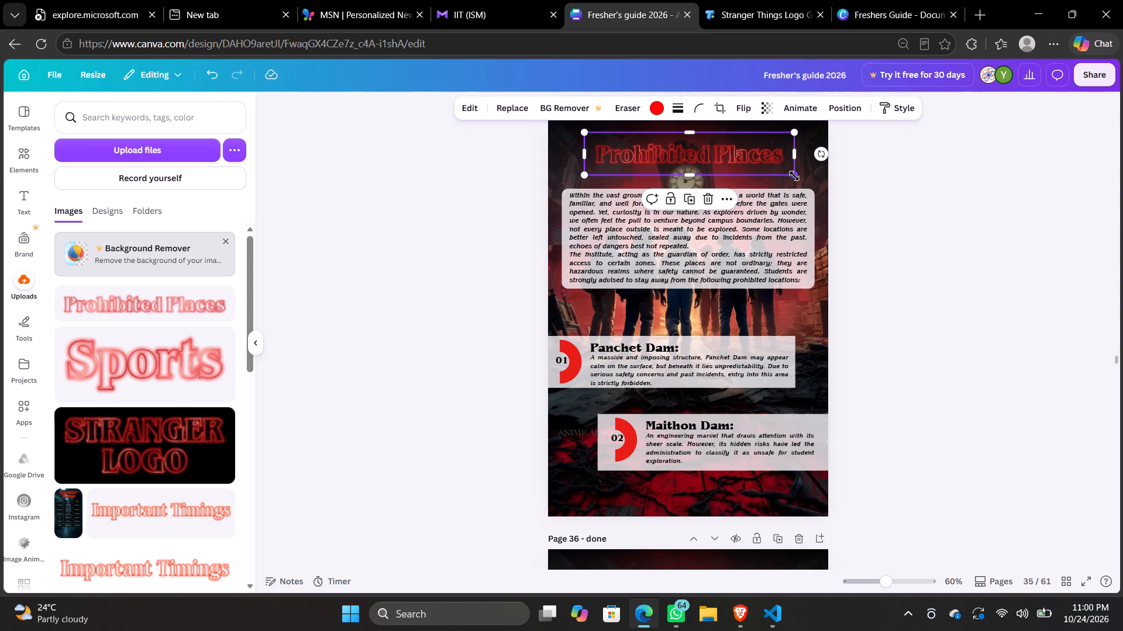
click(794, 176)
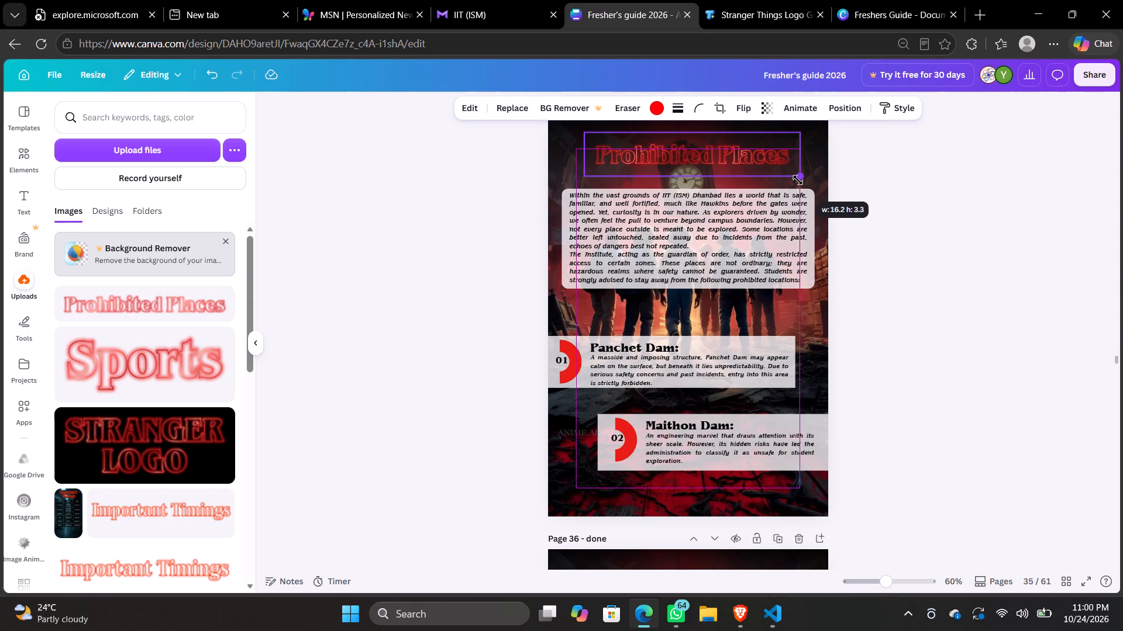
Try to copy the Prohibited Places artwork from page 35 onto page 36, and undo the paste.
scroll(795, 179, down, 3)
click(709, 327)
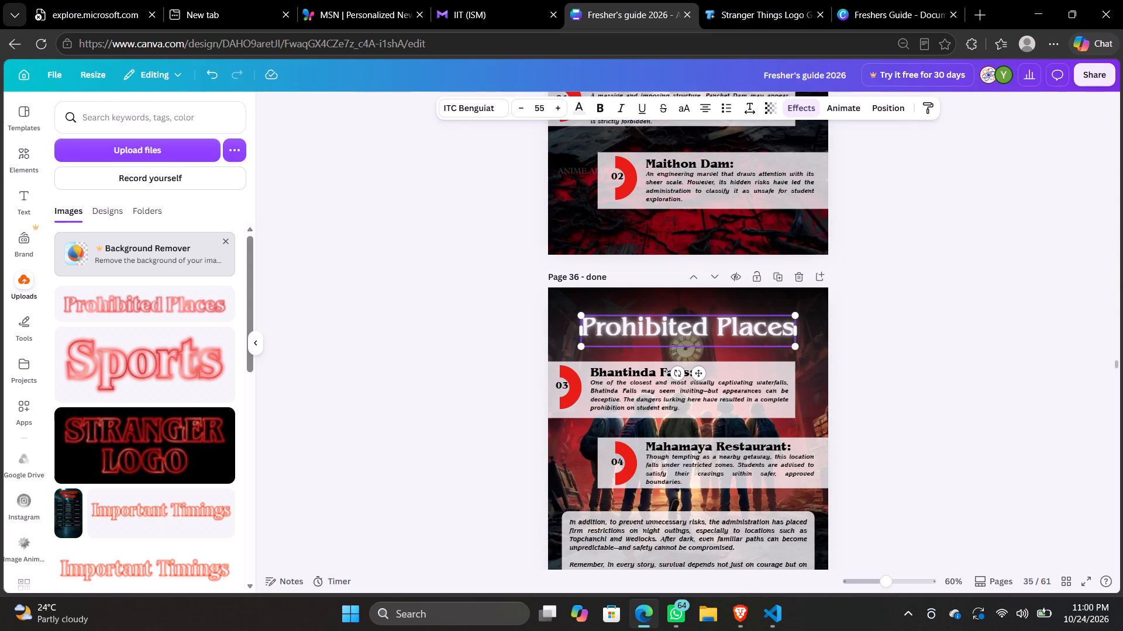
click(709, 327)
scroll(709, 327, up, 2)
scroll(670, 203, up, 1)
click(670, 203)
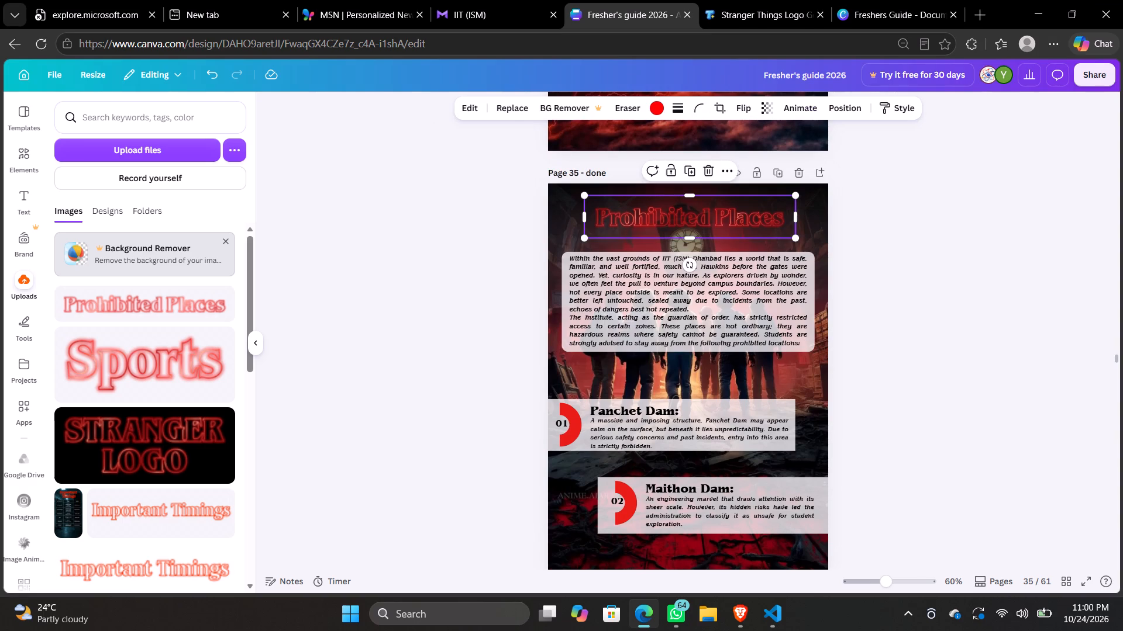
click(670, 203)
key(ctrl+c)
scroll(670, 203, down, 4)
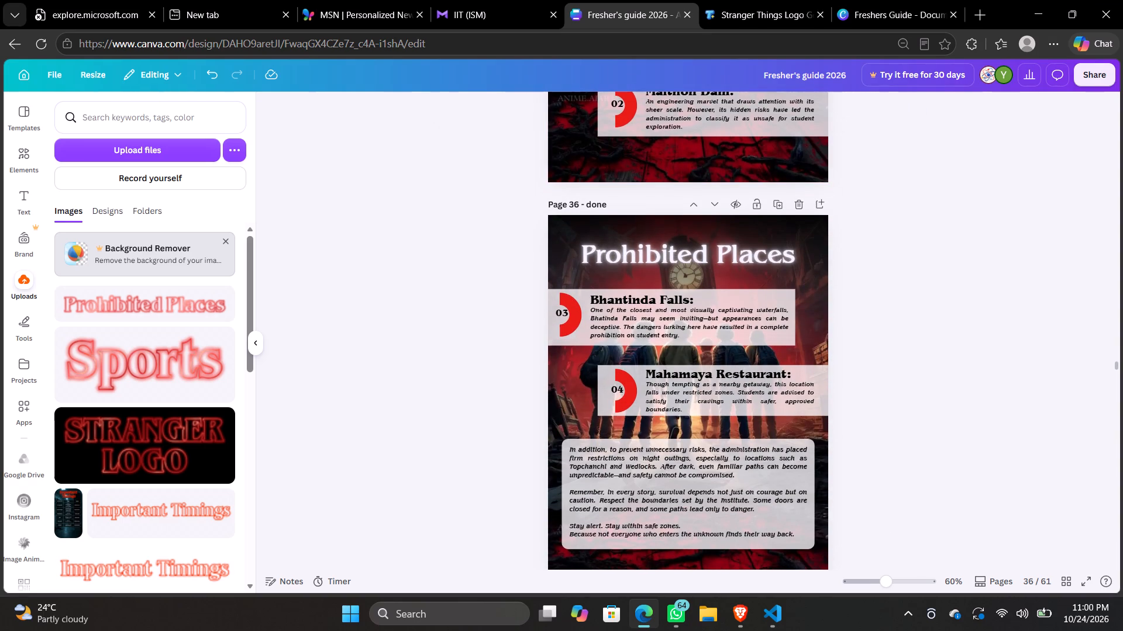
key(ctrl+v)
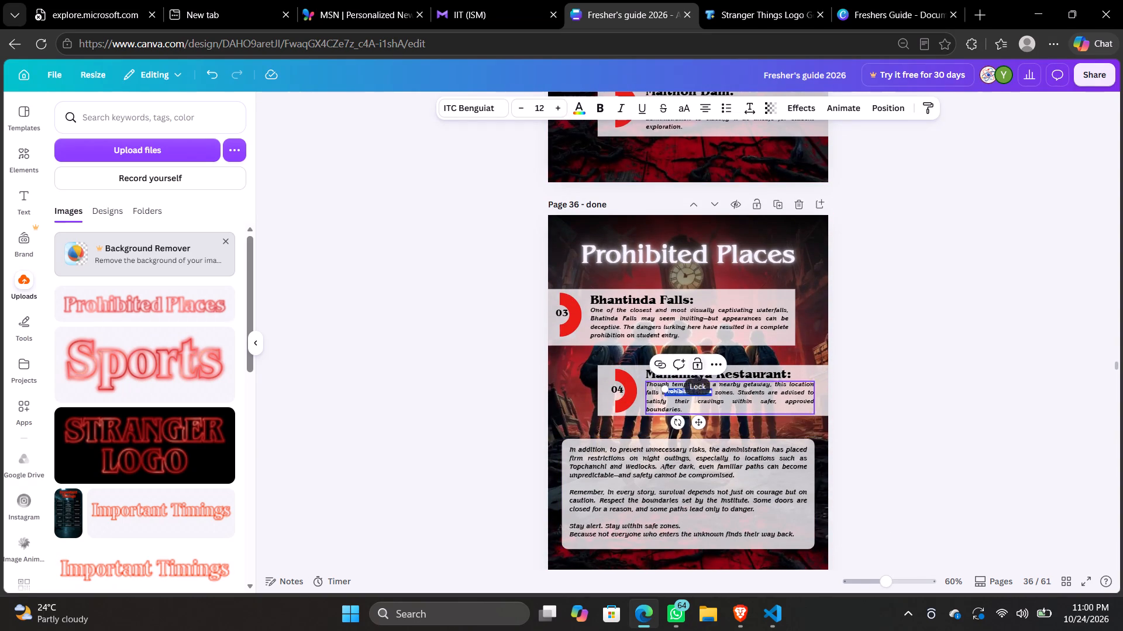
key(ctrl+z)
Copy the Prohibited Places artwork from page 35 onto page 36 and place it over the white text title.
scroll(879, 401, up, 3)
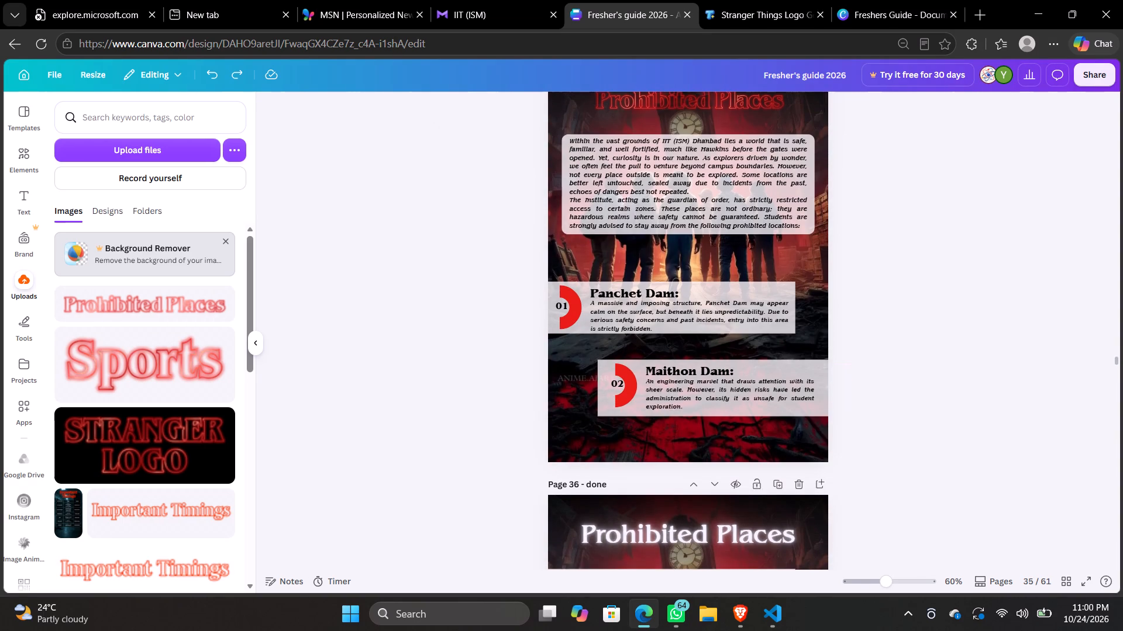
click(879, 401)
click(669, 105)
key(ctrl+c)
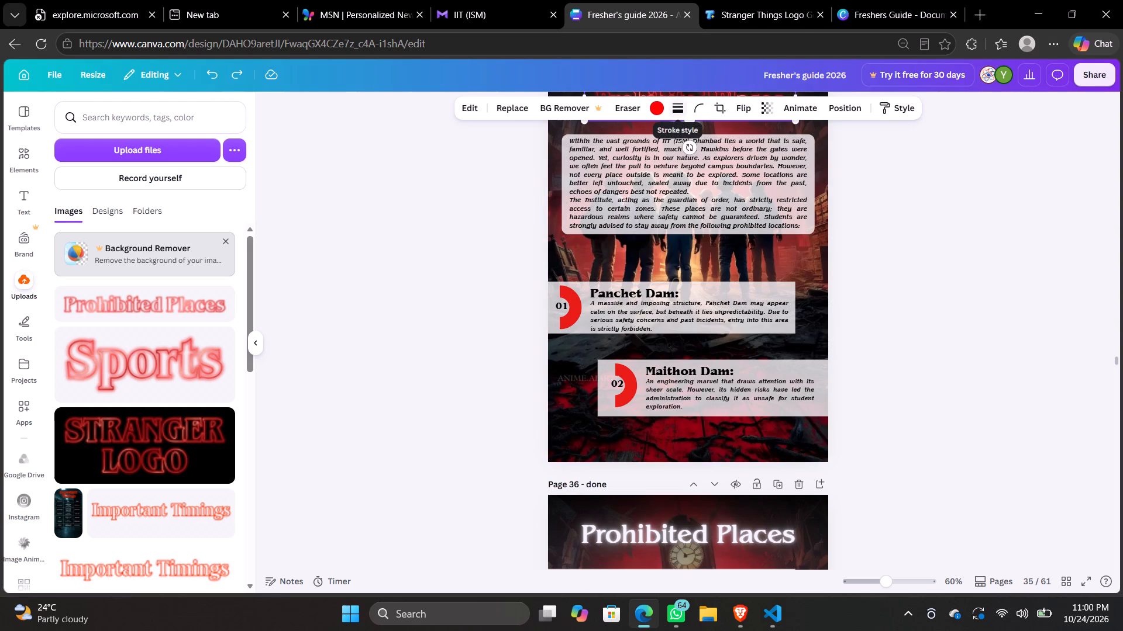
scroll(669, 105, down, 3)
scroll(846, 303, down, 4)
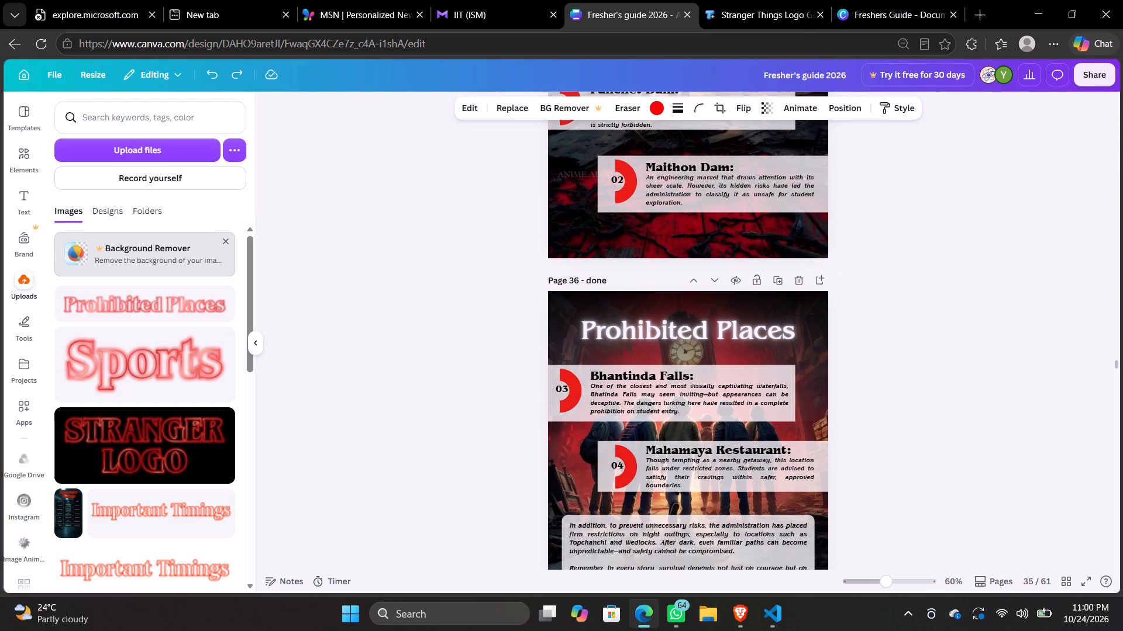
key(ctrl+v)
drag(715, 179, 731, 314)
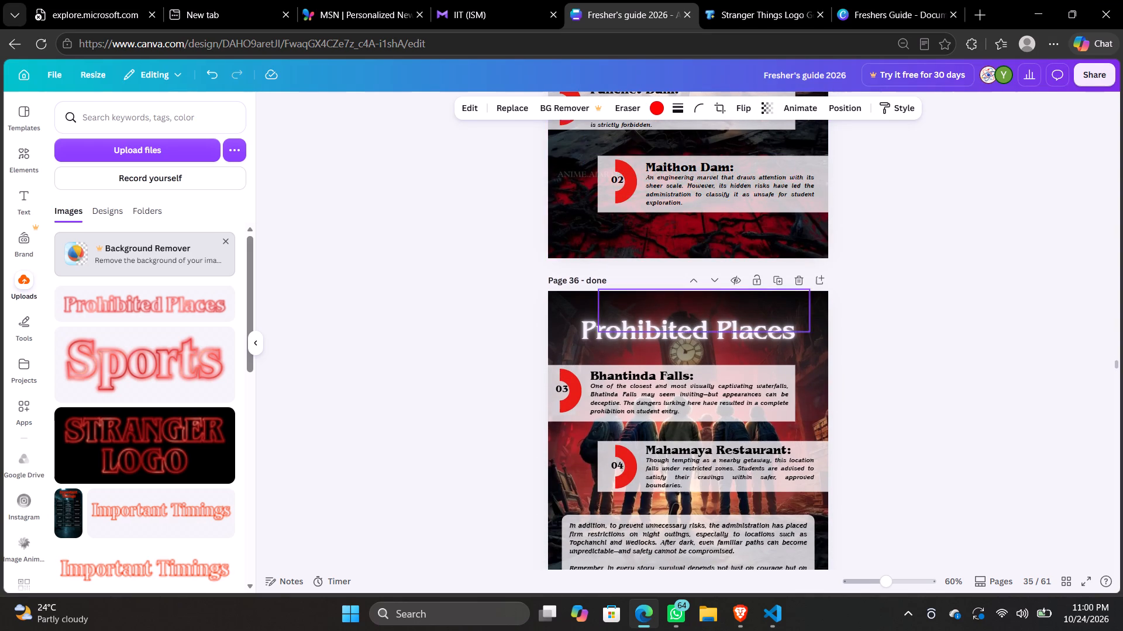
drag(731, 314, 712, 333)
drag(712, 333, 714, 336)
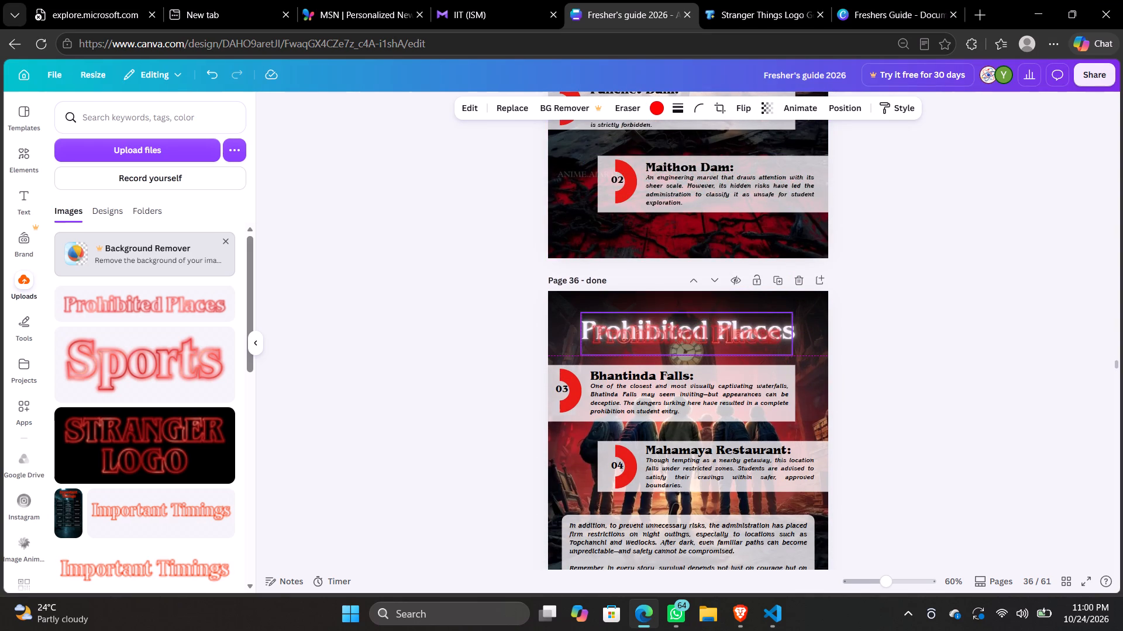
drag(714, 336, 705, 337)
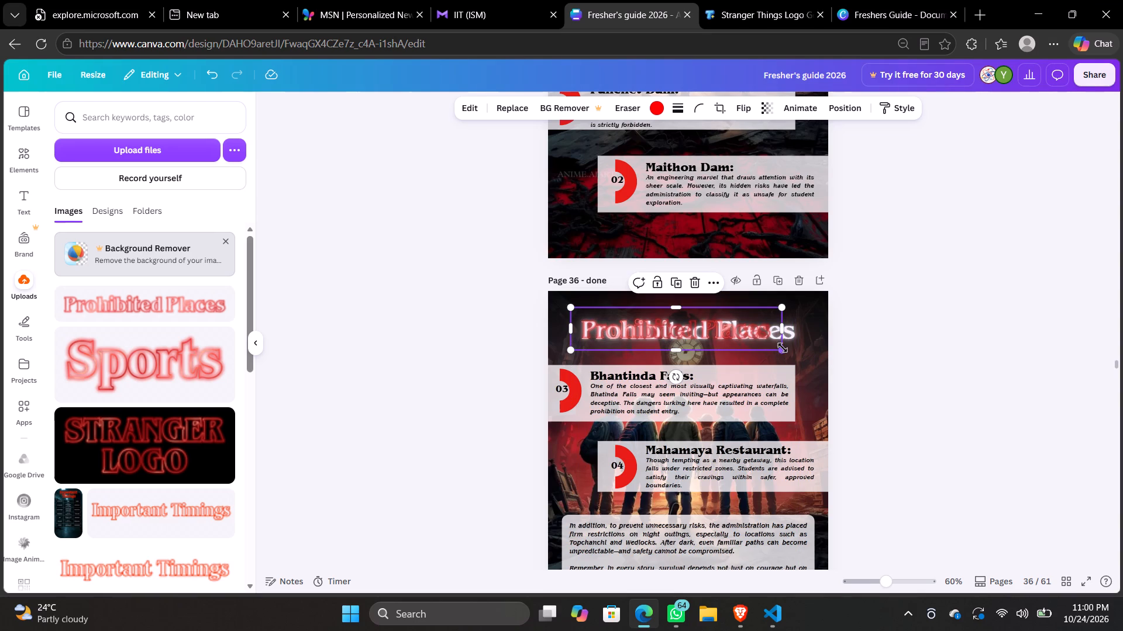
Enlarge the Prohibited Places artwork on page 36 to about 17.8 wide by 3.6 high, covering the text title's width.
drag(783, 348, 809, 348)
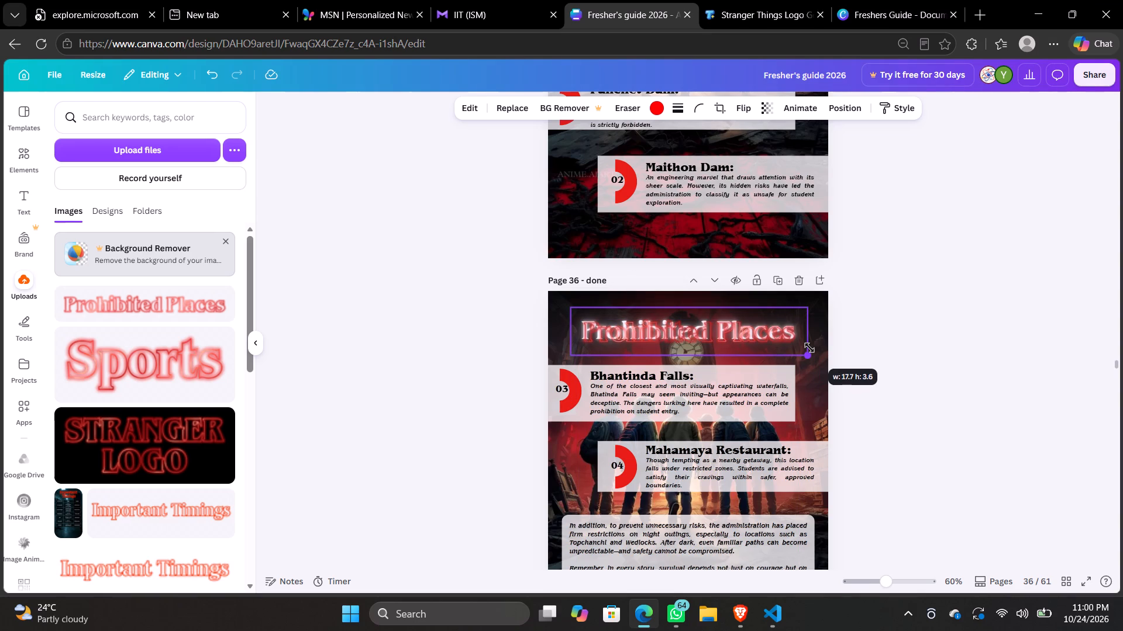
drag(809, 348, 809, 348)
click(774, 341)
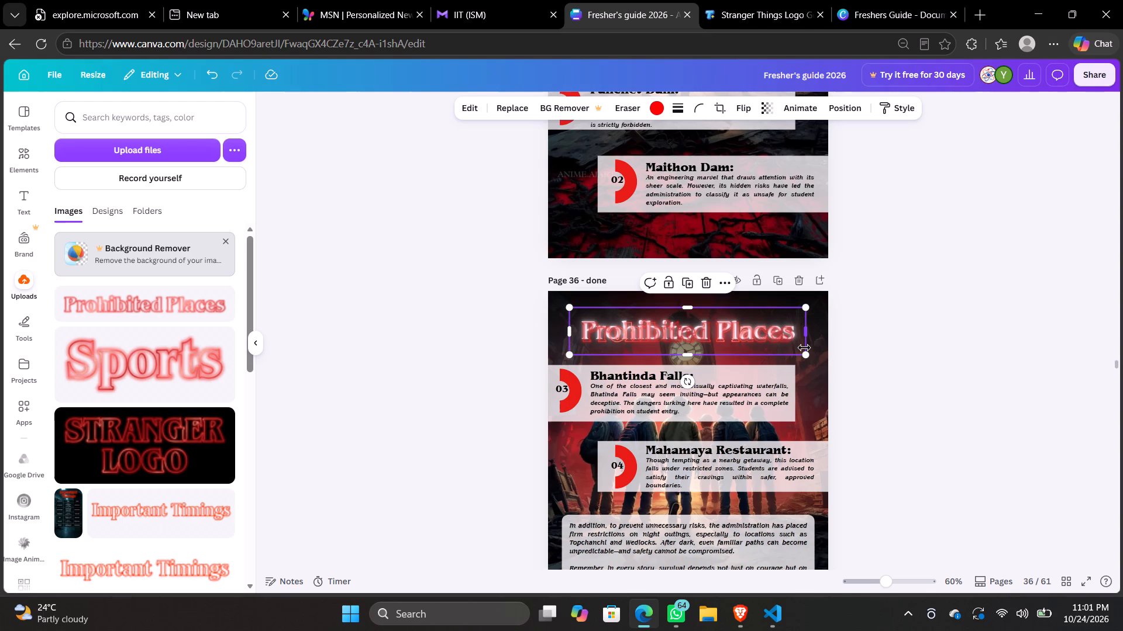
click(804, 352)
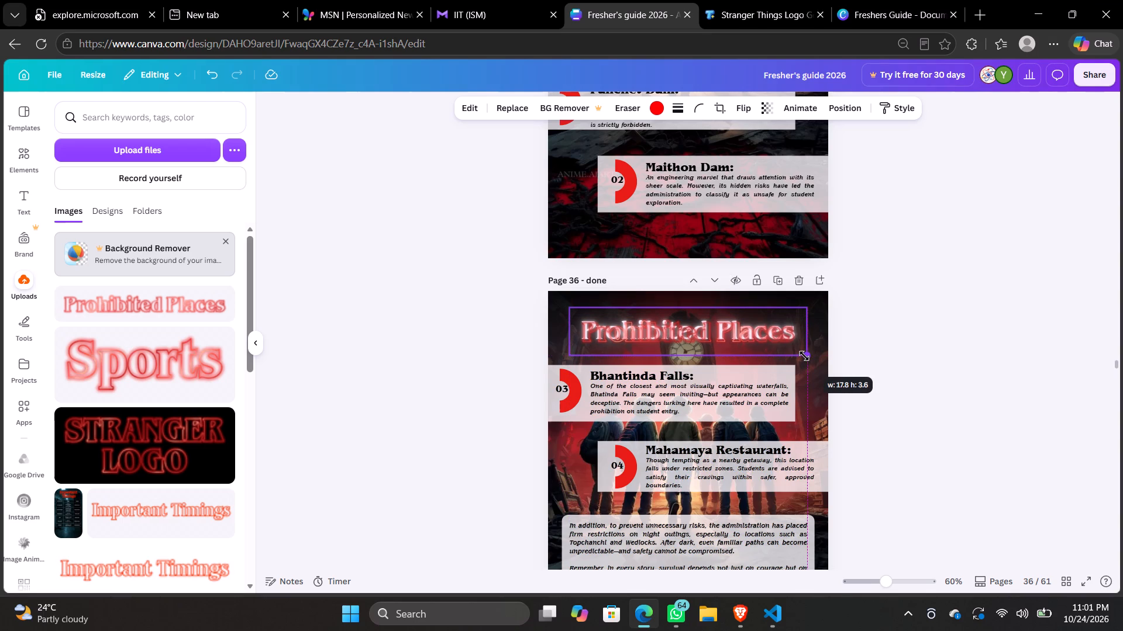
Move the artwork down off the white Prohibited Places text title on page 36 and delete that text title.
drag(777, 347, 783, 391)
click(761, 332)
click(707, 293)
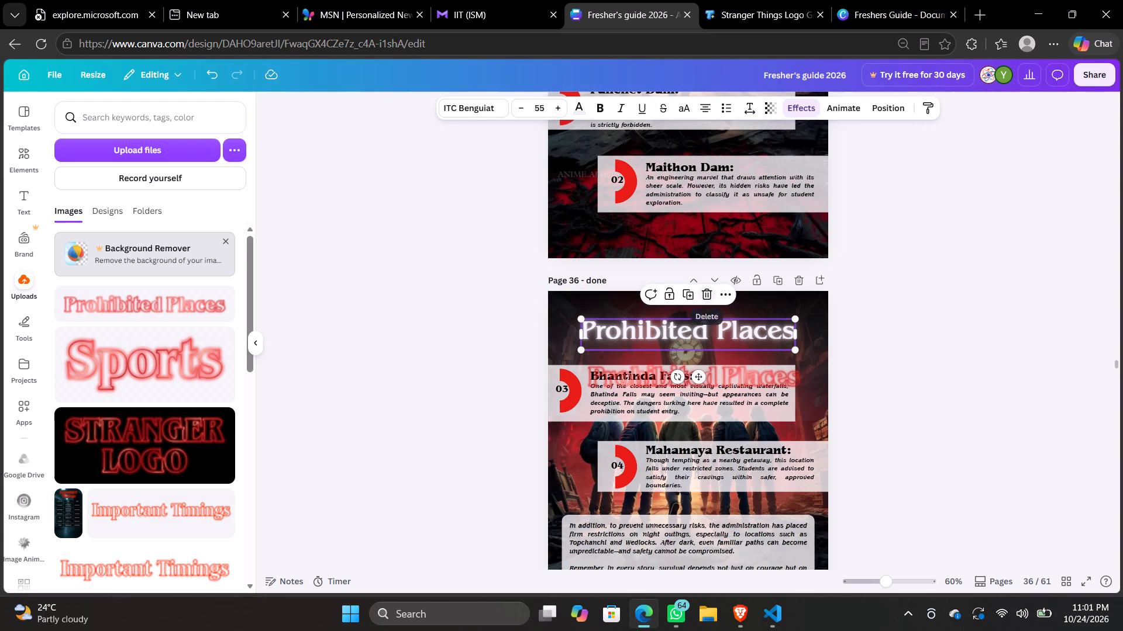
Move the Prohibited Places artwork back up to the title position above Bhantinda Falls on page 36, roughly centred horizontally.
drag(707, 379, 707, 335)
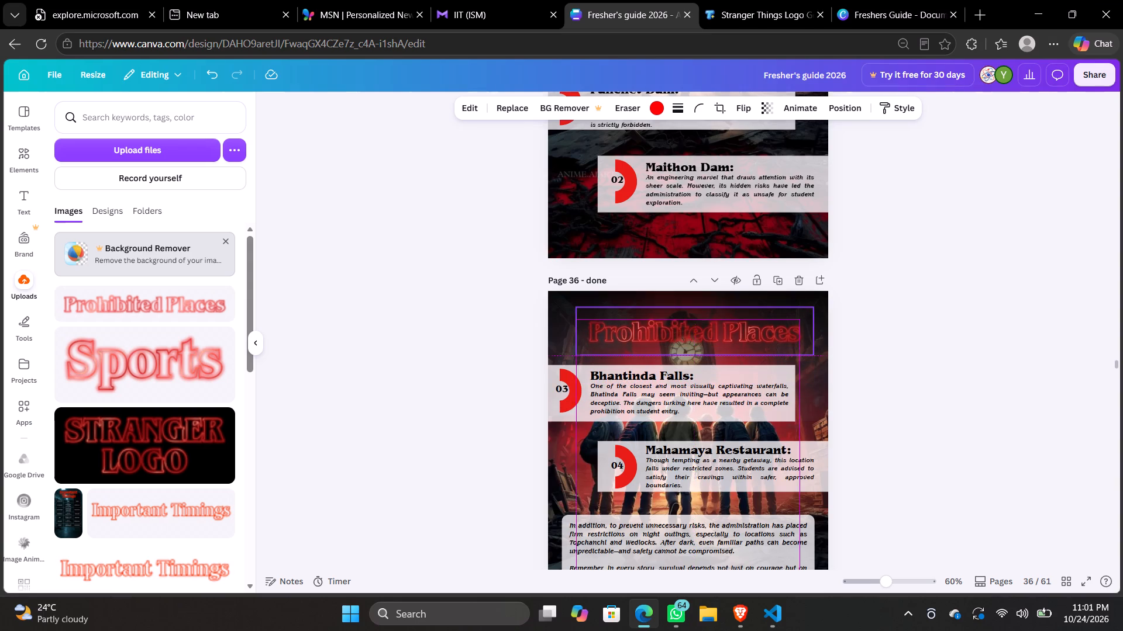
drag(707, 335, 707, 332)
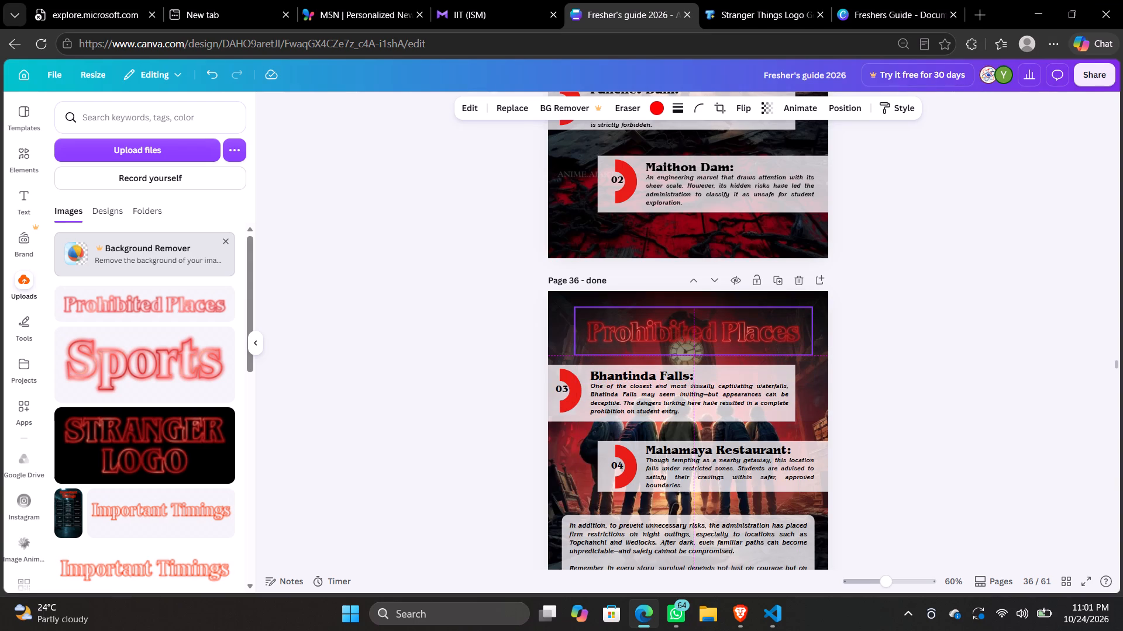
drag(707, 332, 703, 334)
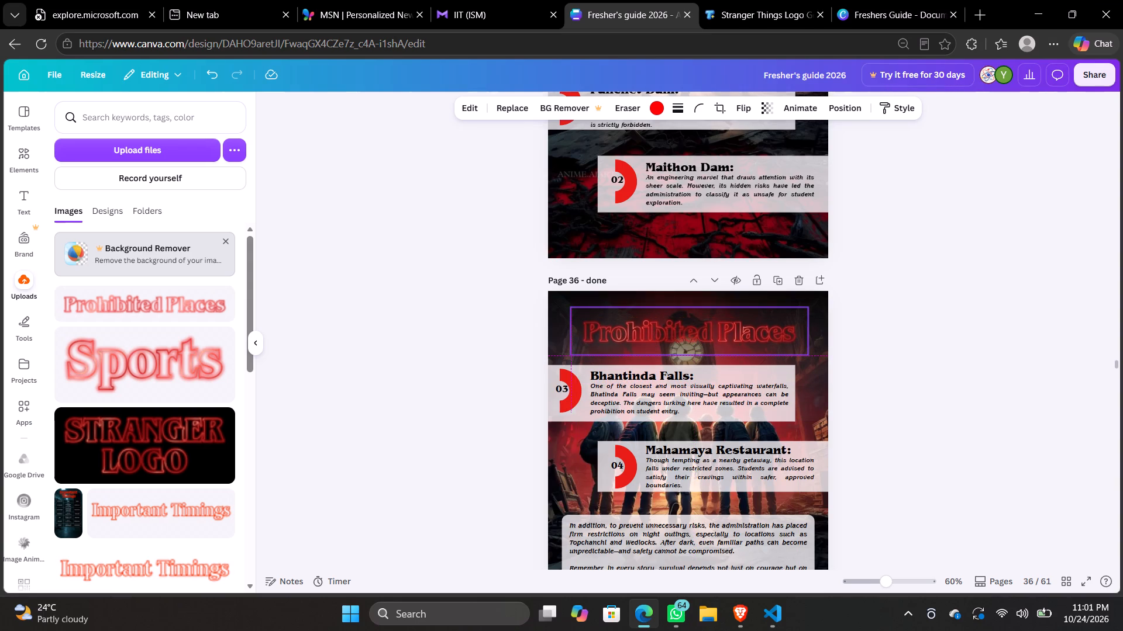
drag(703, 334, 705, 331)
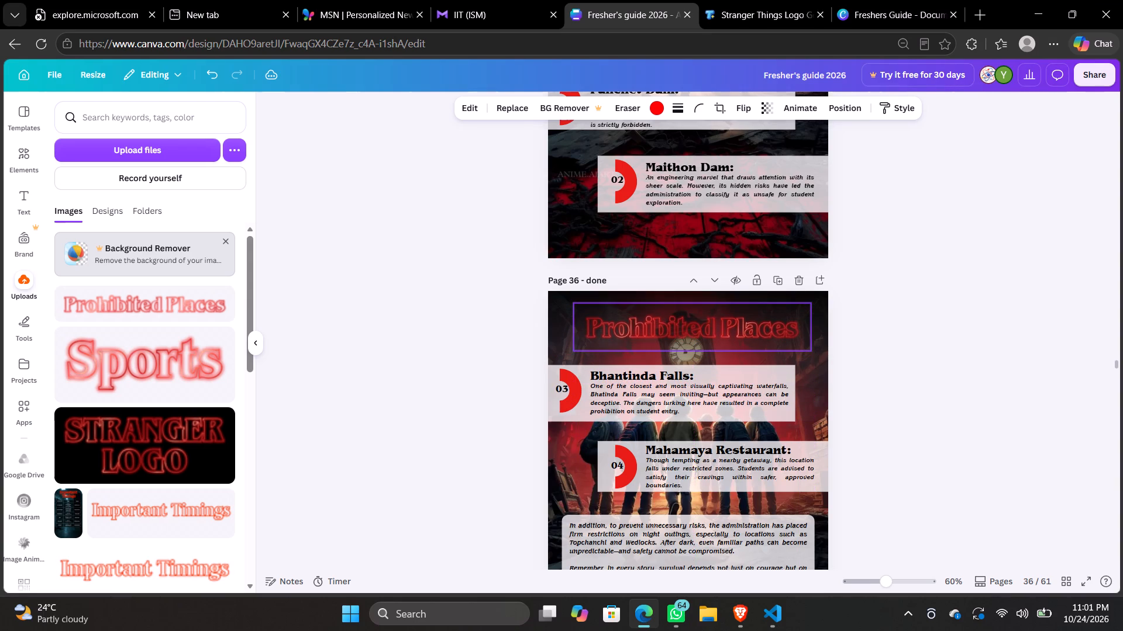
drag(705, 331, 704, 335)
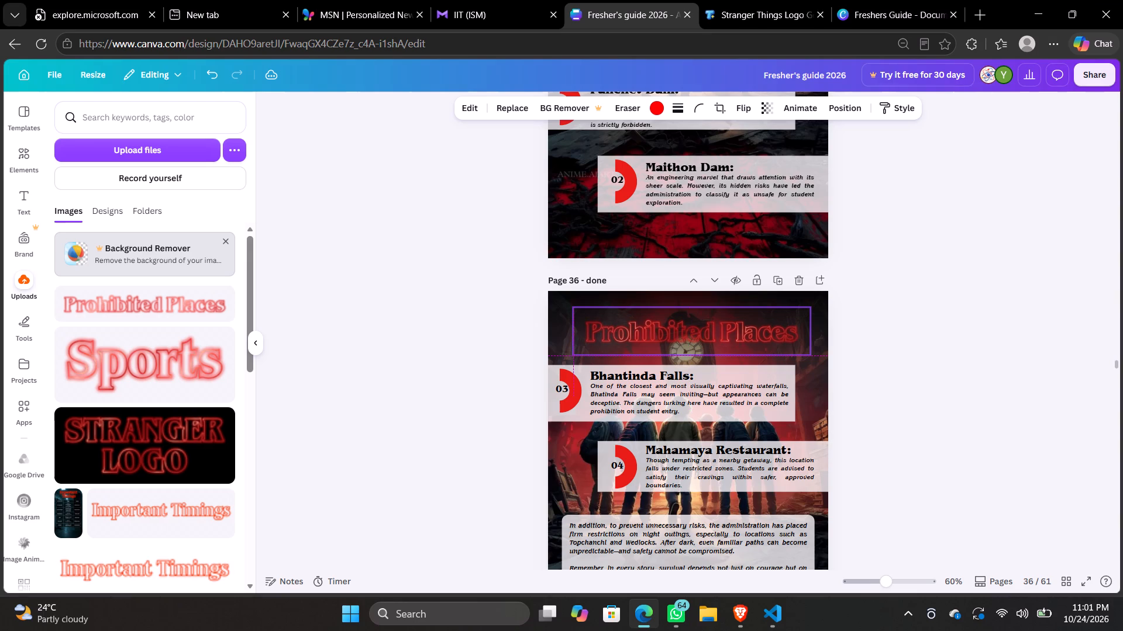
Nudge the Prohibited Places artwork slightly left to centre it horizontally at the top of page 36.
drag(704, 335, 702, 335)
Replace page 35's smaller Prohibited Places artwork with a copy of the larger page 36 version, placed slightly higher above the introductory text box.
key(ctrl+c)
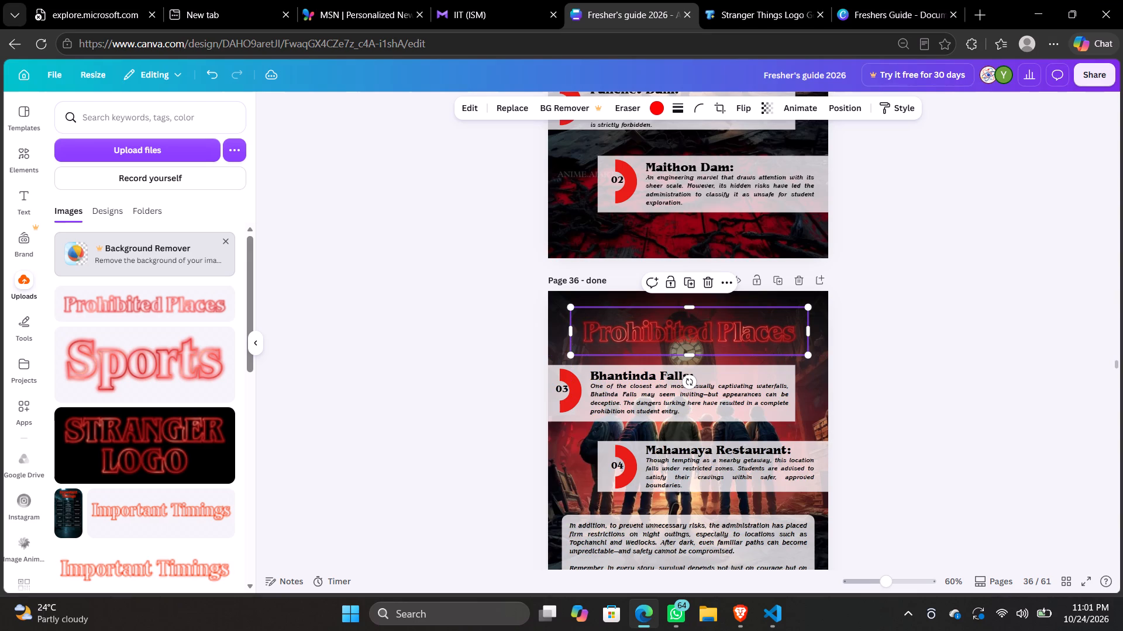
scroll(702, 335, up, 6)
click(675, 216)
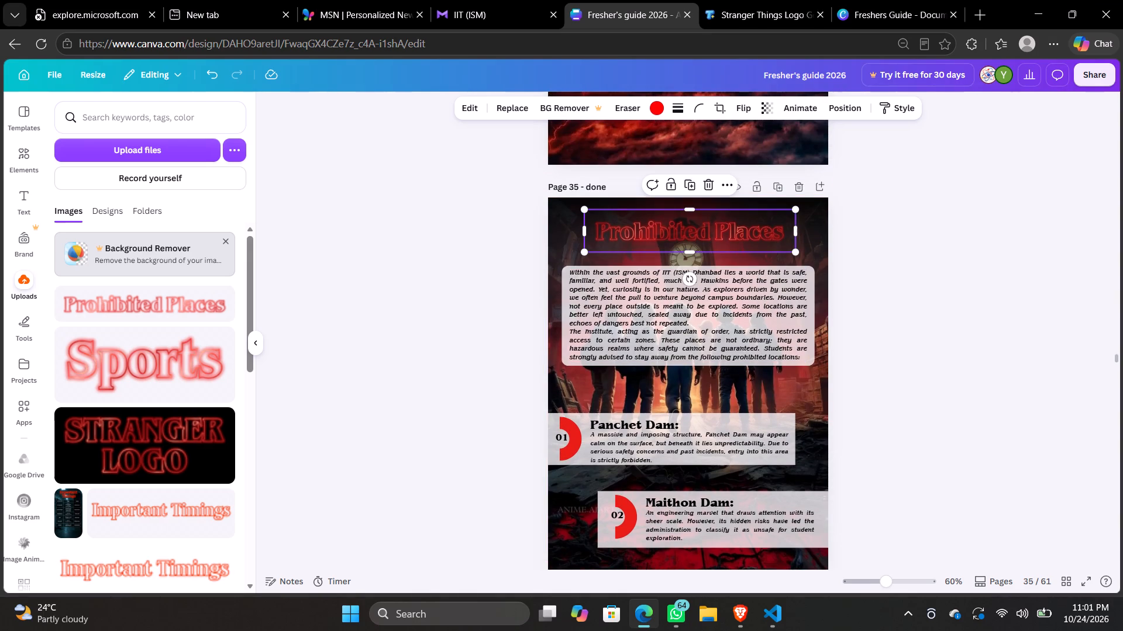
click(704, 189)
key(ctrl+v)
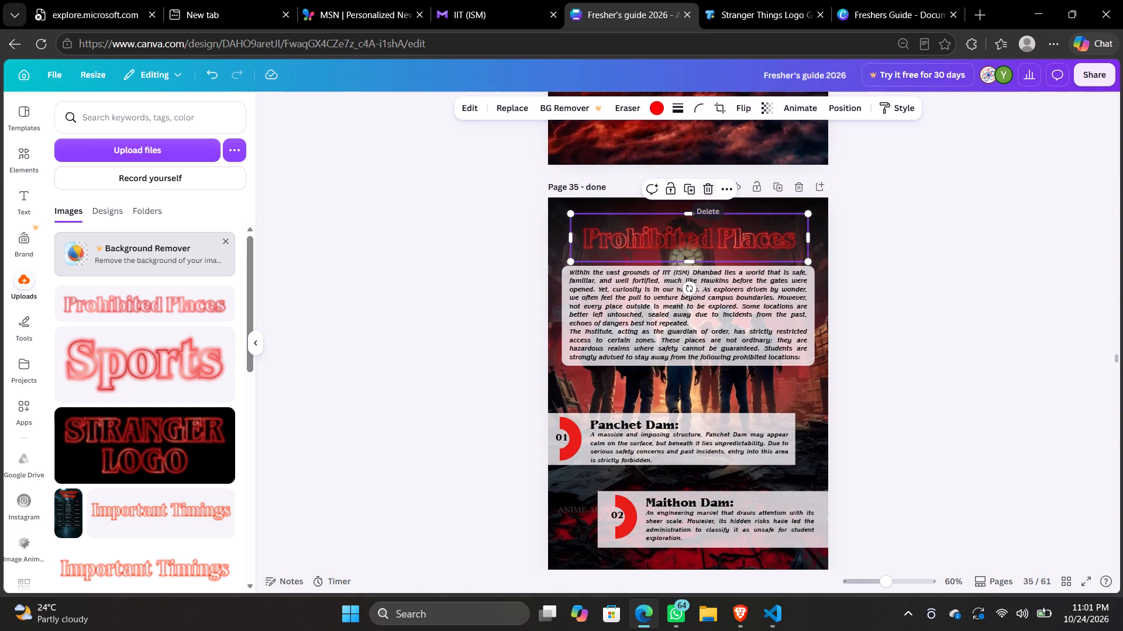
click(732, 242)
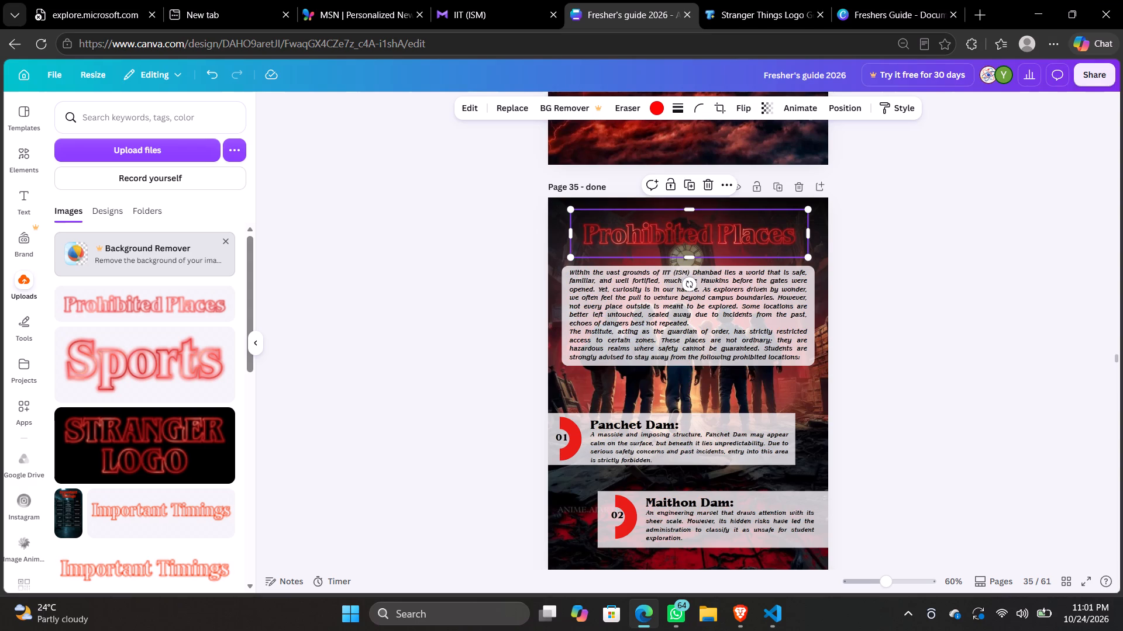
click(910, 261)
Compare the Prohibited Places title artwork and layout across pages 35 and 36.
scroll(910, 261, down, 2)
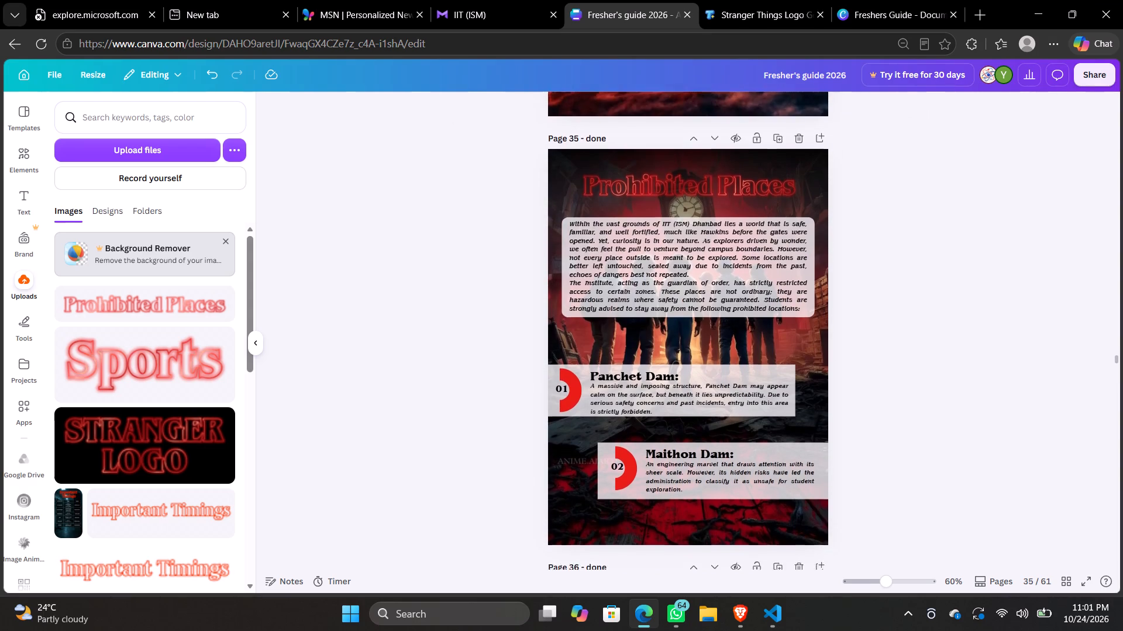
scroll(910, 261, up, 2)
scroll(910, 261, down, 2)
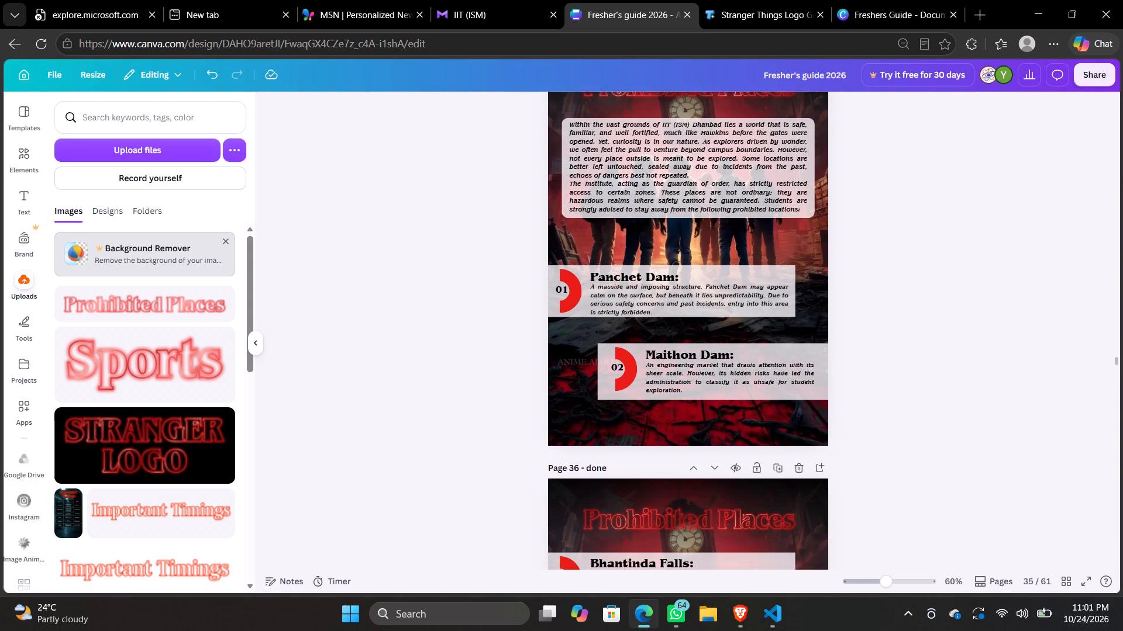
scroll(910, 261, down, 3)
scroll(910, 261, up, 3)
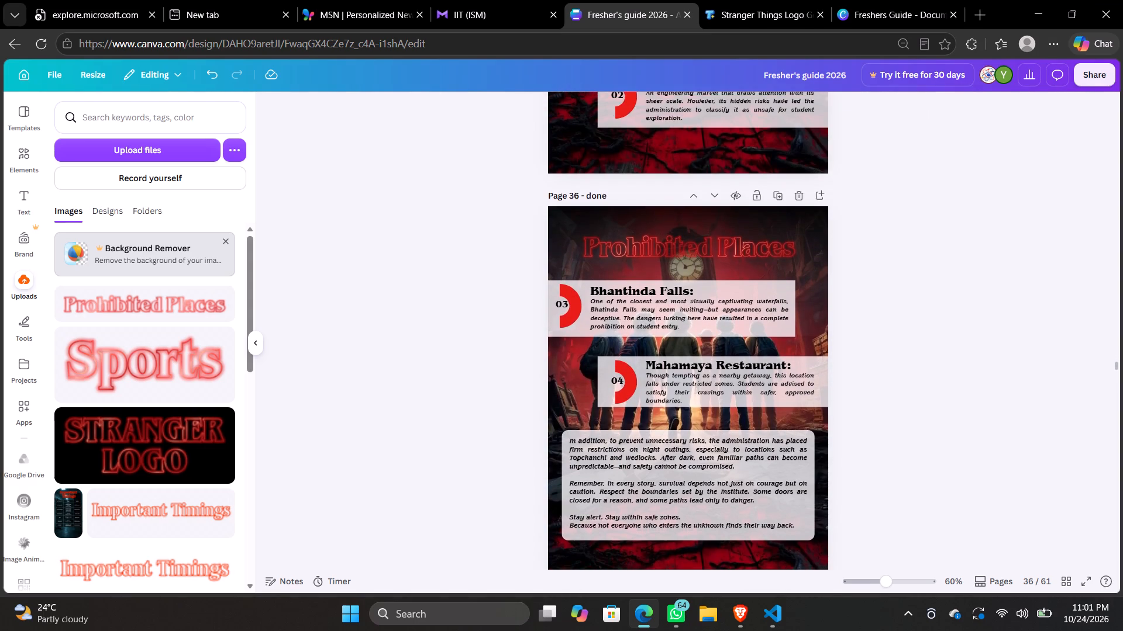
scroll(910, 261, up, 3)
scroll(910, 261, down, 2)
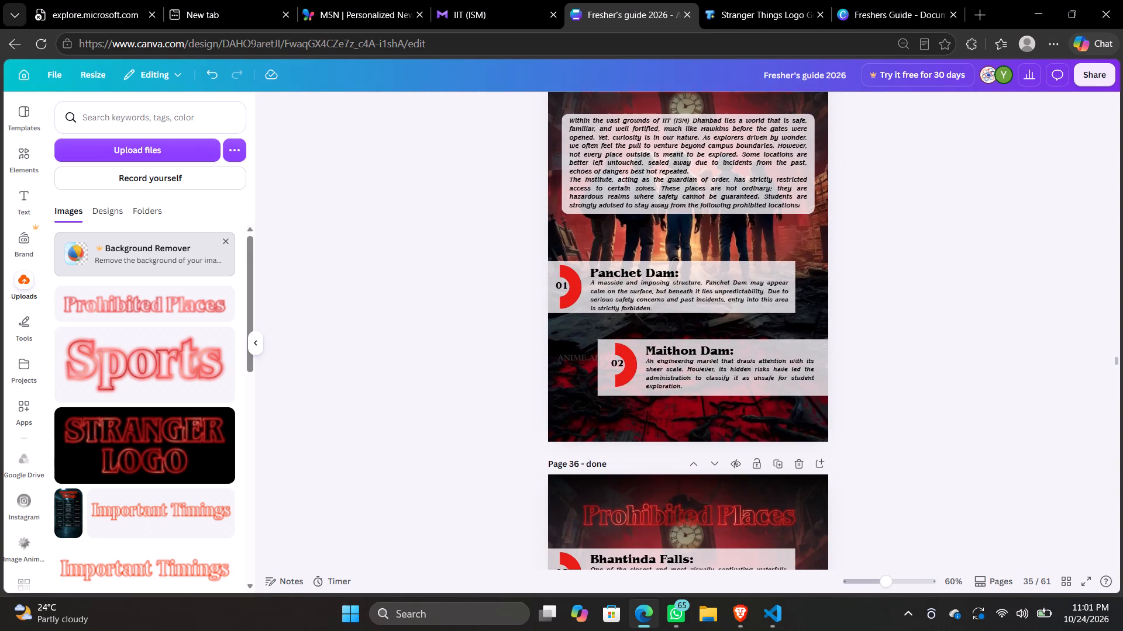
scroll(910, 261, down, 2)
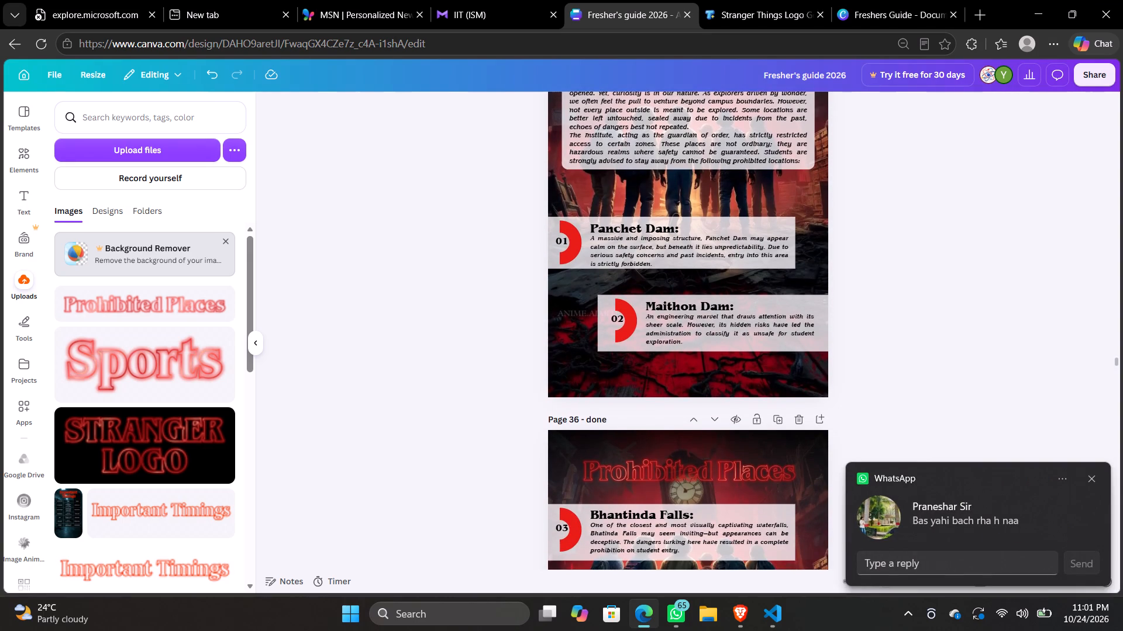
scroll(910, 261, down, 1)
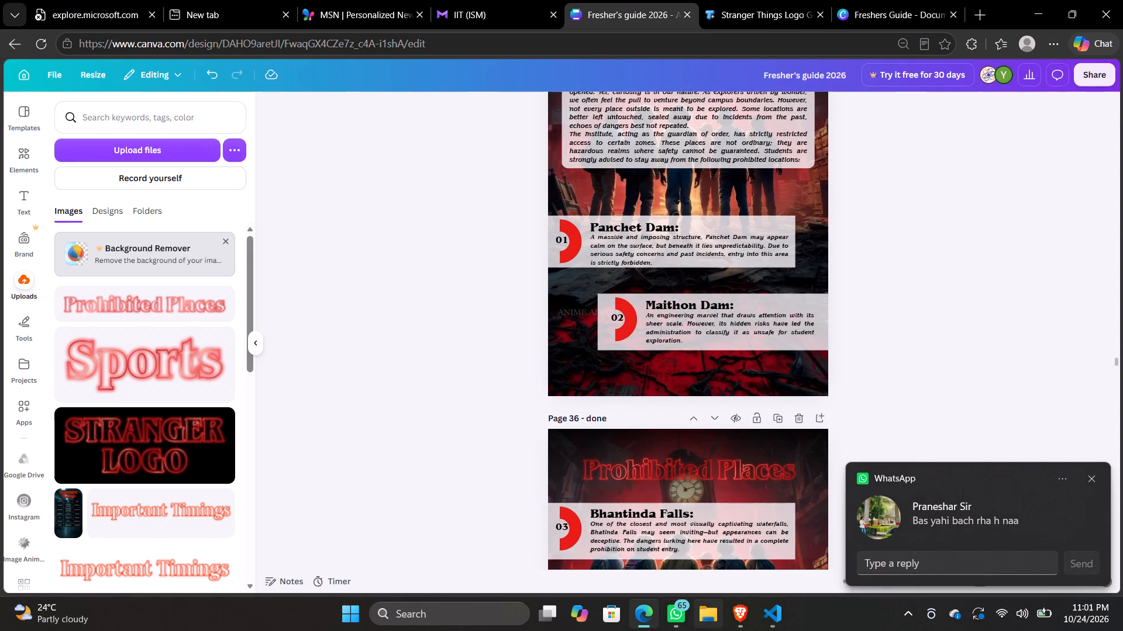
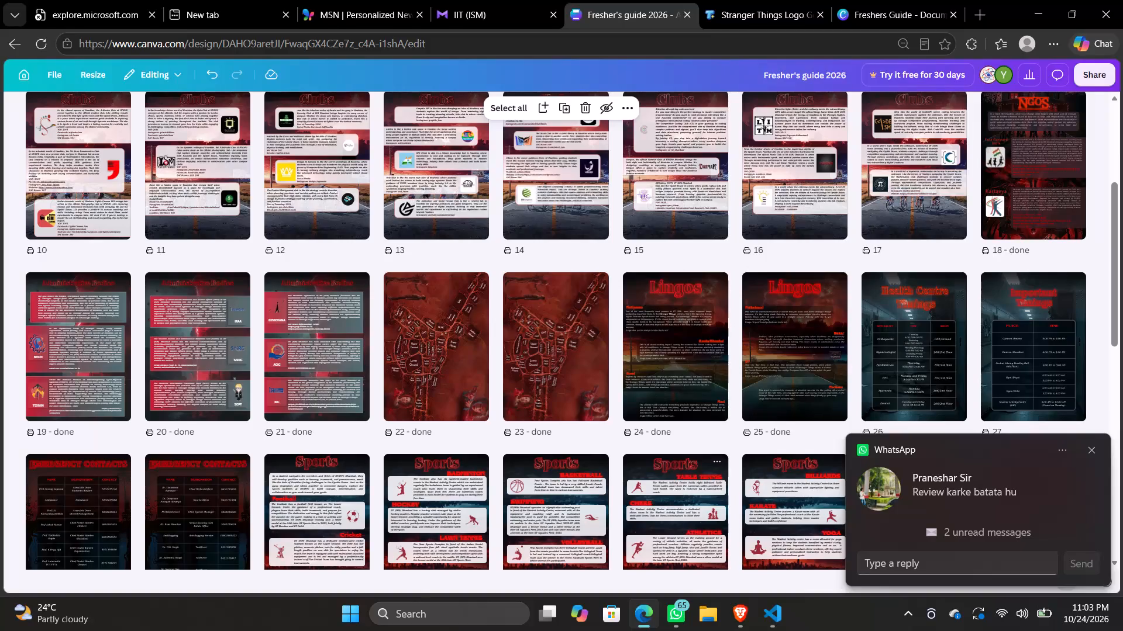
Open the pages from the overview, proceed past Prohibited Places to page 37, and copy its Complaint Procedure title text.
scroll(720, 543, down, 4)
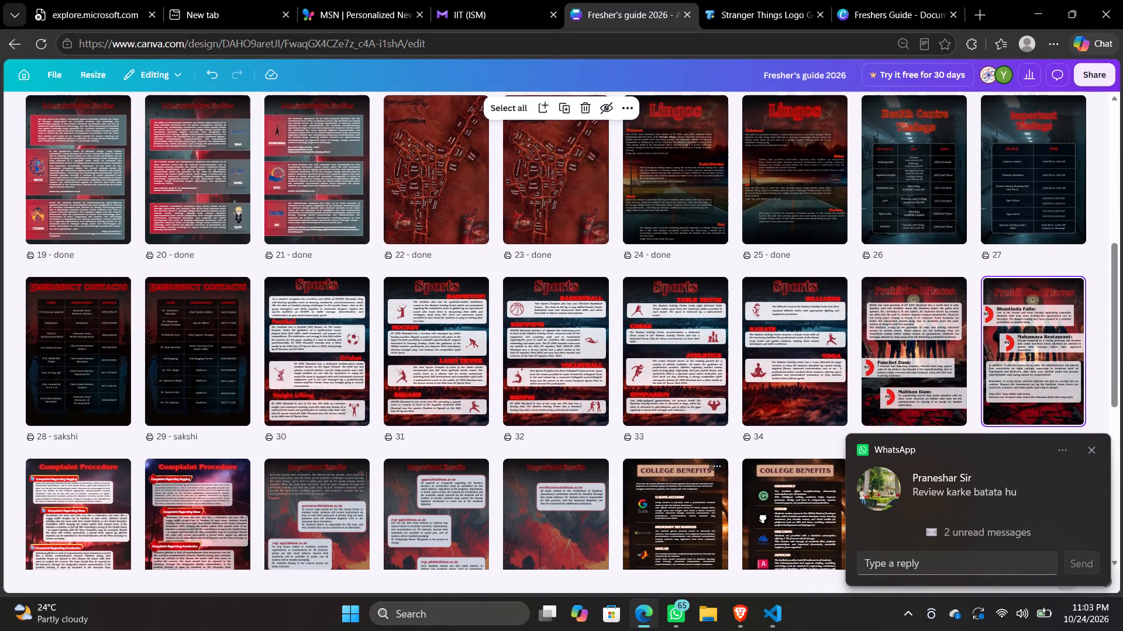
scroll(720, 543, down, 1)
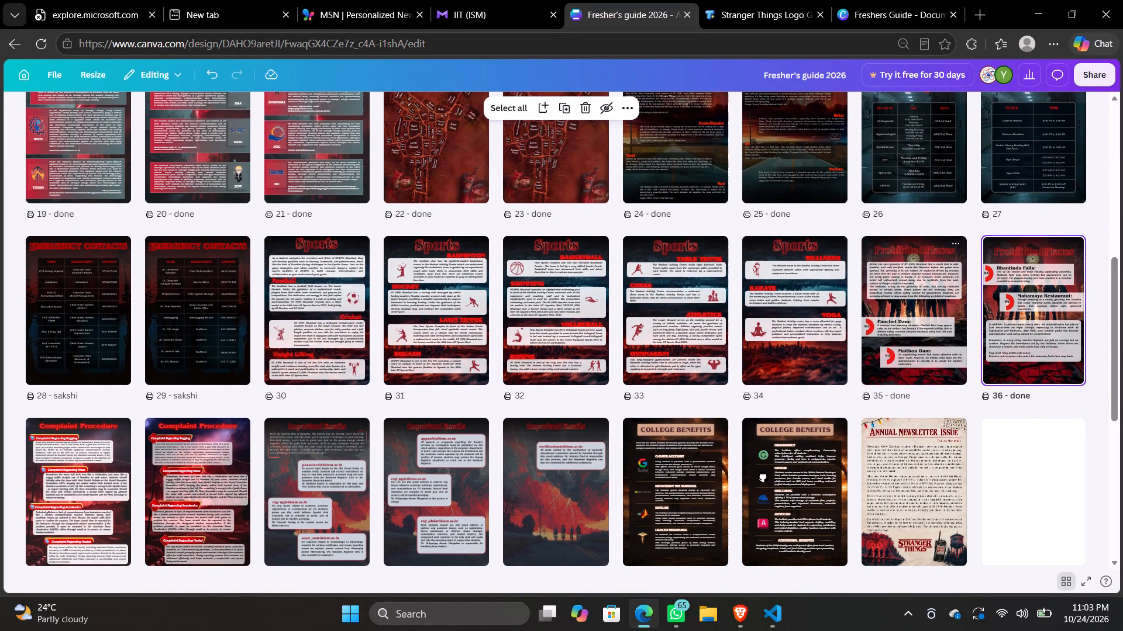
double_click(903, 355)
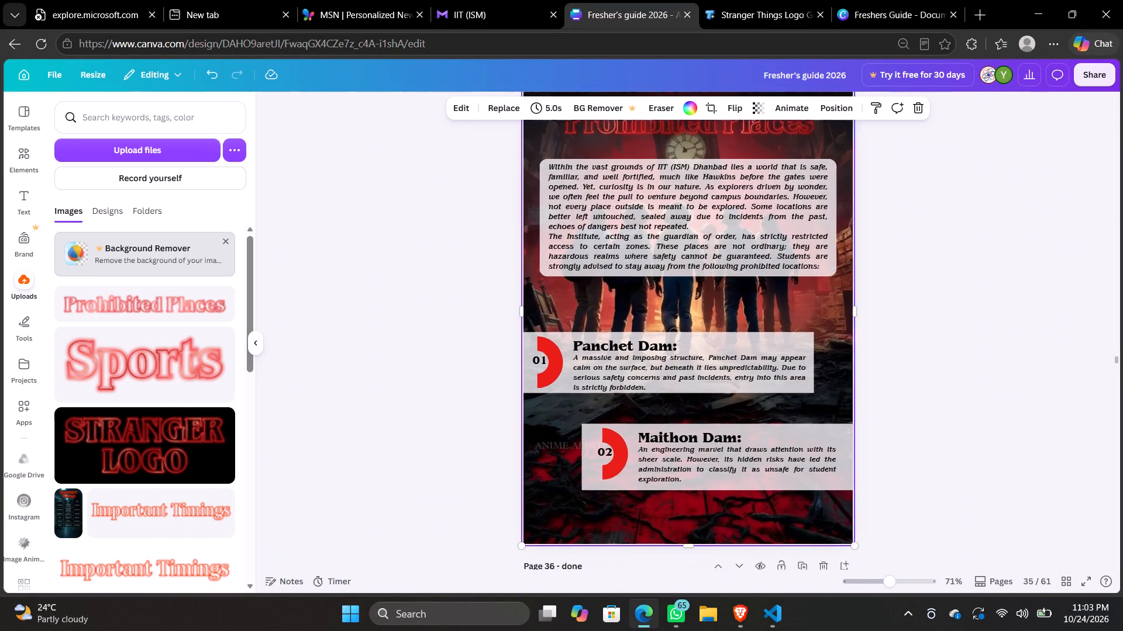
scroll(903, 355, up, 1)
scroll(903, 355, down, 7)
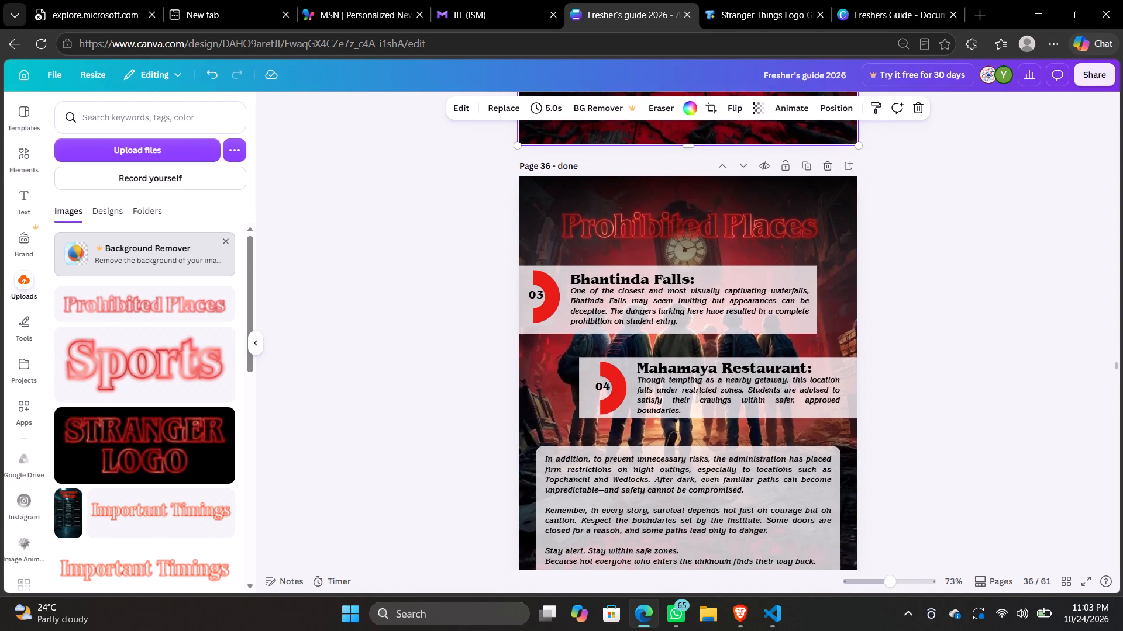
scroll(903, 355, down, 3)
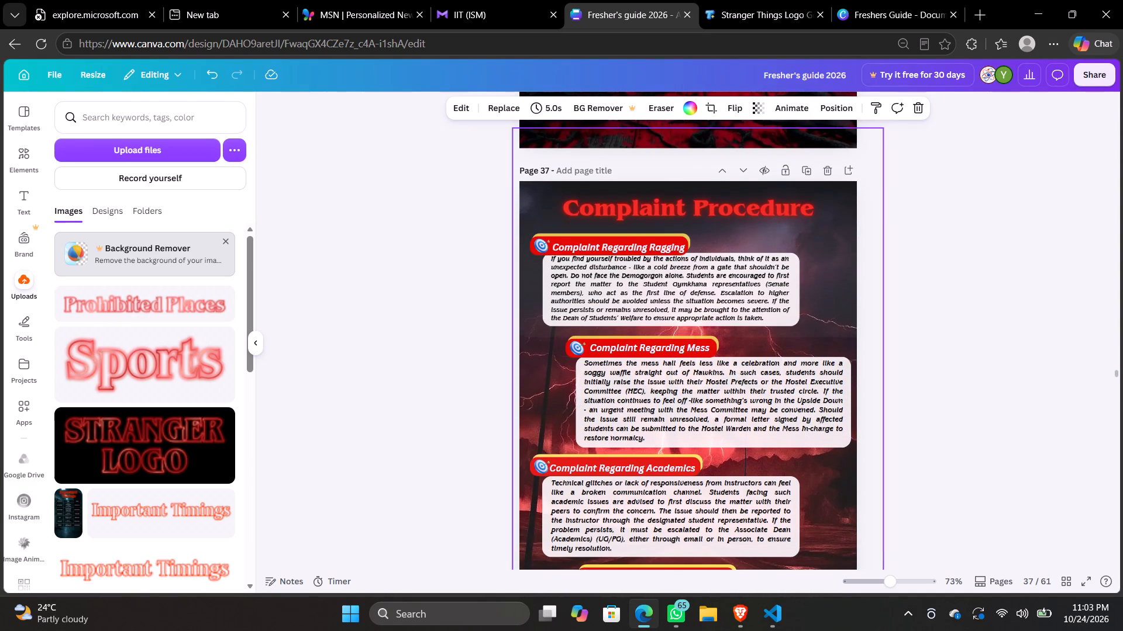
triple_click(759, 200)
key(ctrl+c)
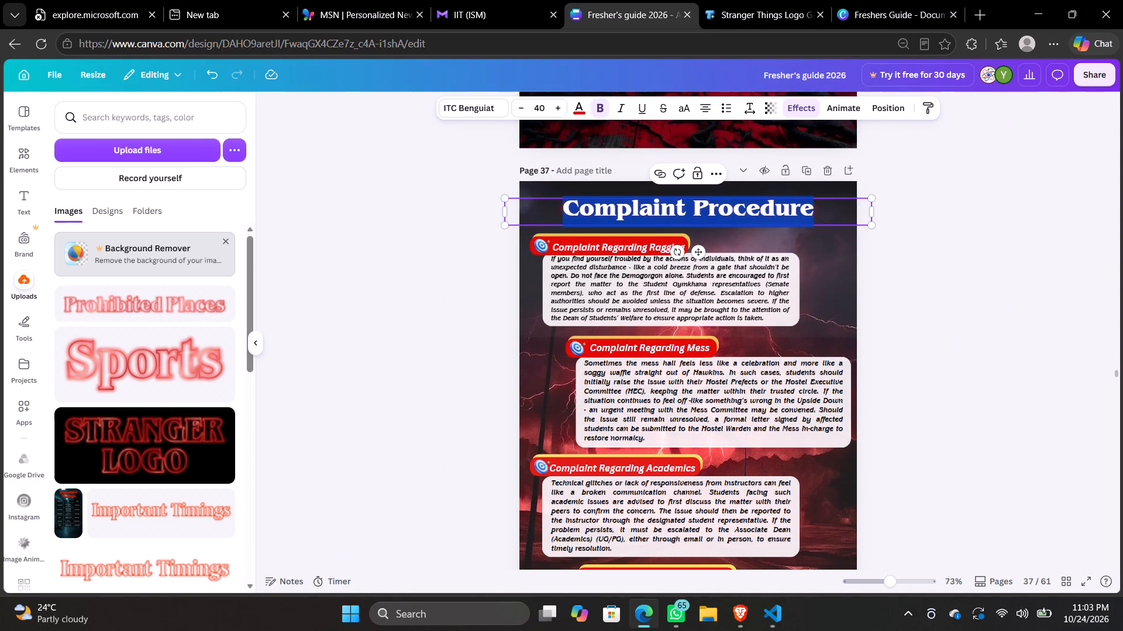
Switch to the Stranger Things logo generator, dismiss the finished download prompt, and clear the Prohibited Places text from the logo.
click(788, 0)
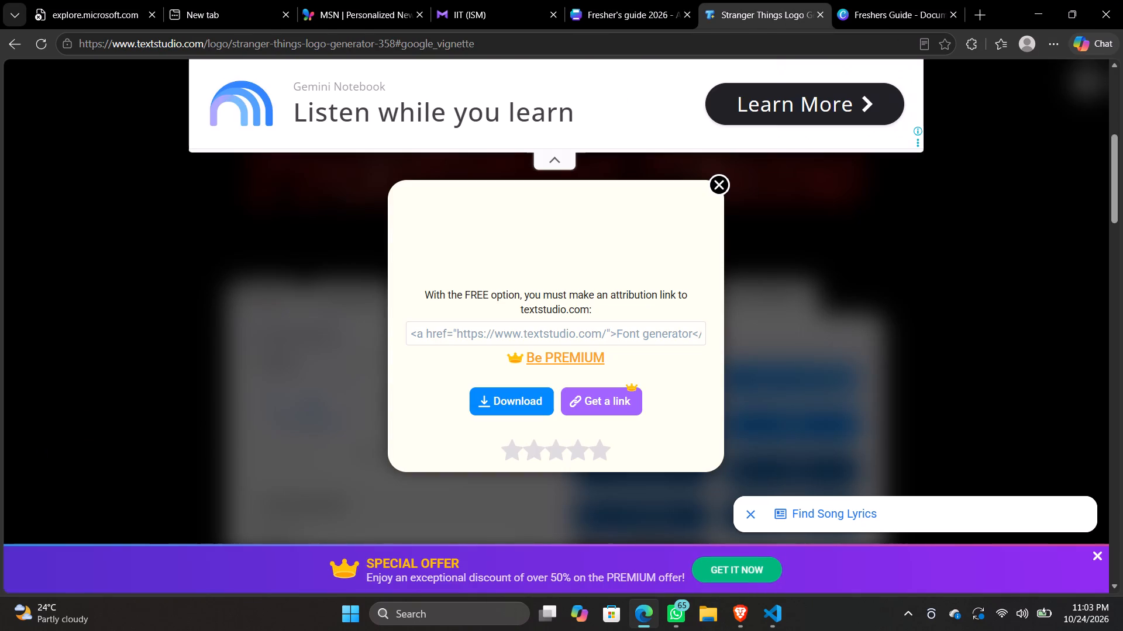
click(719, 186)
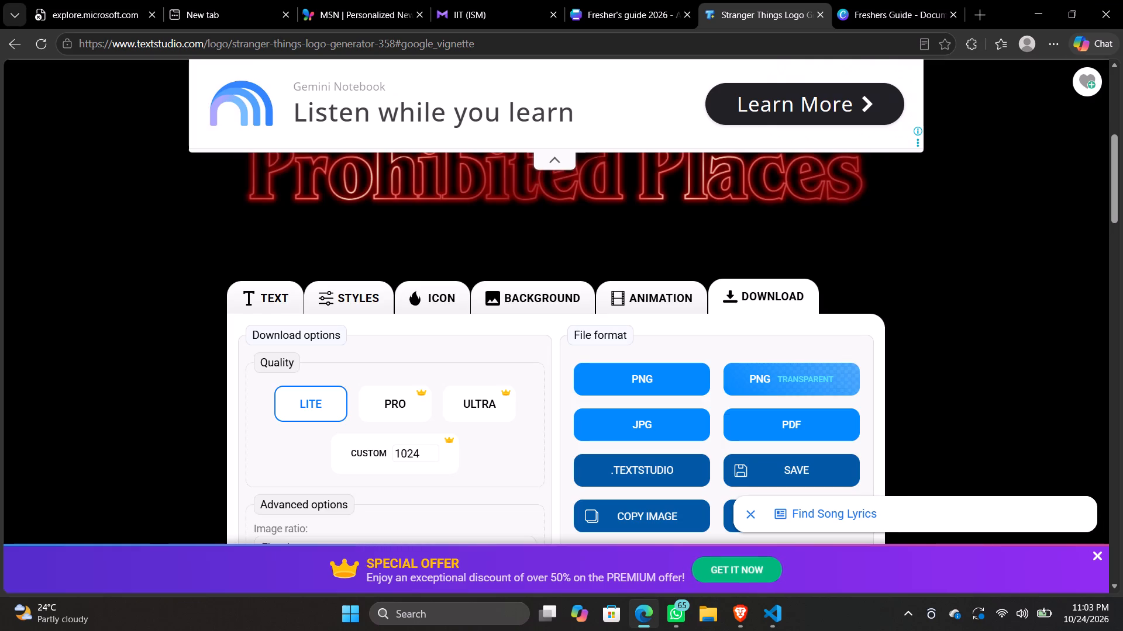
click(258, 301)
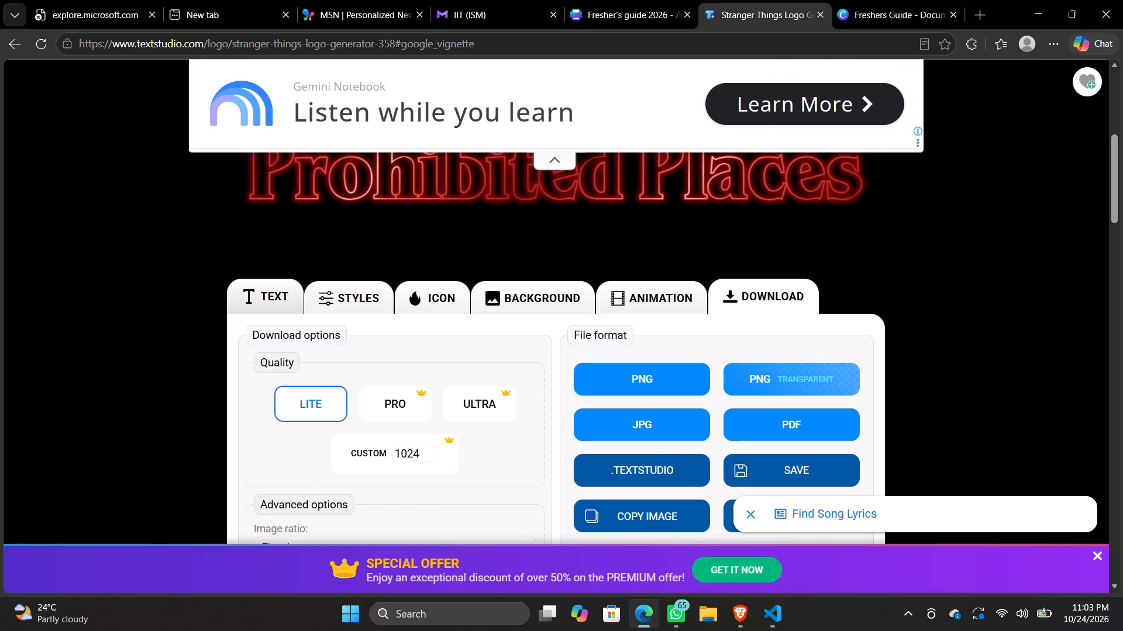
click(258, 301)
drag(362, 356, 160, 315)
key(BackSpace)
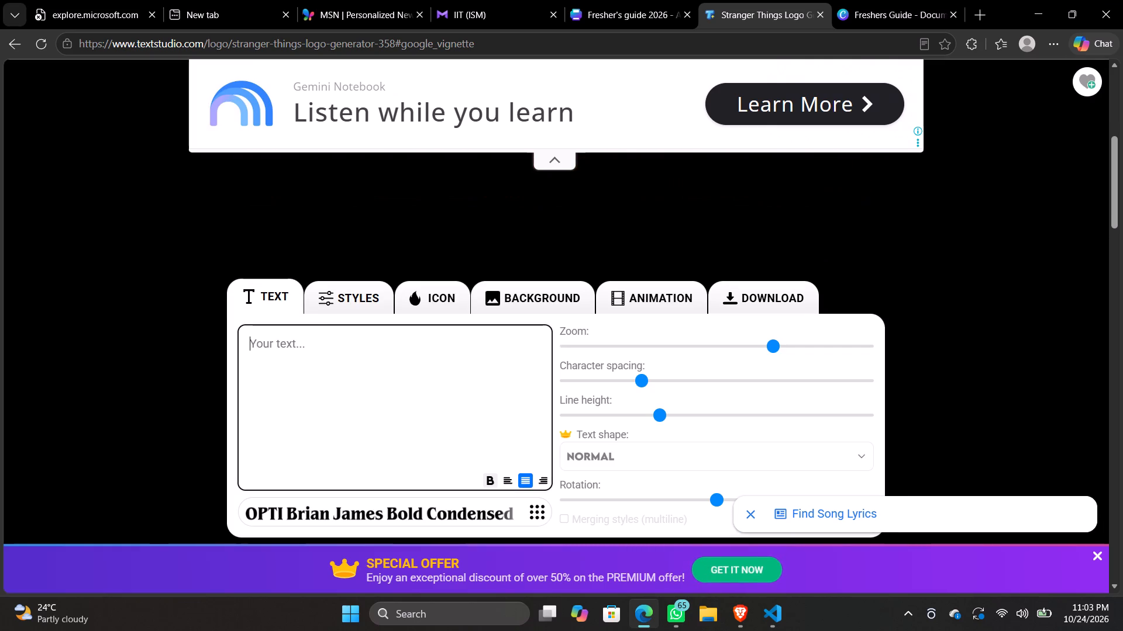
Generate the logo artwork for the pasted text "Complaint Procedure" and download it as an image.
key(ctrl+v)
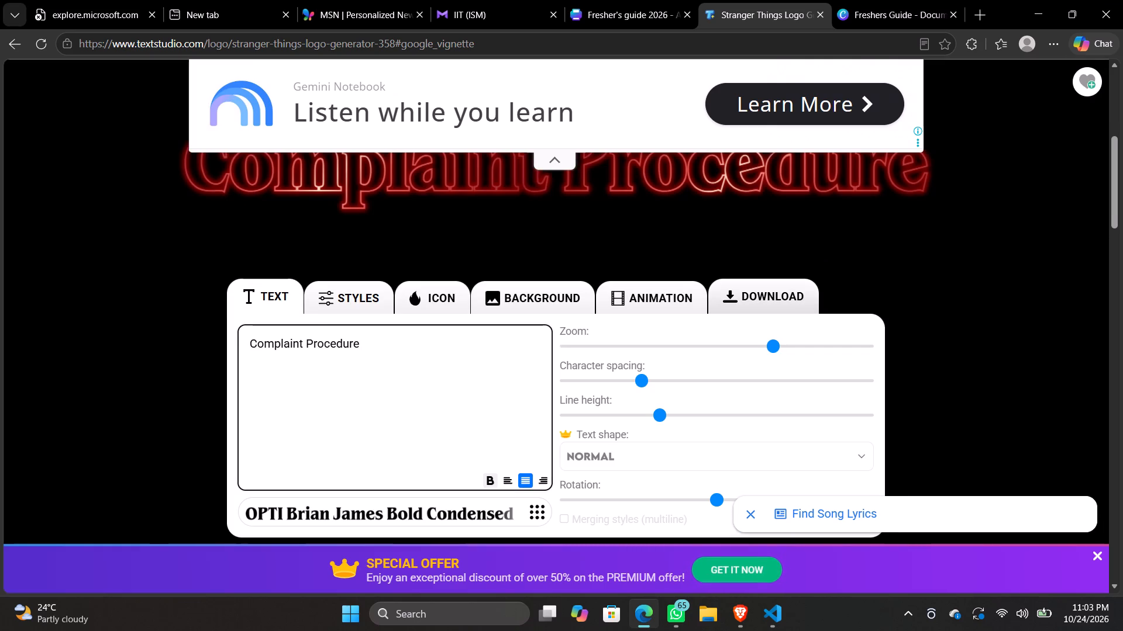
click(739, 282)
click(770, 374)
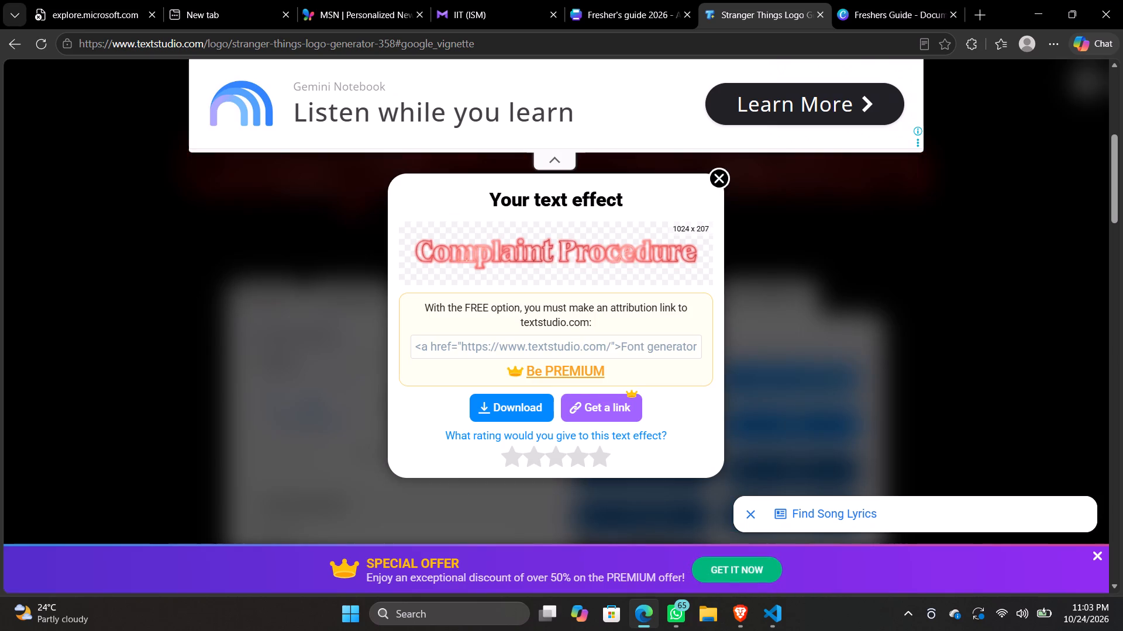
click(515, 400)
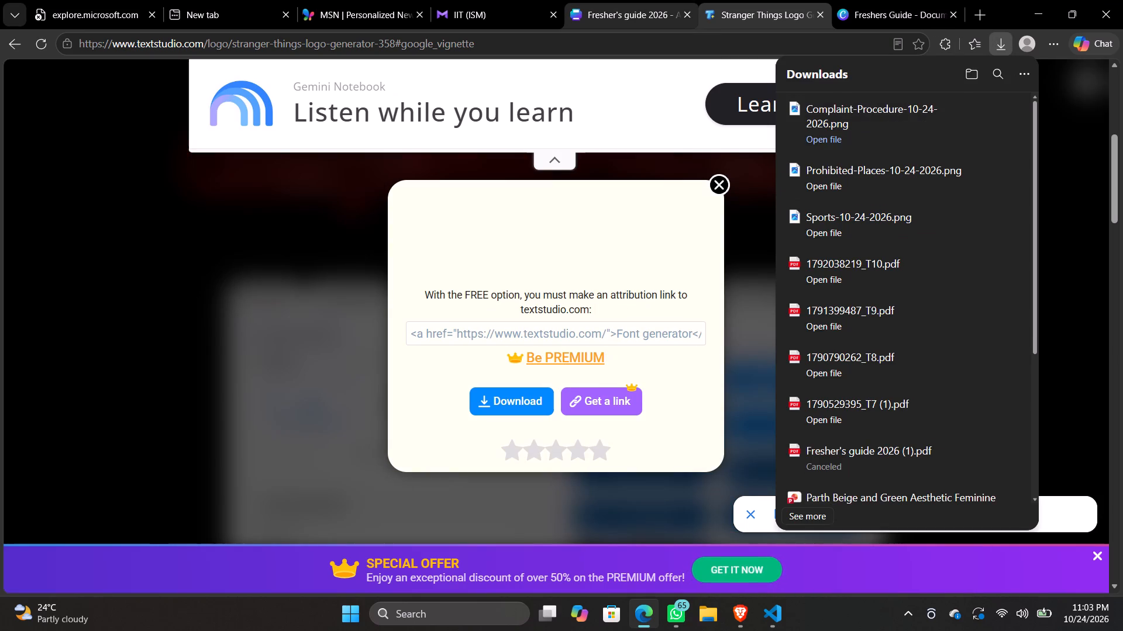
Switch to the Fresher's guide 2026 design, upload Complaint-Procedure-10-24-2026.png and add it to page 37.
click(612, 0)
click(152, 140)
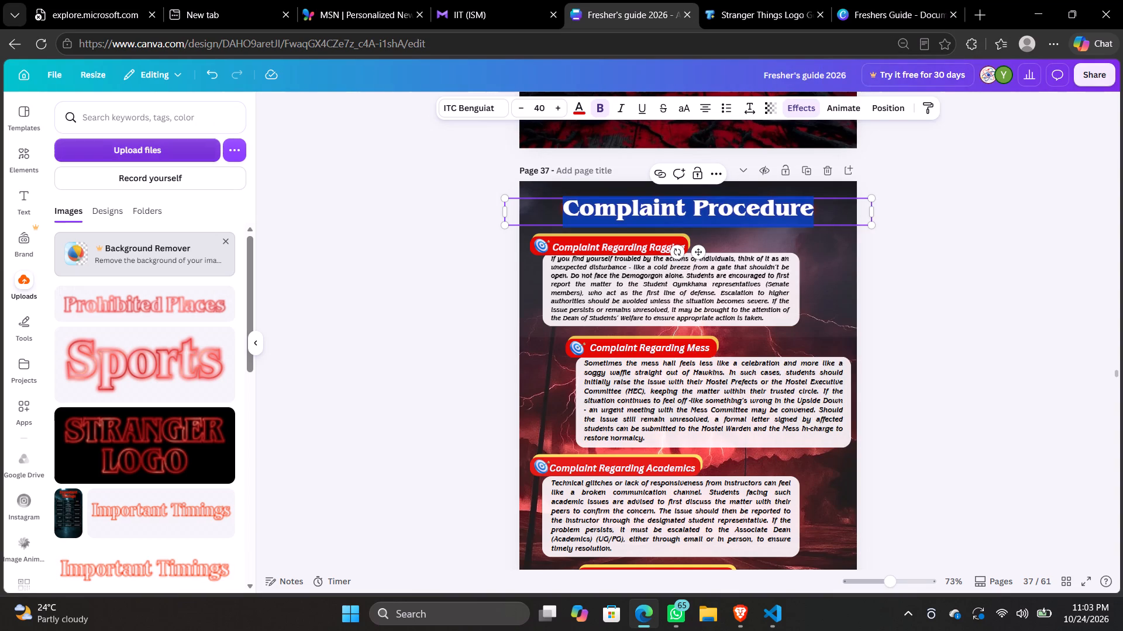
click(203, 137)
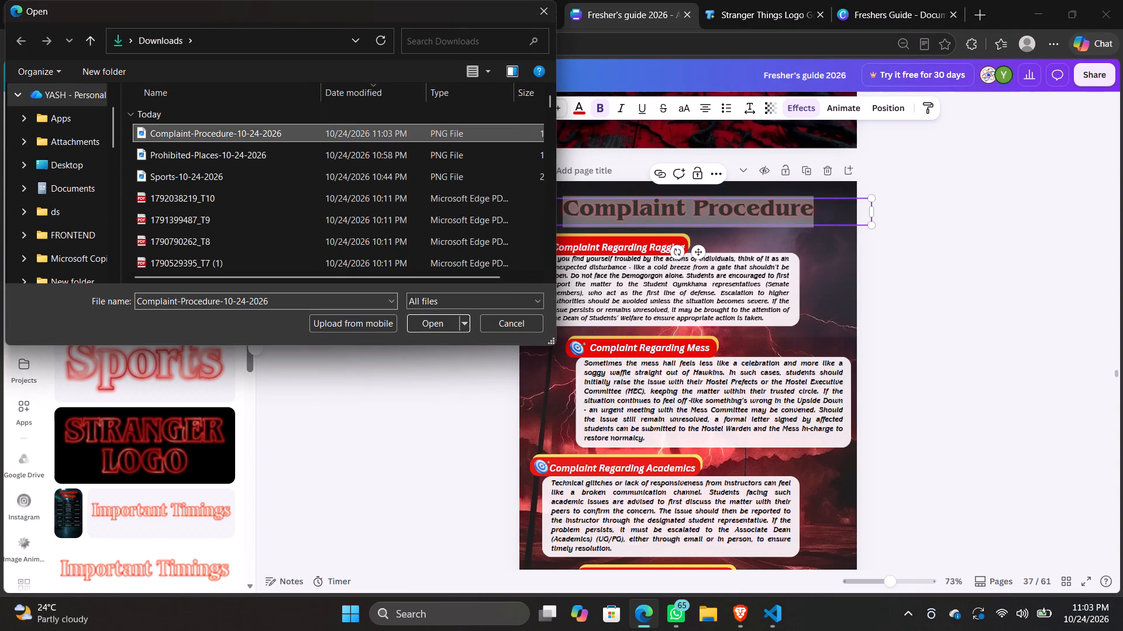
key(Return)
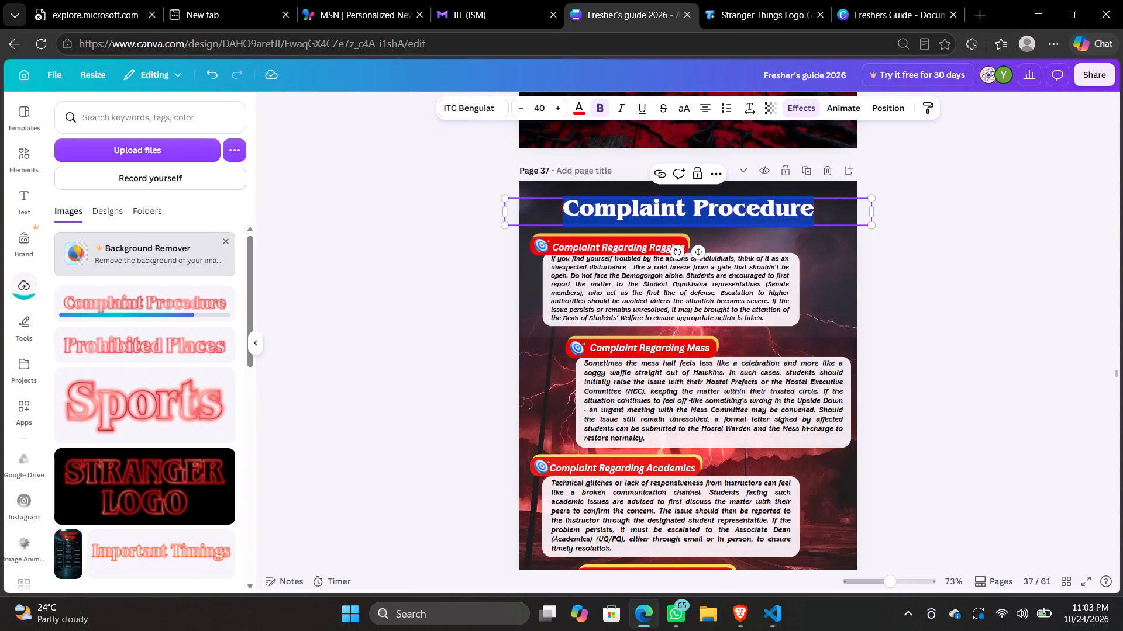
click(187, 302)
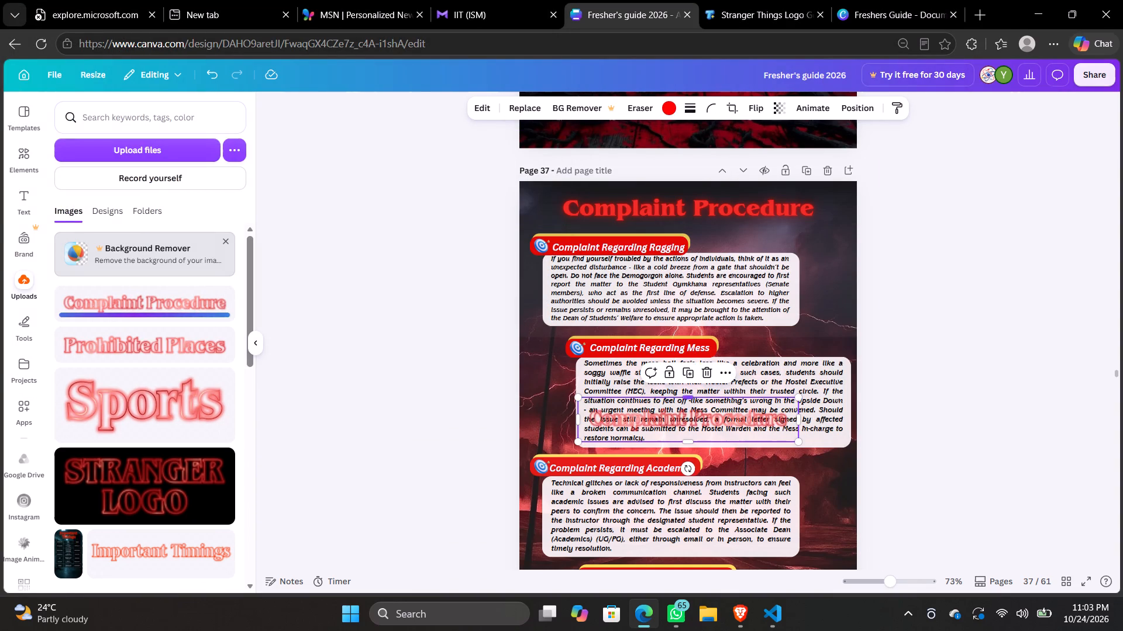
Place the Complaint Procedure artwork over the red text title on page 37 and widen it to about 17.2 wide by 2.8 high.
drag(674, 431, 650, 222)
drag(773, 210, 816, 206)
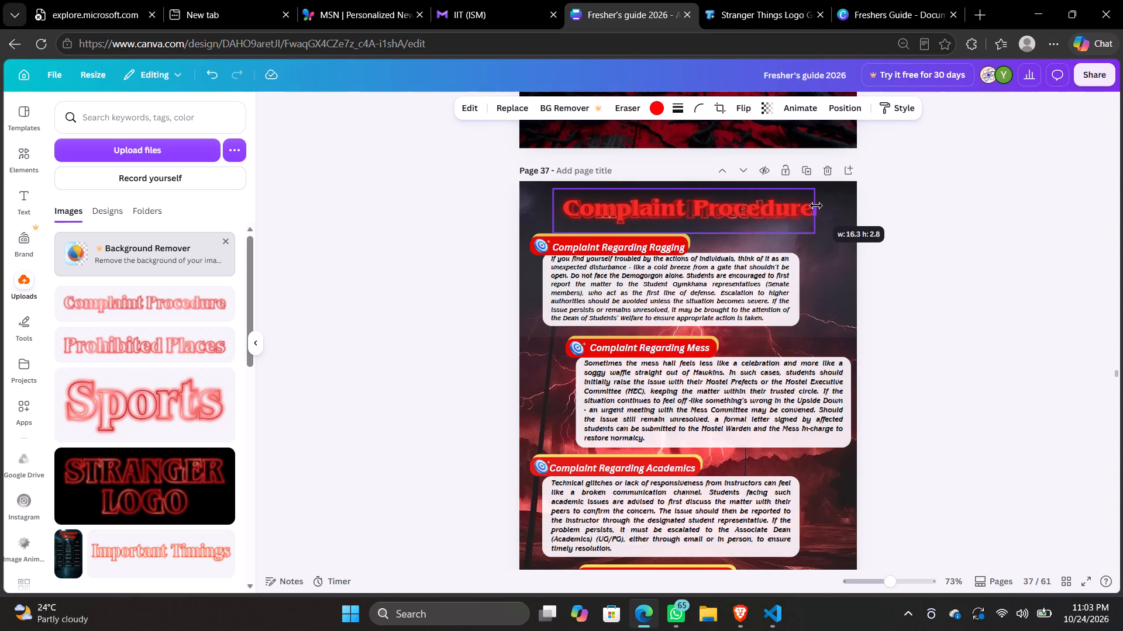
drag(816, 206, 821, 206)
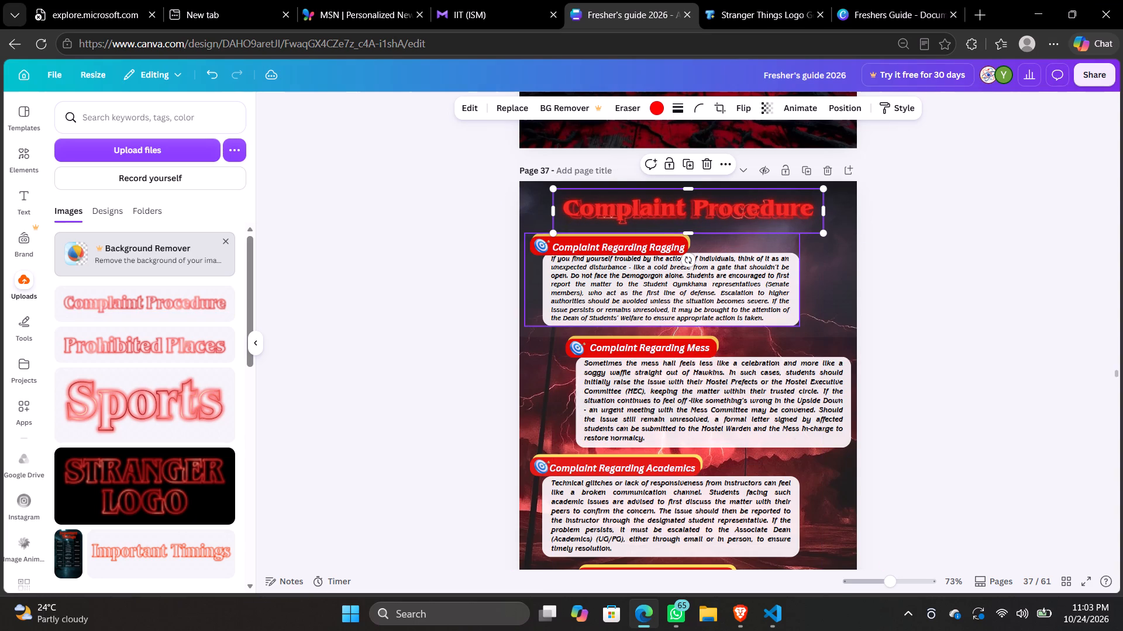
click(554, 213)
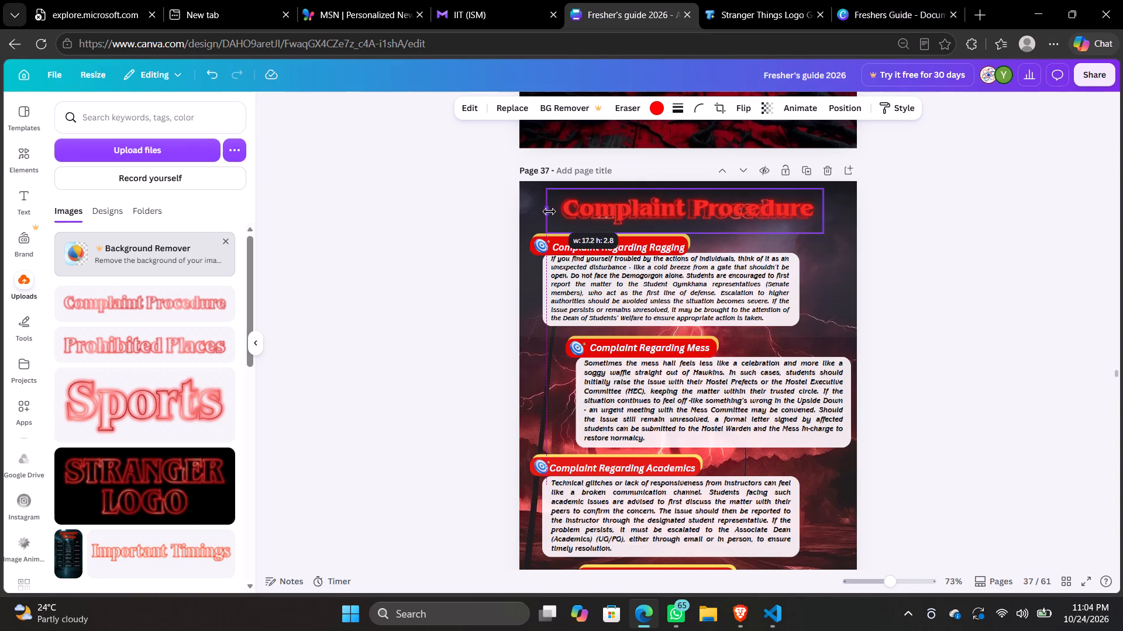
drag(664, 207, 660, 218)
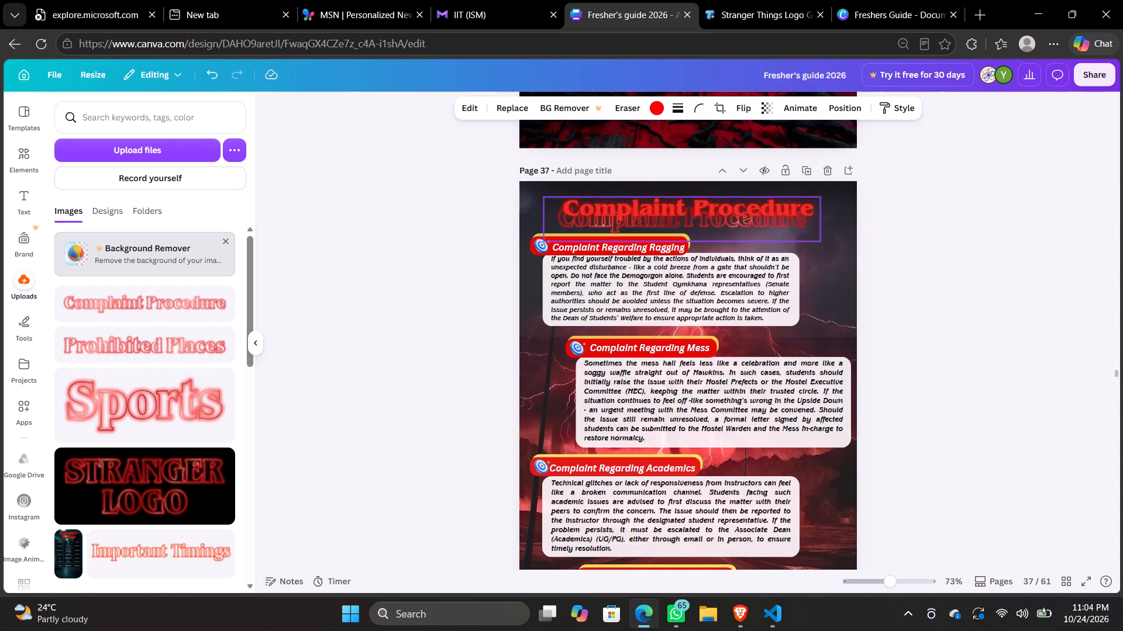
drag(660, 218, 666, 206)
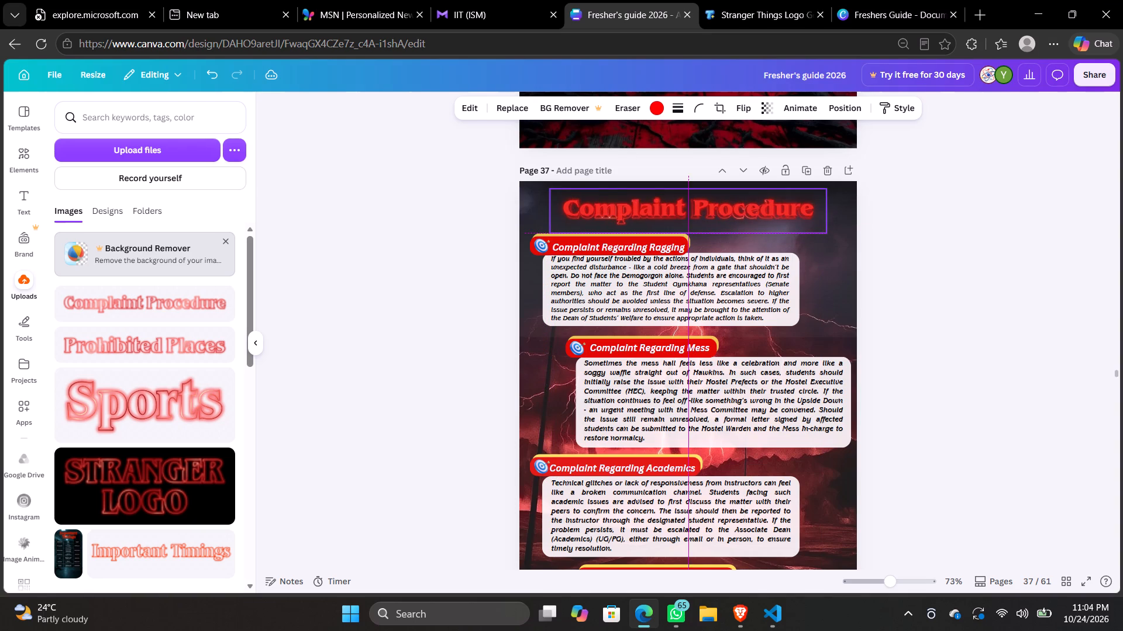
Move the artwork down off the Complaint Procedure text title on page 37 and delete that text title.
drag(666, 206, 665, 268)
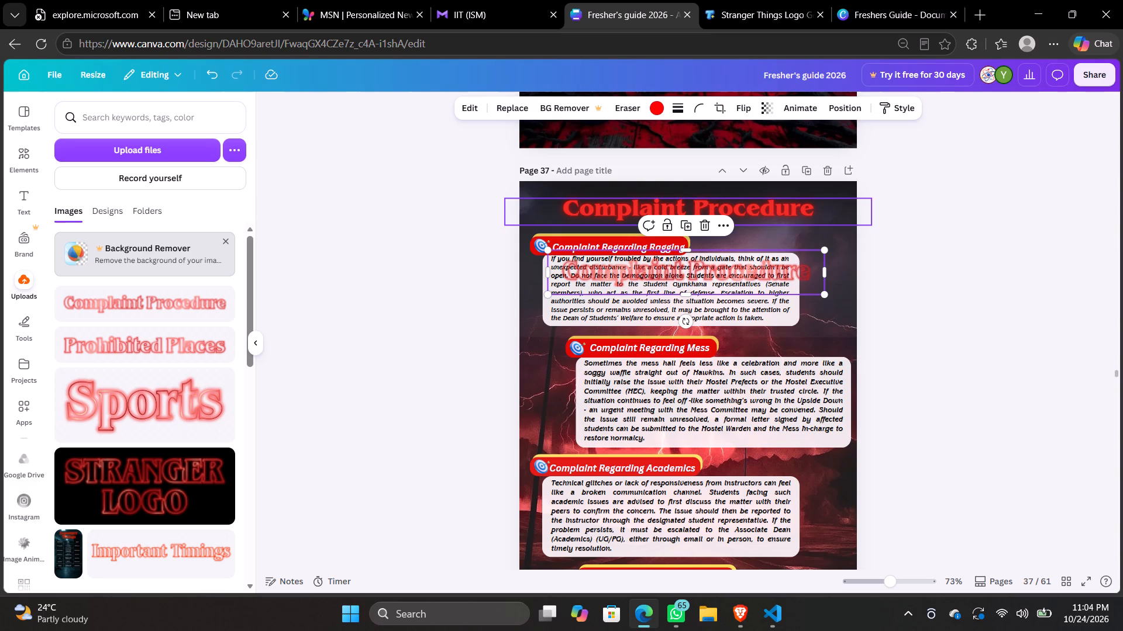
click(685, 207)
click(707, 173)
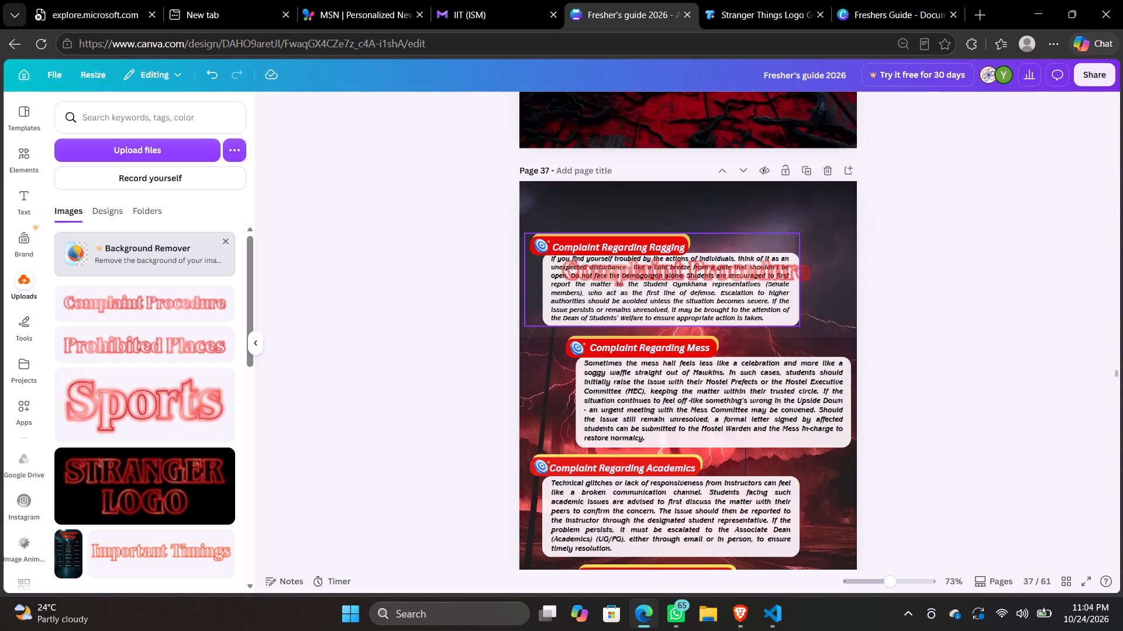
Move the Complaint Procedure artwork back up to the title position above Complaint Regarding Ragging on page 37.
drag(707, 277, 717, 220)
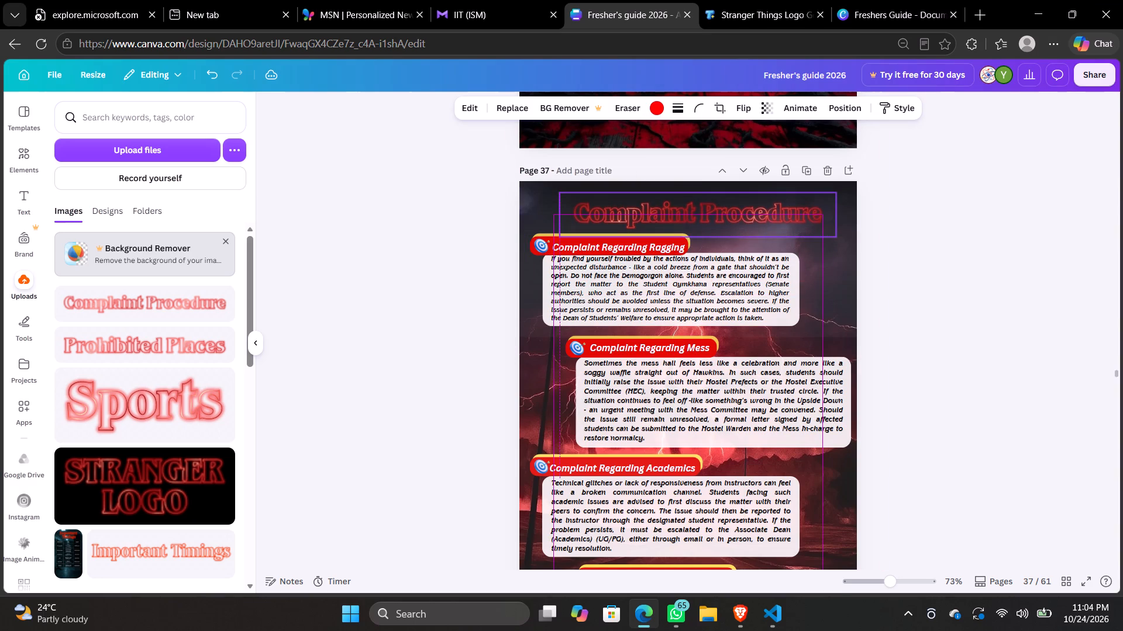
drag(717, 220, 717, 215)
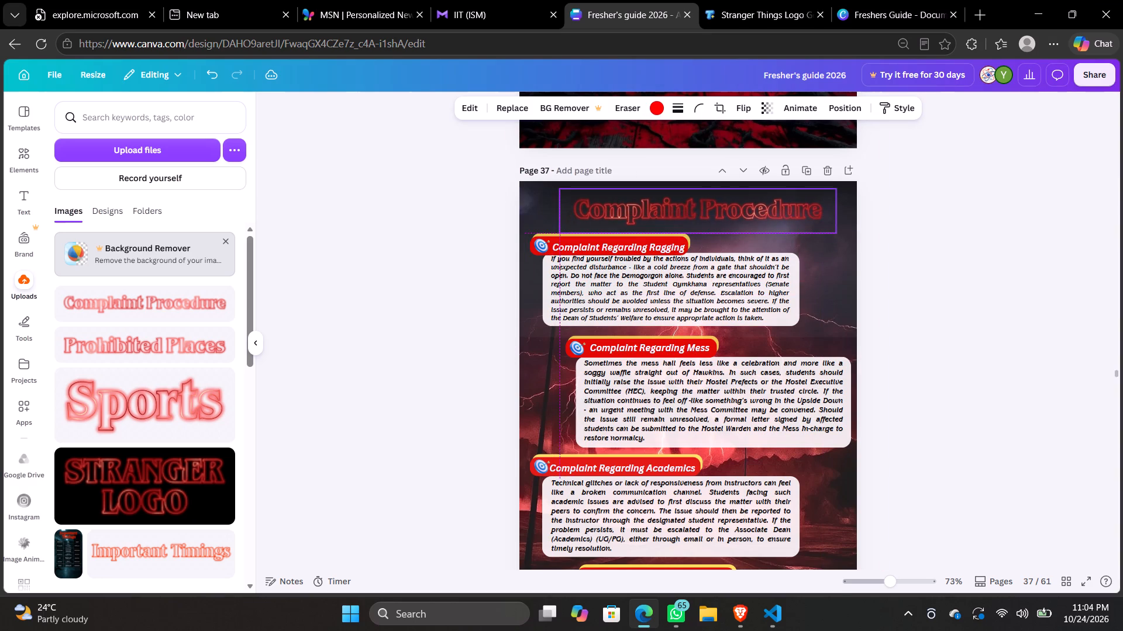
drag(717, 215, 719, 214)
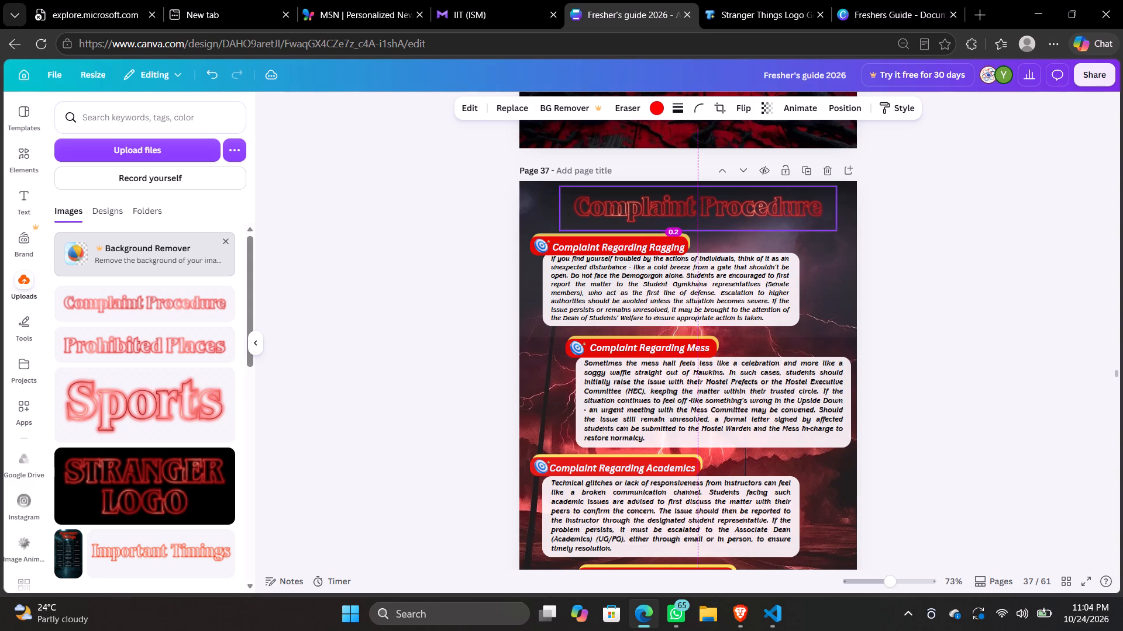
drag(719, 214, 719, 216)
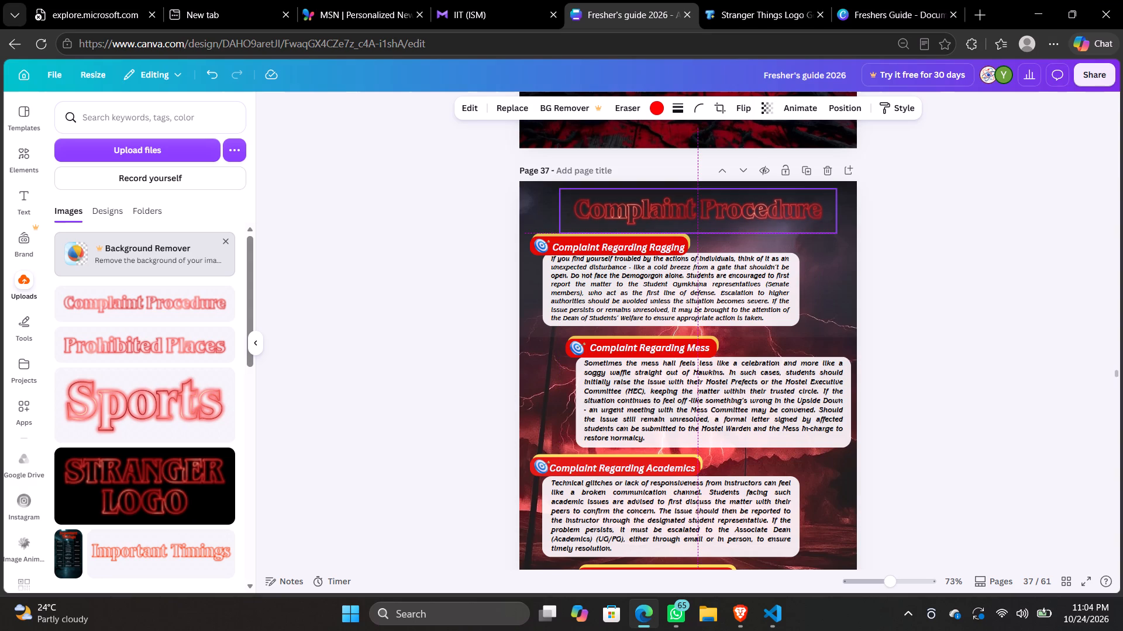
drag(719, 216, 719, 213)
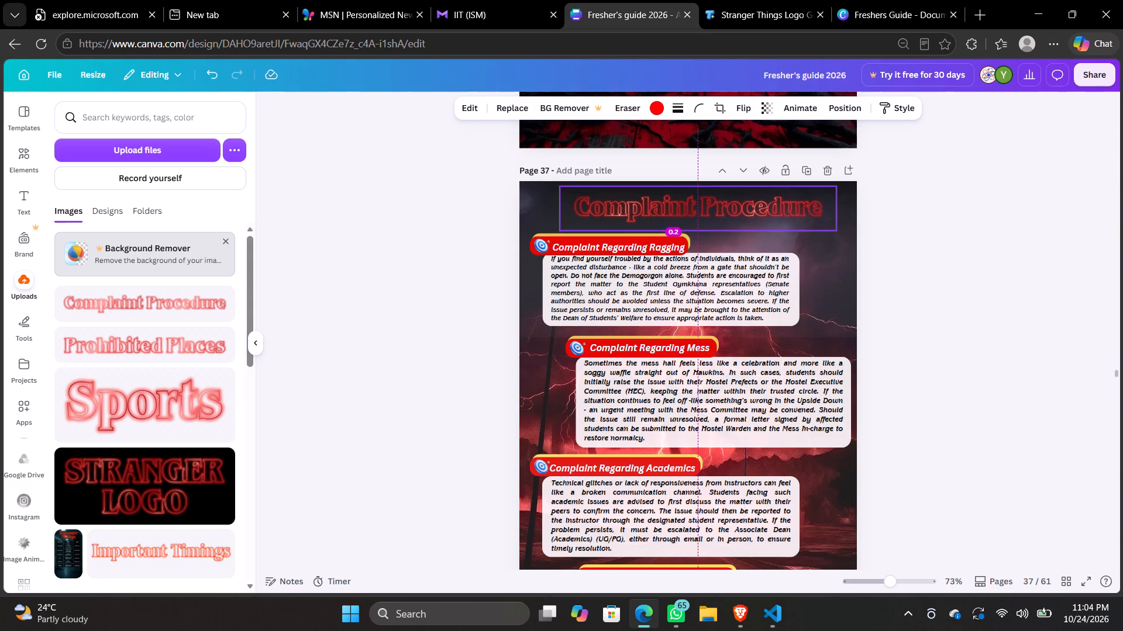
drag(719, 213, 719, 216)
click(941, 214)
scroll(941, 214, down, 1)
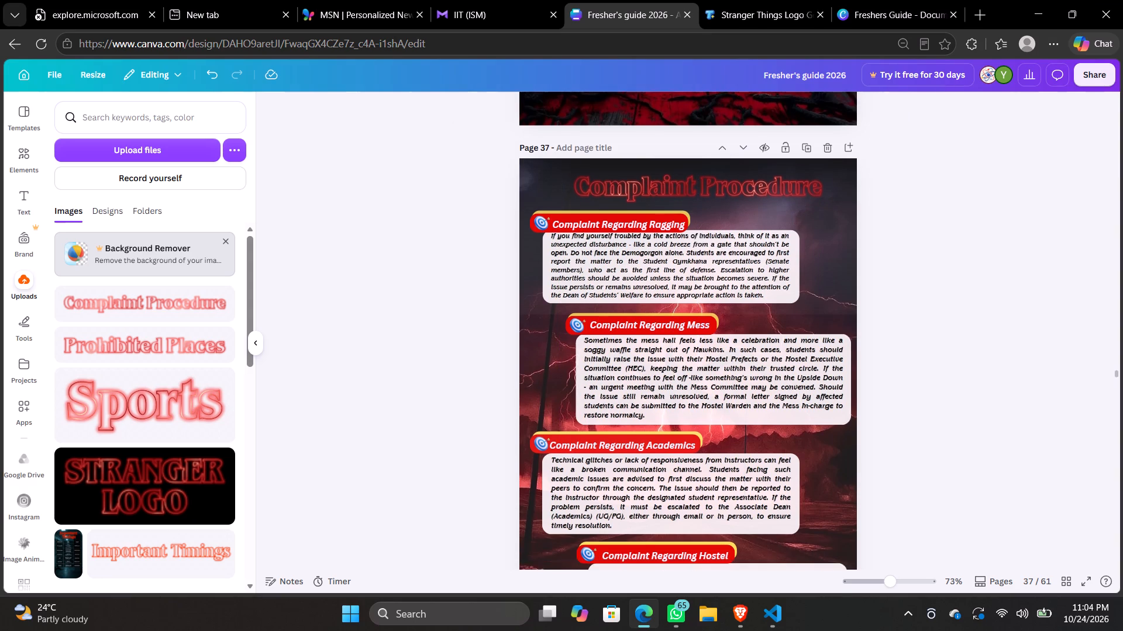
scroll(941, 214, down, 1)
click(726, 176)
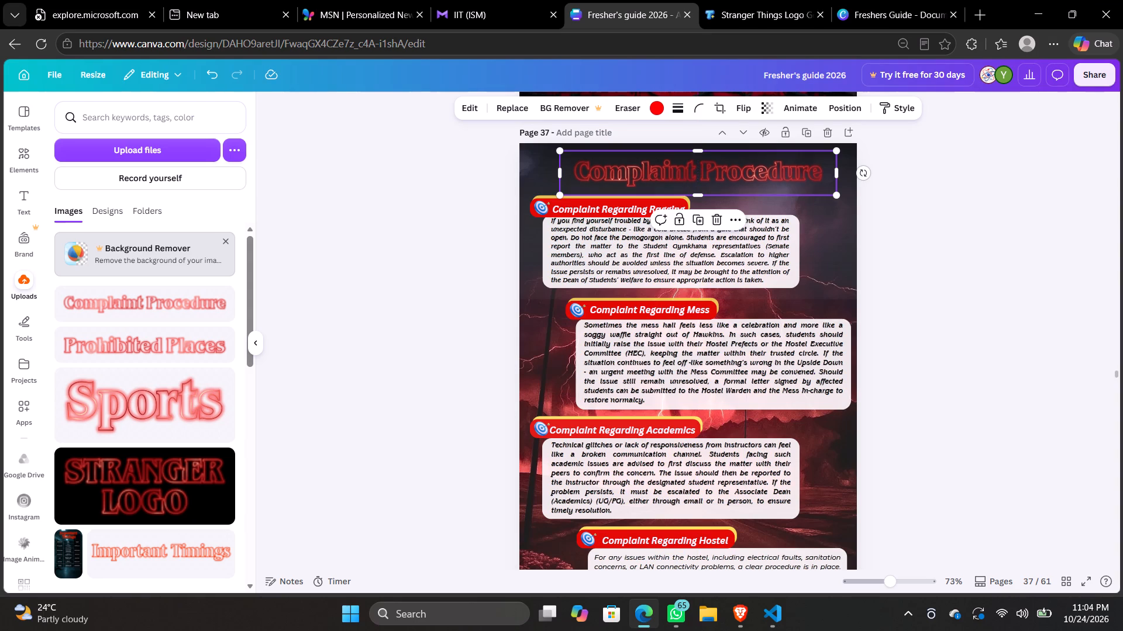
click(942, 201)
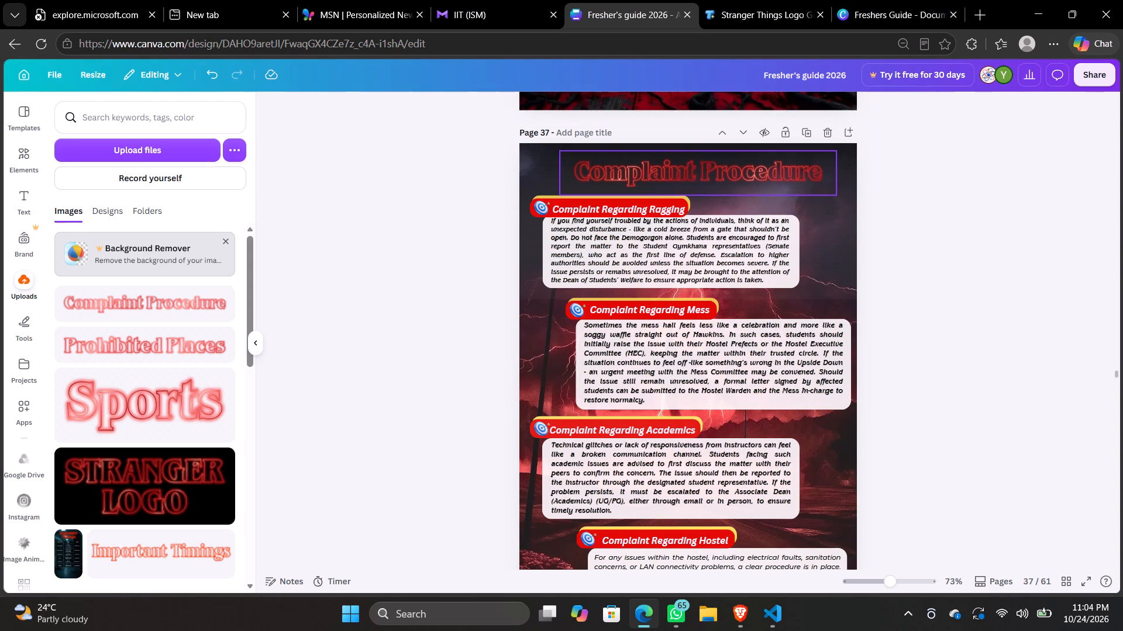
Copy the Complaint Procedure artwork from page 37 onto page 38.
click(809, 180)
key(ctrl+c)
scroll(809, 180, down, 4)
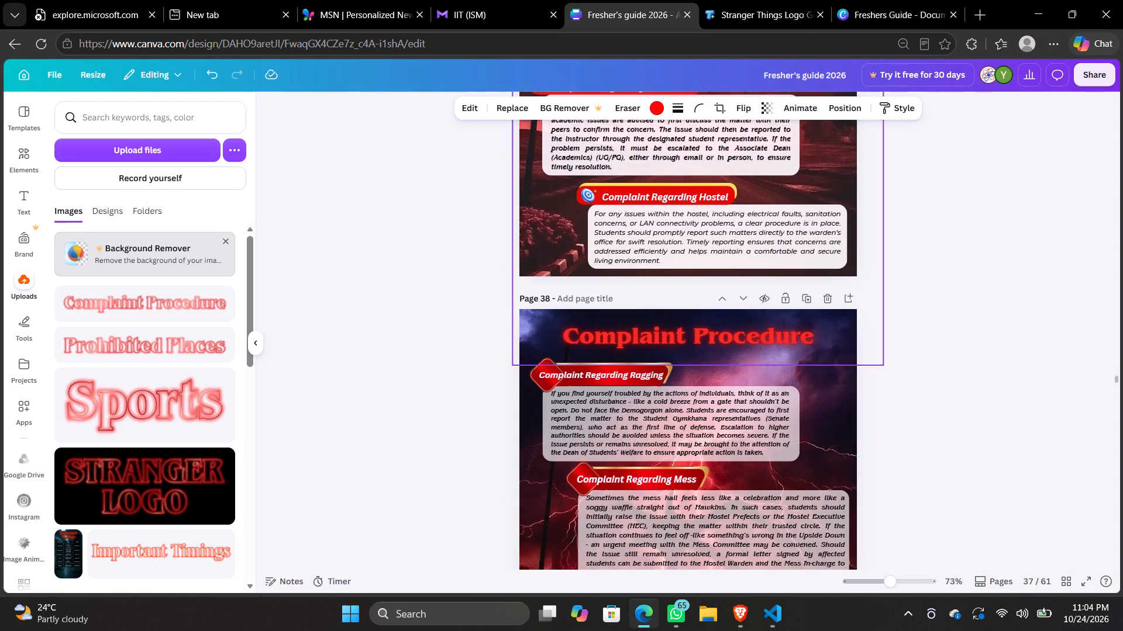
scroll(809, 180, down, 1)
key(ctrl+v)
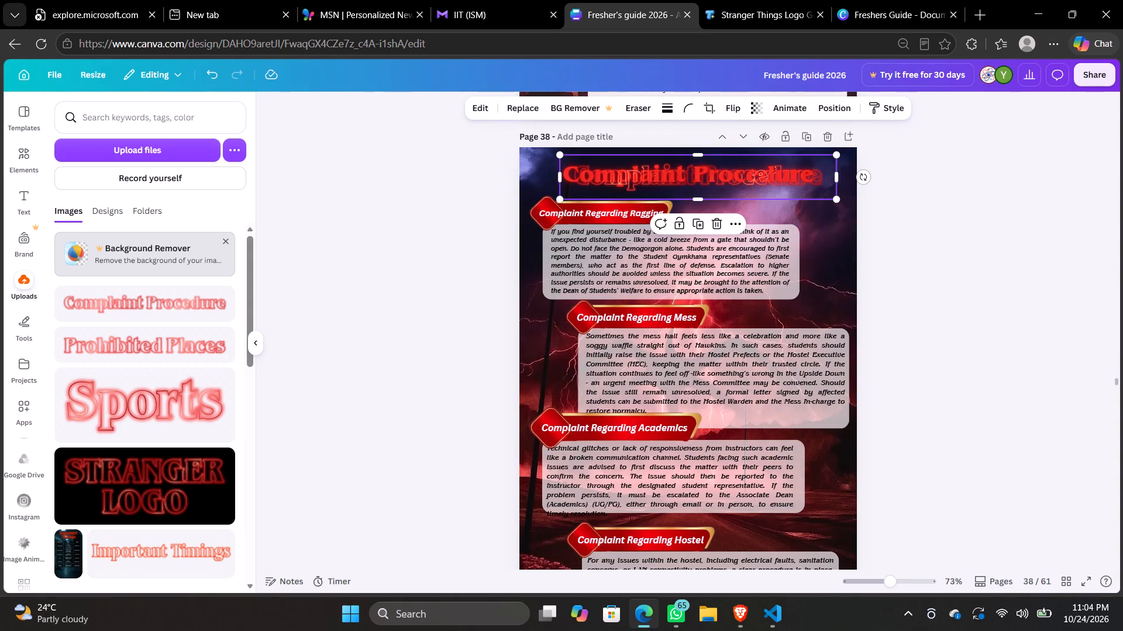
Move the artwork slightly down off the Complaint Procedure text title on page 38 and delete that text title.
drag(762, 179, 759, 178)
drag(759, 178, 755, 189)
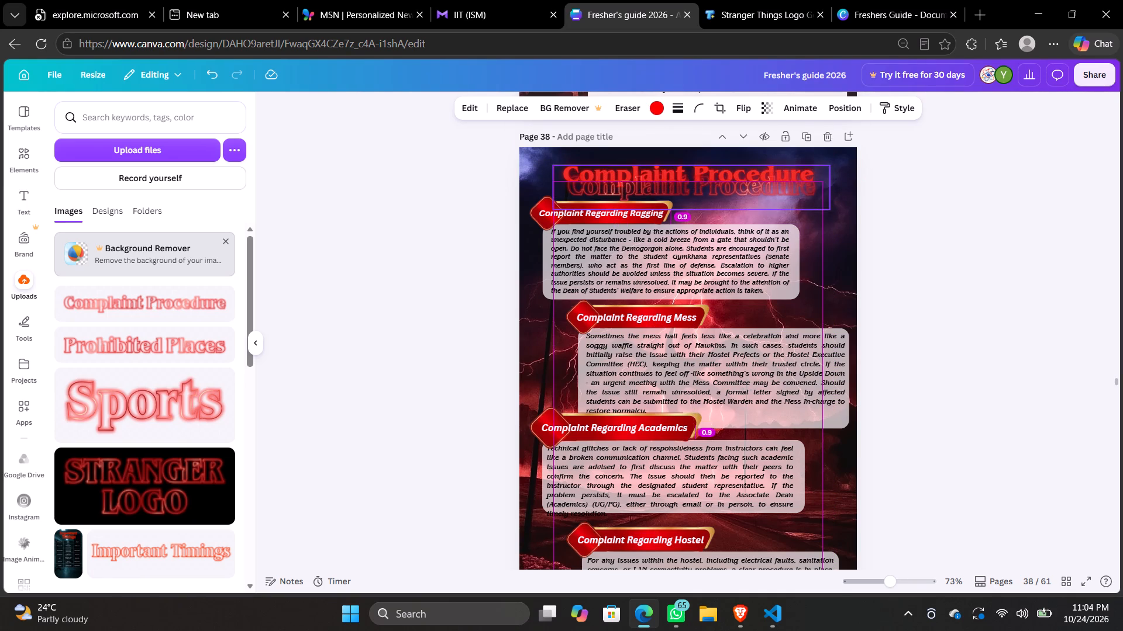
drag(755, 189, 755, 193)
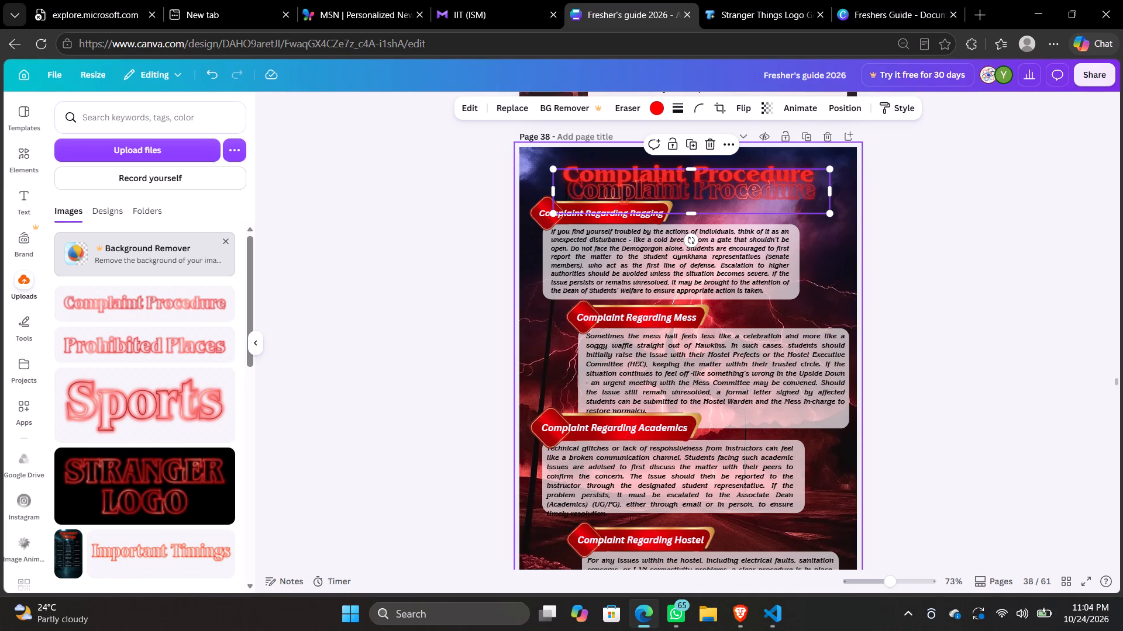
click(764, 159)
click(766, 167)
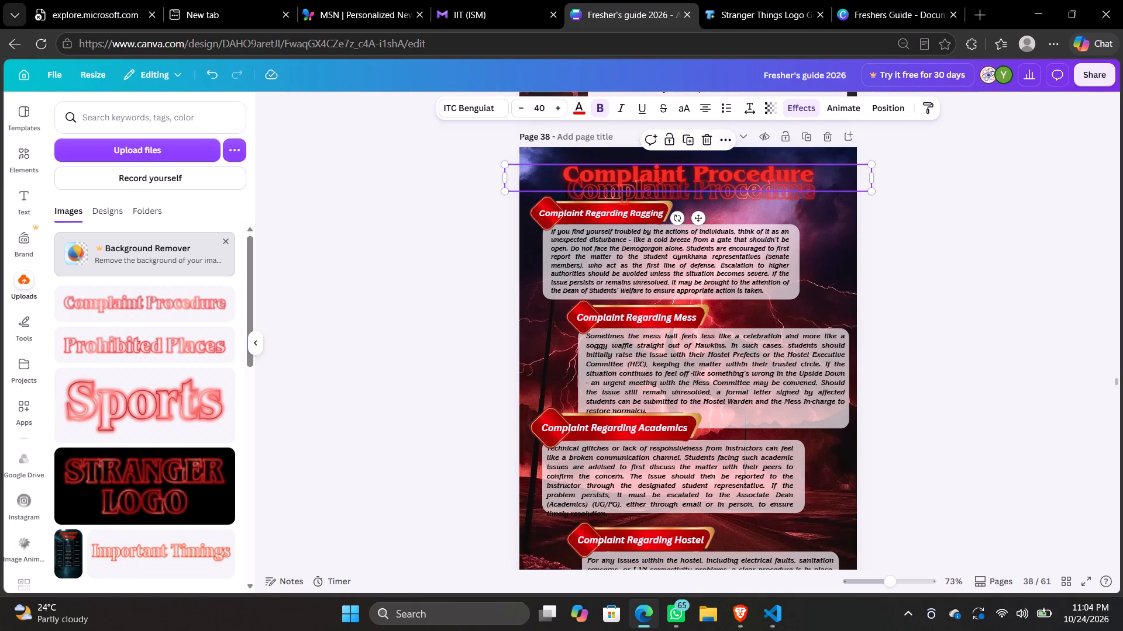
click(705, 138)
Move the Complaint Procedure artwork up to the title position on page 38, centred horizontally above Complaint Regarding Ragging.
drag(694, 183, 695, 174)
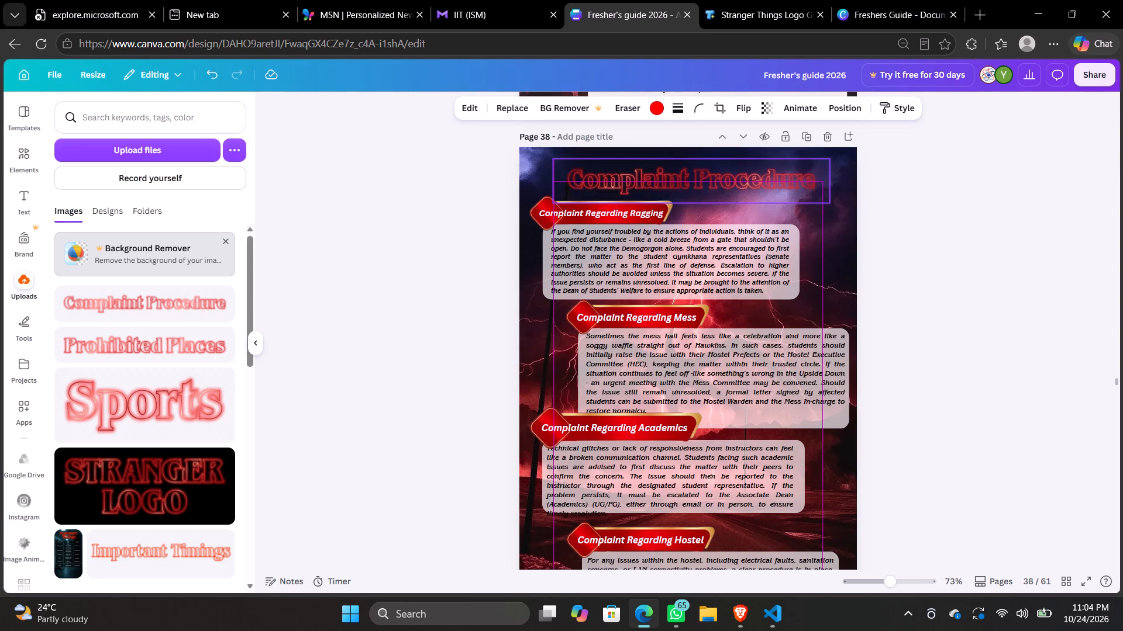
drag(695, 174, 693, 170)
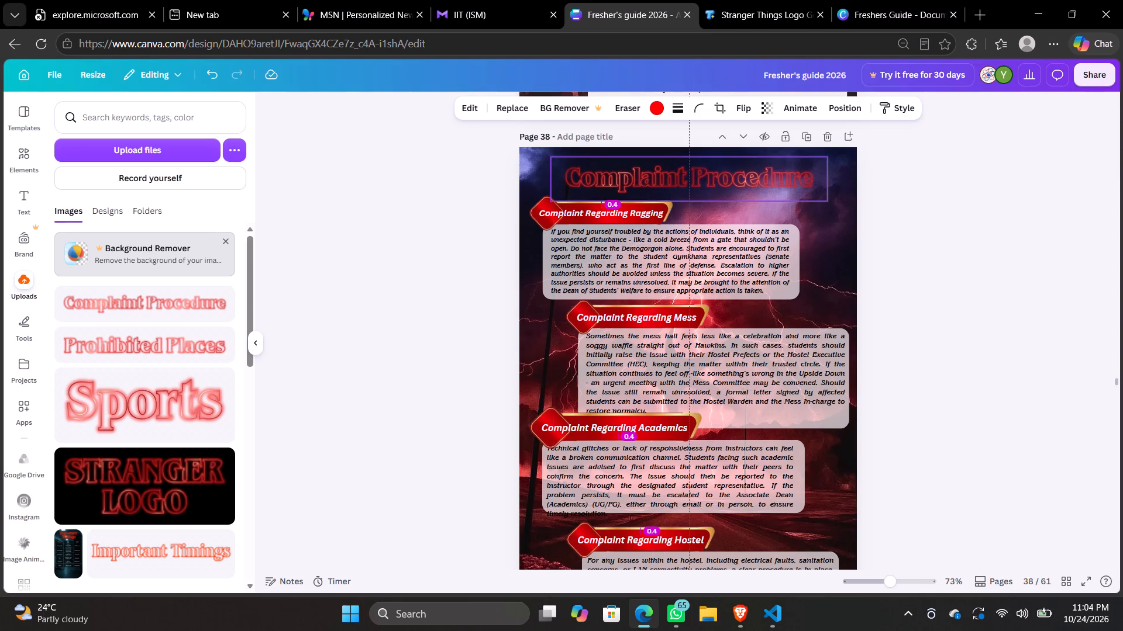
drag(693, 170, 694, 168)
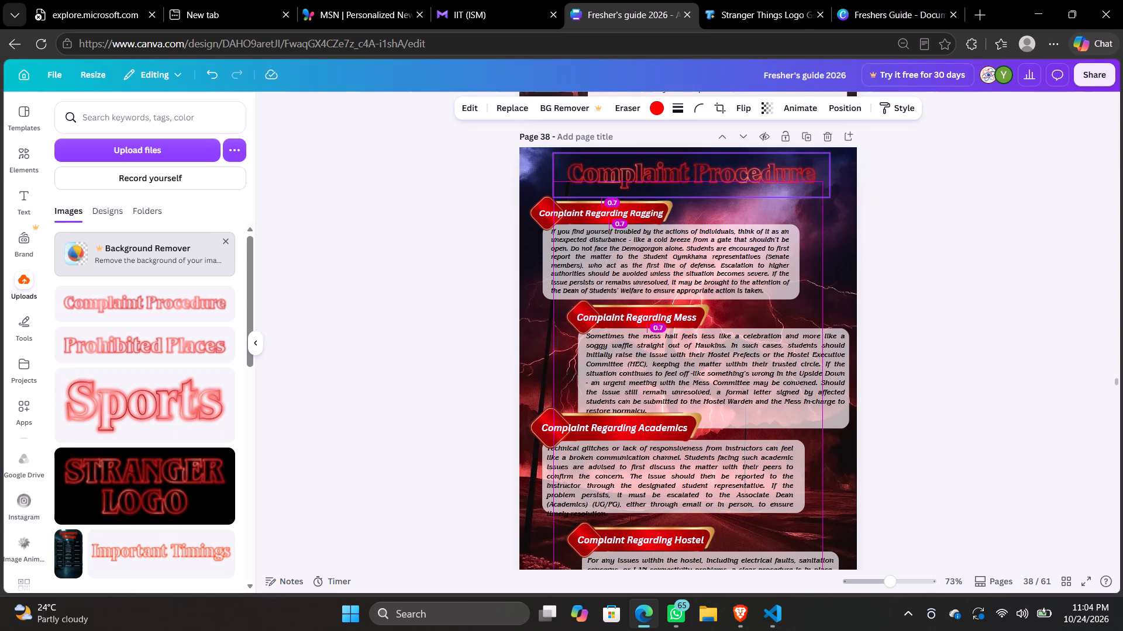
drag(694, 168, 692, 168)
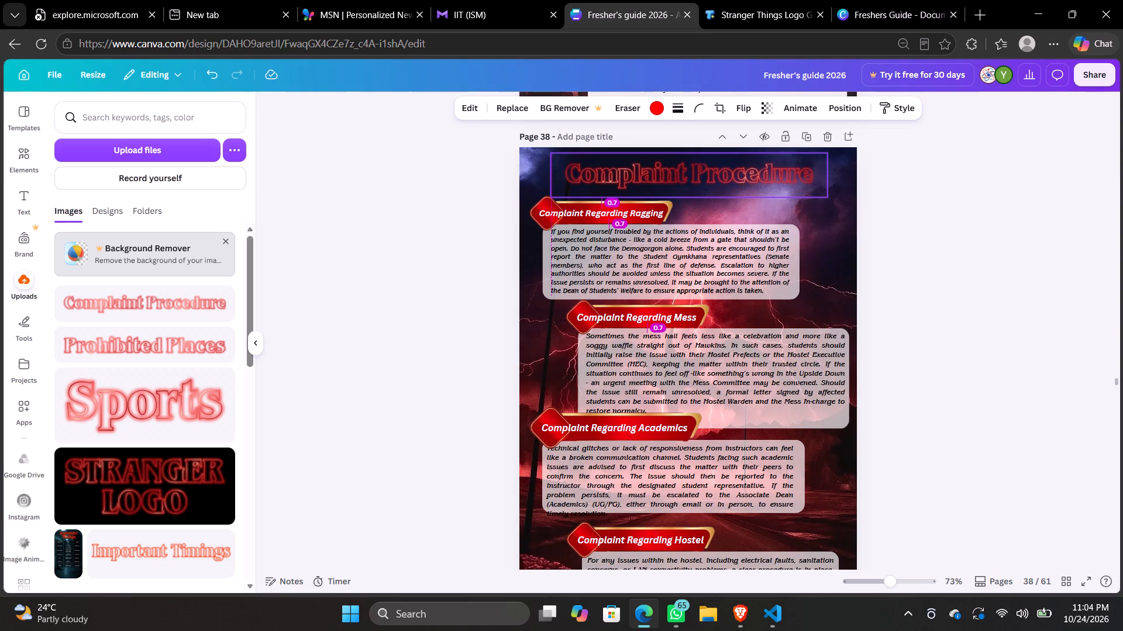
drag(692, 168, 691, 167)
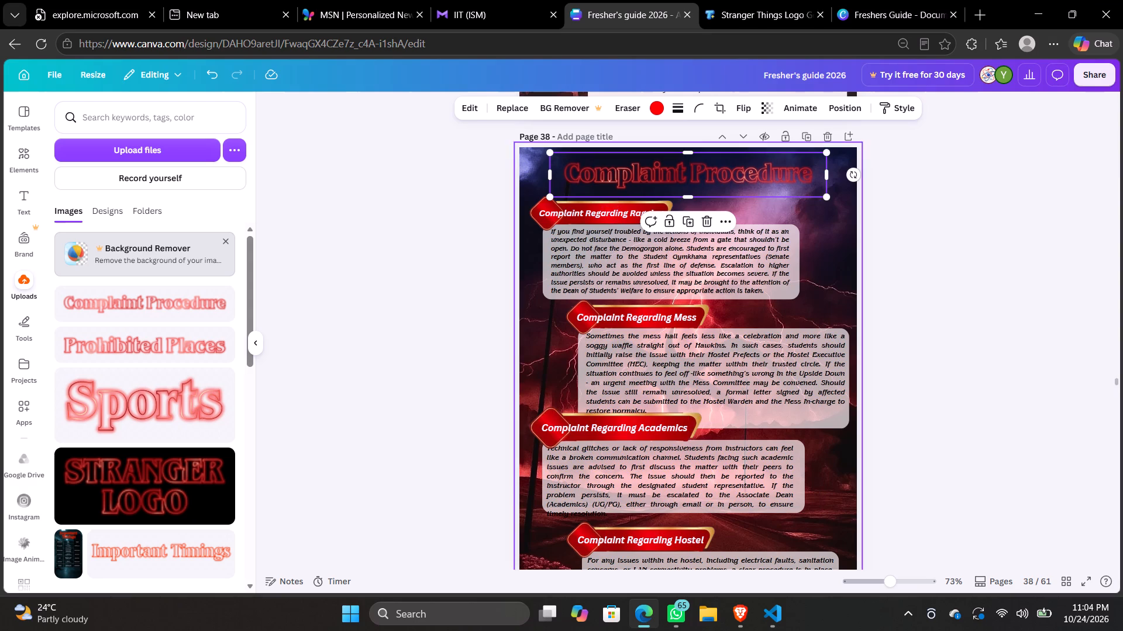
click(870, 165)
Shift the Complaint Procedure artwork on page 37 sideways so it is centred horizontally on the page.
scroll(870, 165, up, 5)
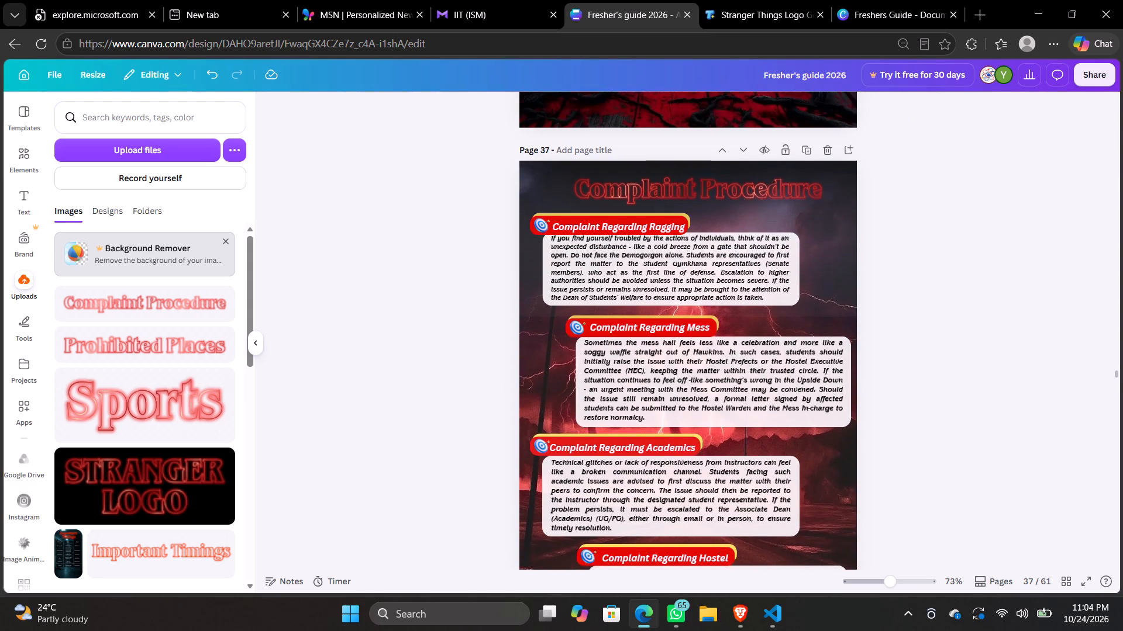
scroll(870, 165, up, 1)
drag(803, 181, 793, 179)
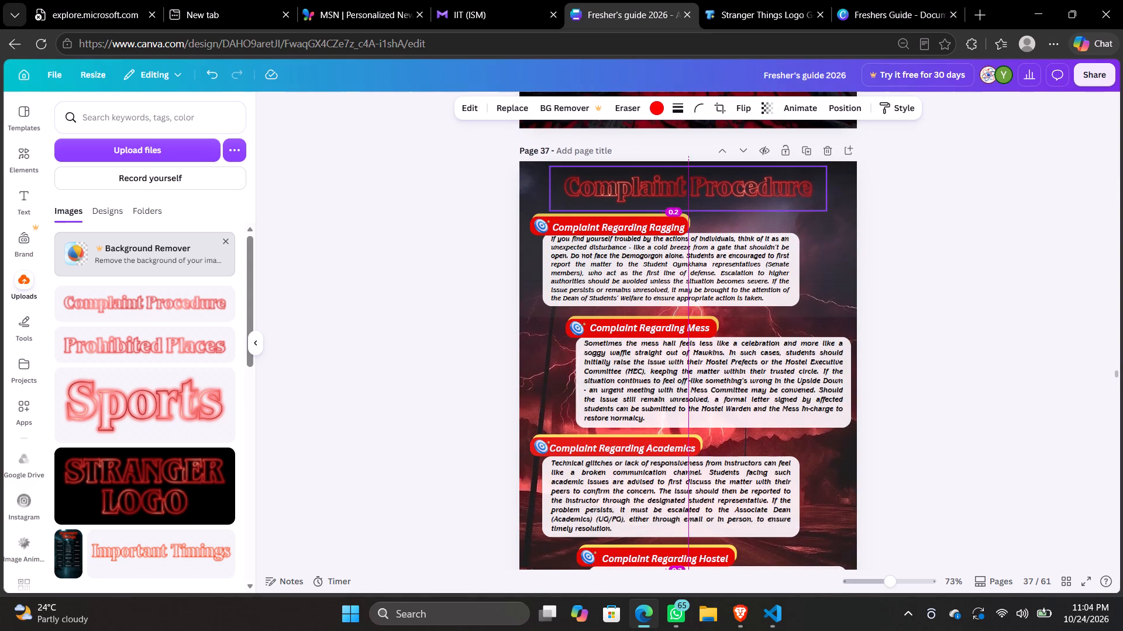
Fine-tune the Complaint Procedure artwork on page 37 so it sits on the page's horizontal centre line.
drag(793, 179, 792, 179)
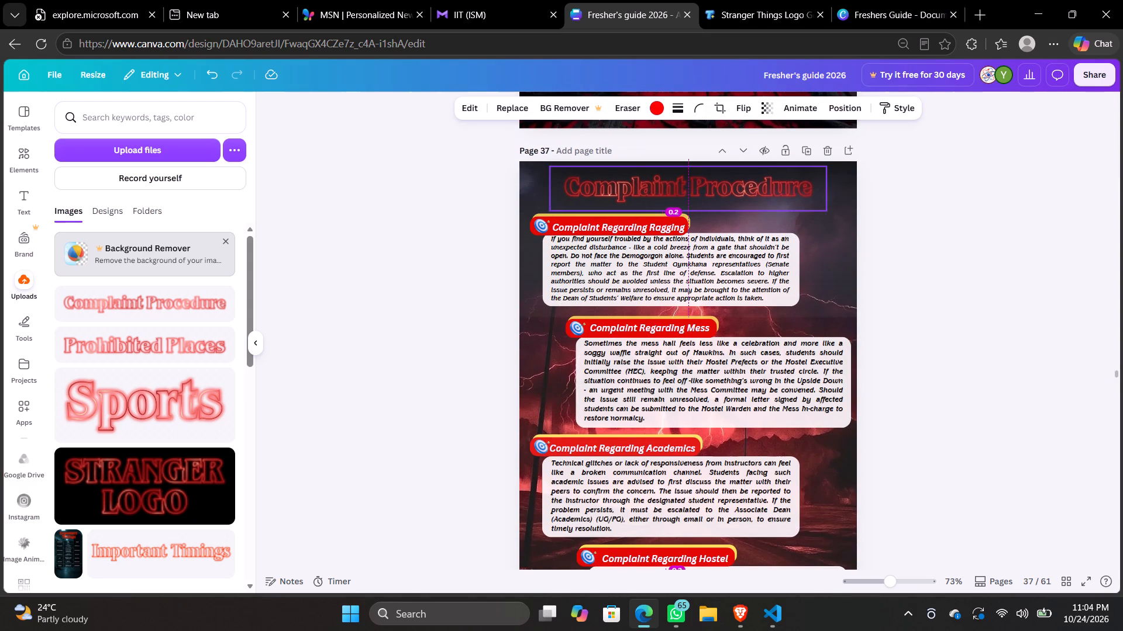
drag(792, 179, 793, 179)
click(973, 196)
Turn on the rulers and guides for the design.
scroll(973, 196, down, 1)
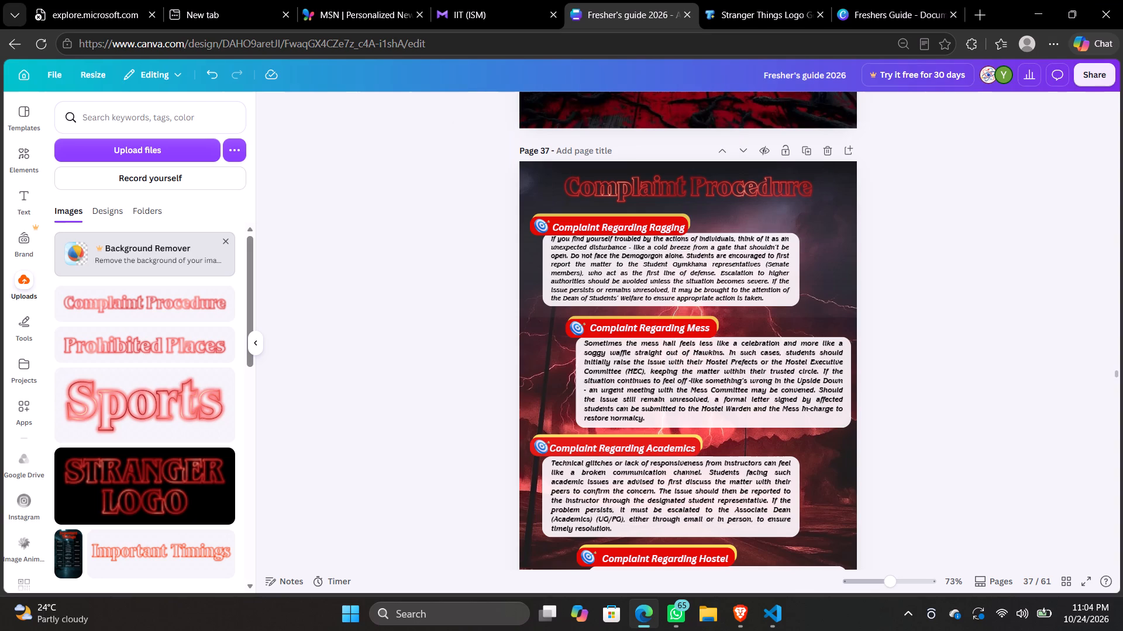
scroll(973, 196, down, 2)
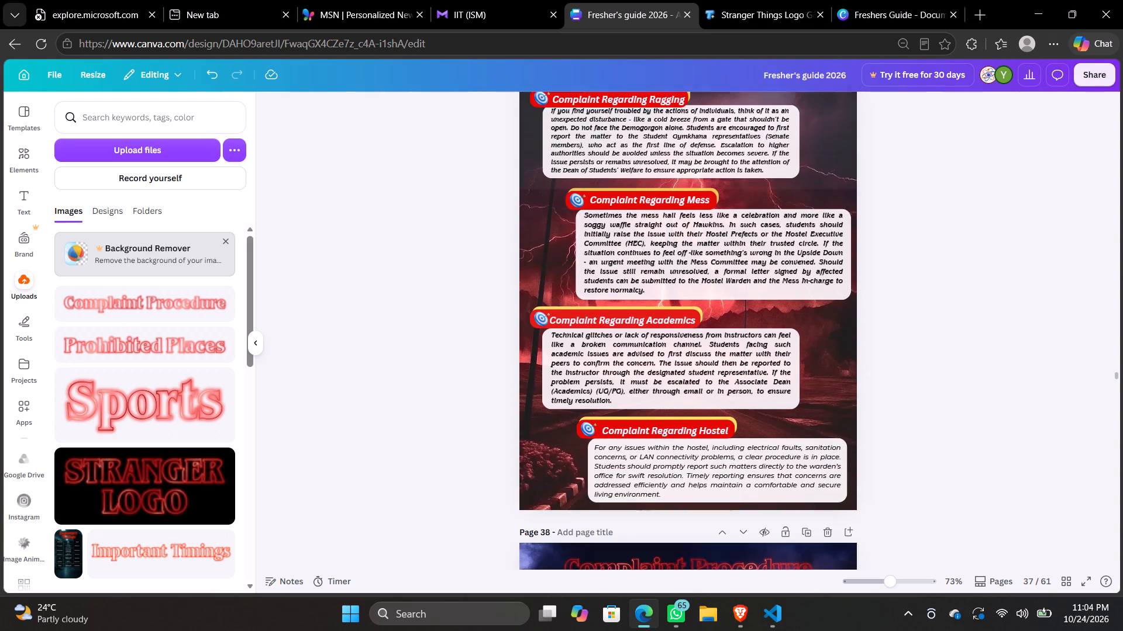
scroll(973, 196, down, 2)
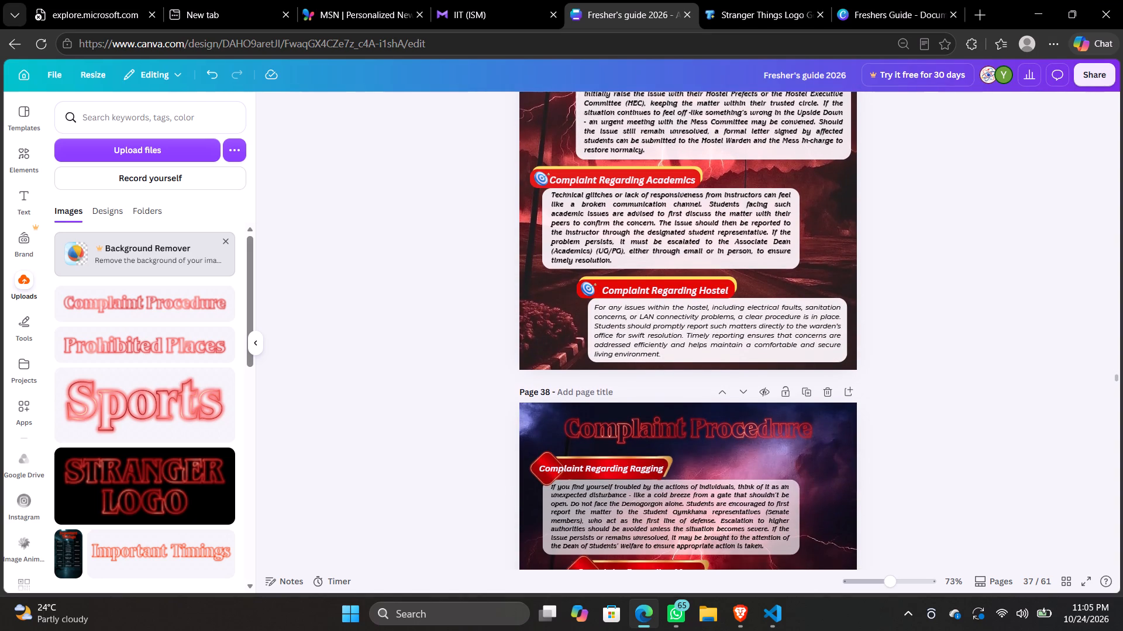
key(shift+r)
Check the page titles against the guides from Complaint Procedure on page 37 through College Benefits on pages 42 and 43.
scroll(973, 196, up, 3)
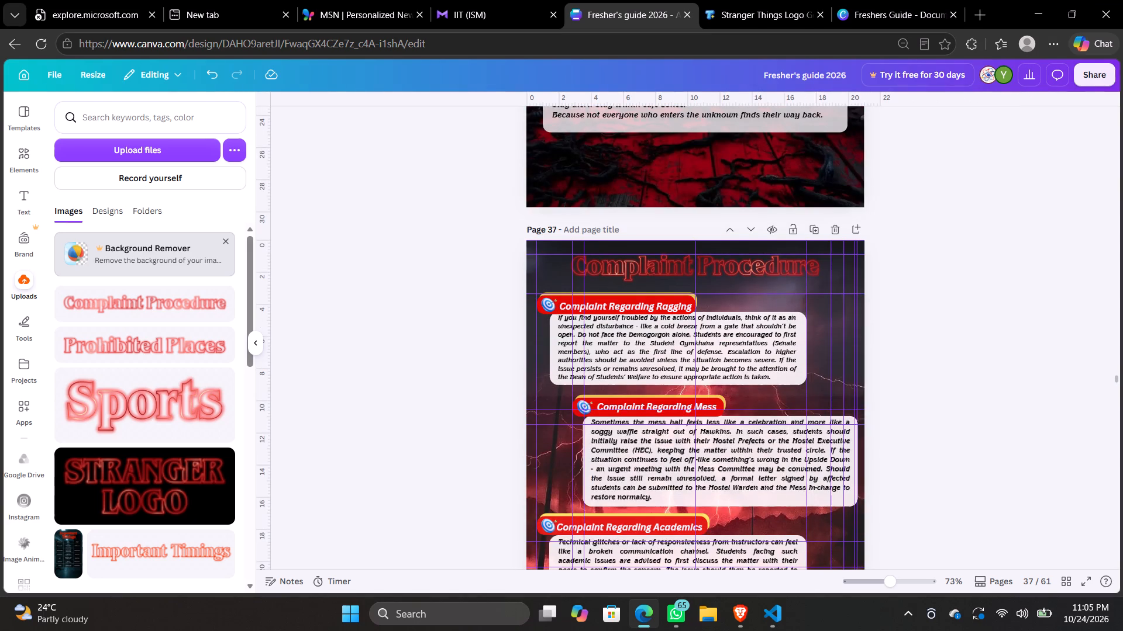
scroll(964, 240, down, 5)
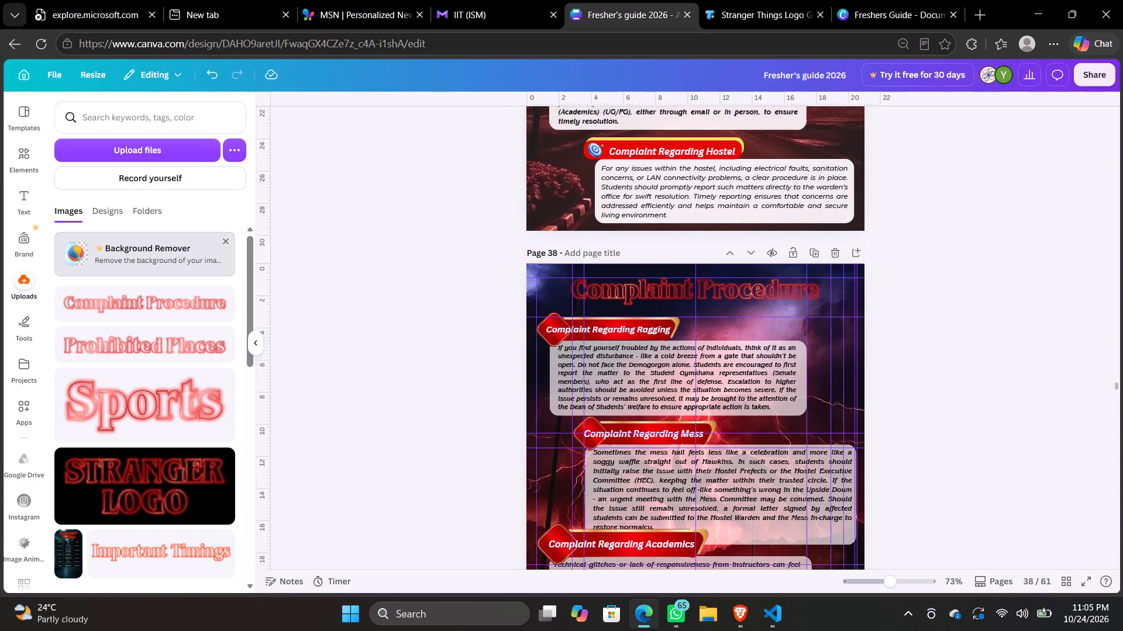
scroll(964, 240, down, 5)
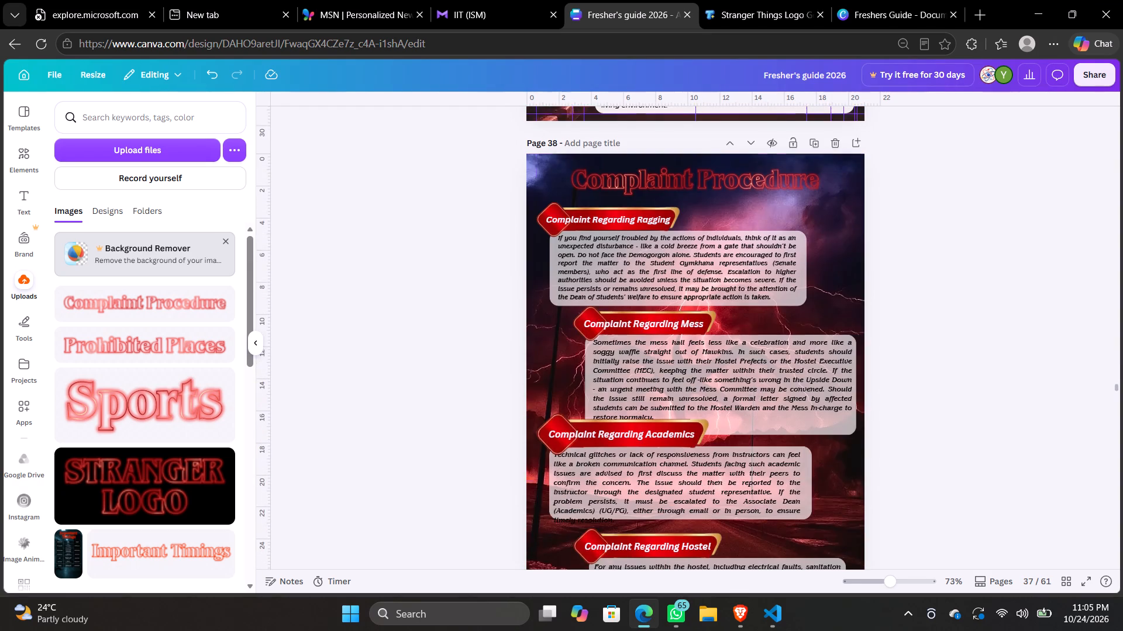
scroll(964, 240, down, 3)
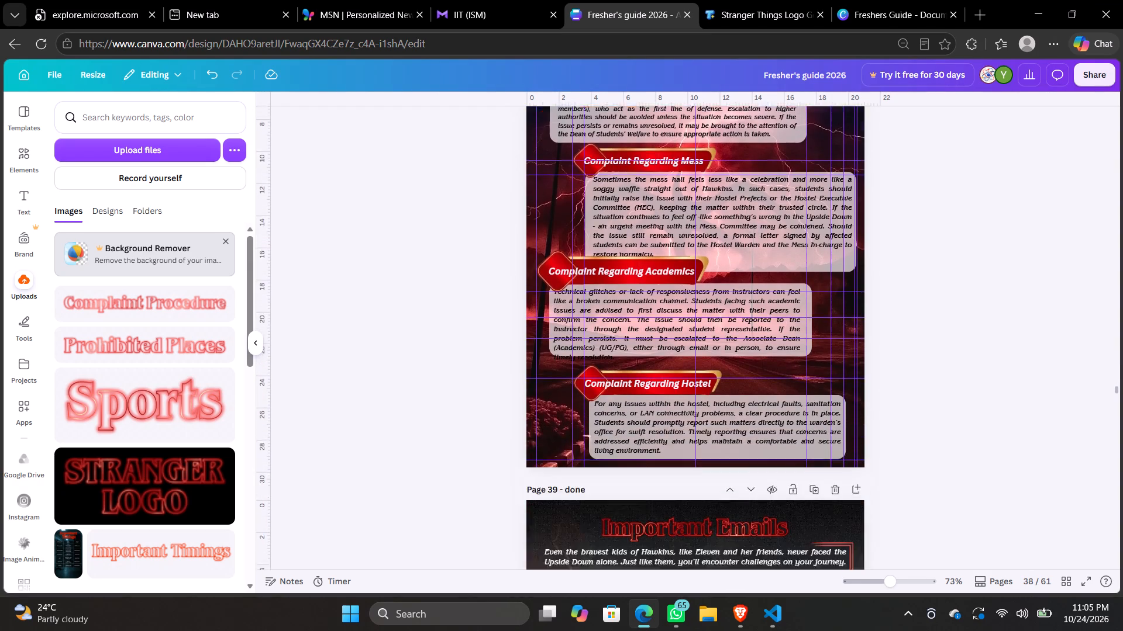
scroll(964, 240, down, 2)
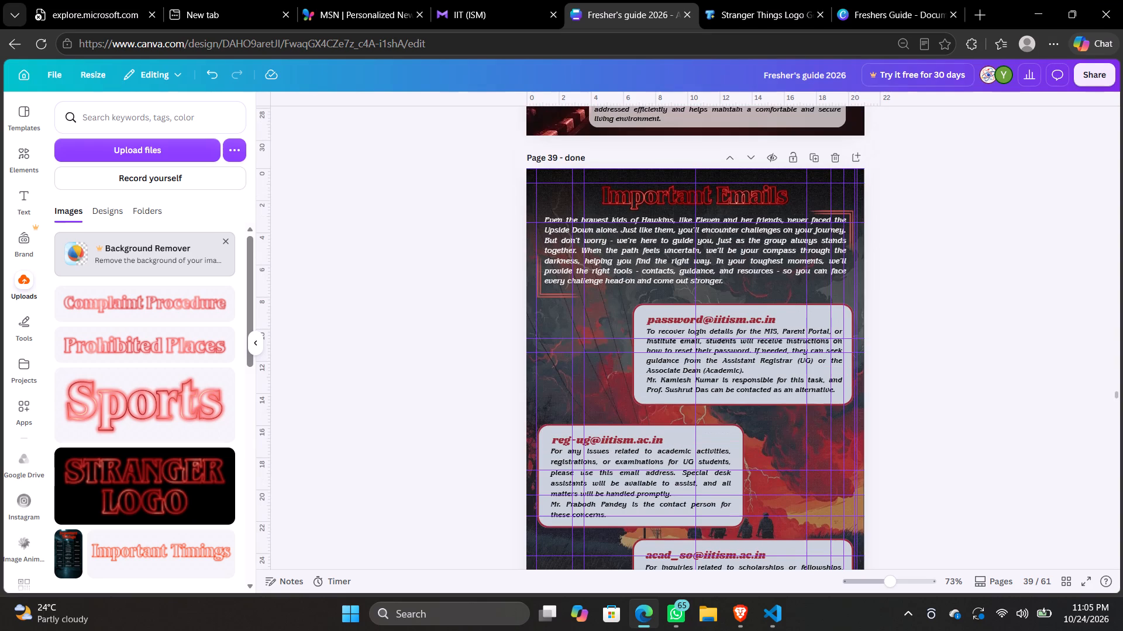
scroll(964, 240, down, 5)
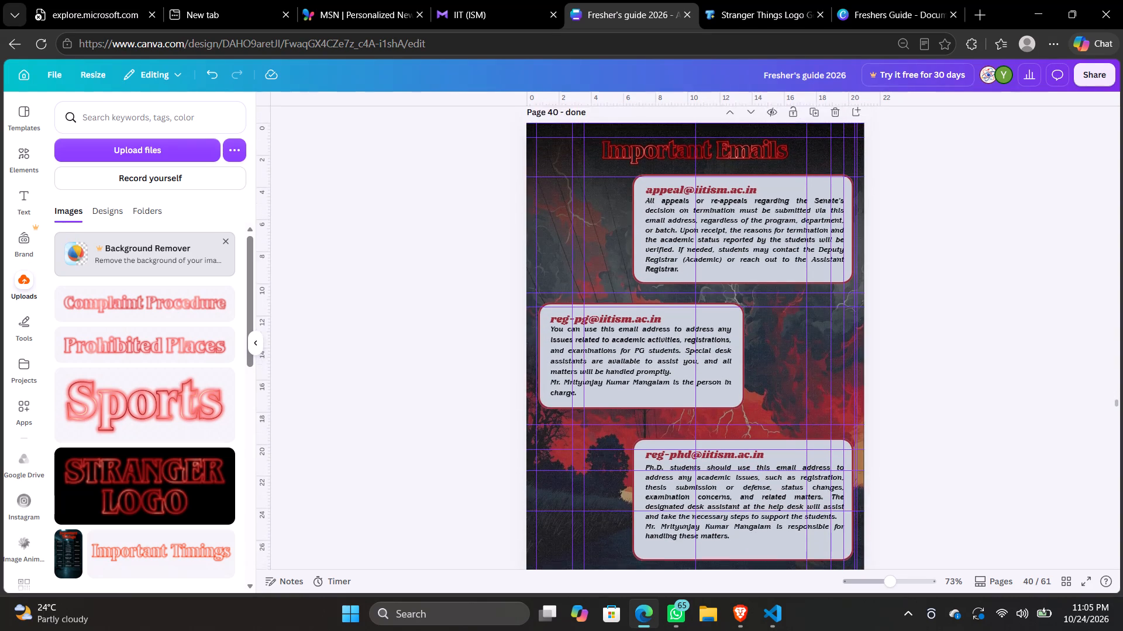
scroll(964, 240, down, 5)
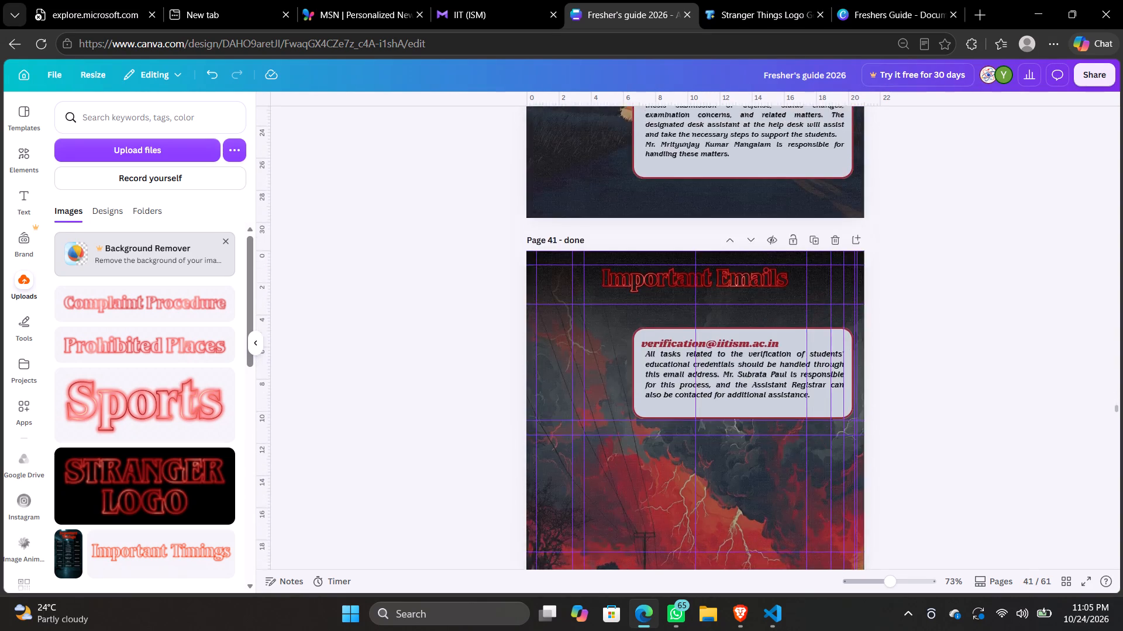
scroll(964, 240, down, 4)
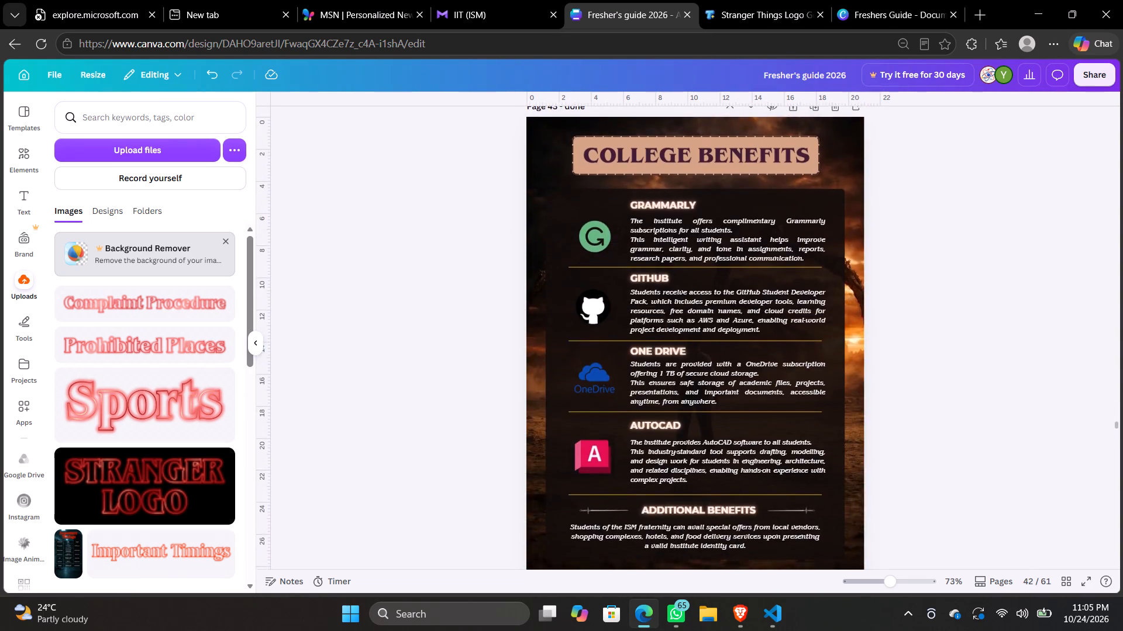
scroll(964, 240, down, 1)
Look back through the earlier pages, past Sports on page 30, to check their titles.
scroll(964, 240, up, 14)
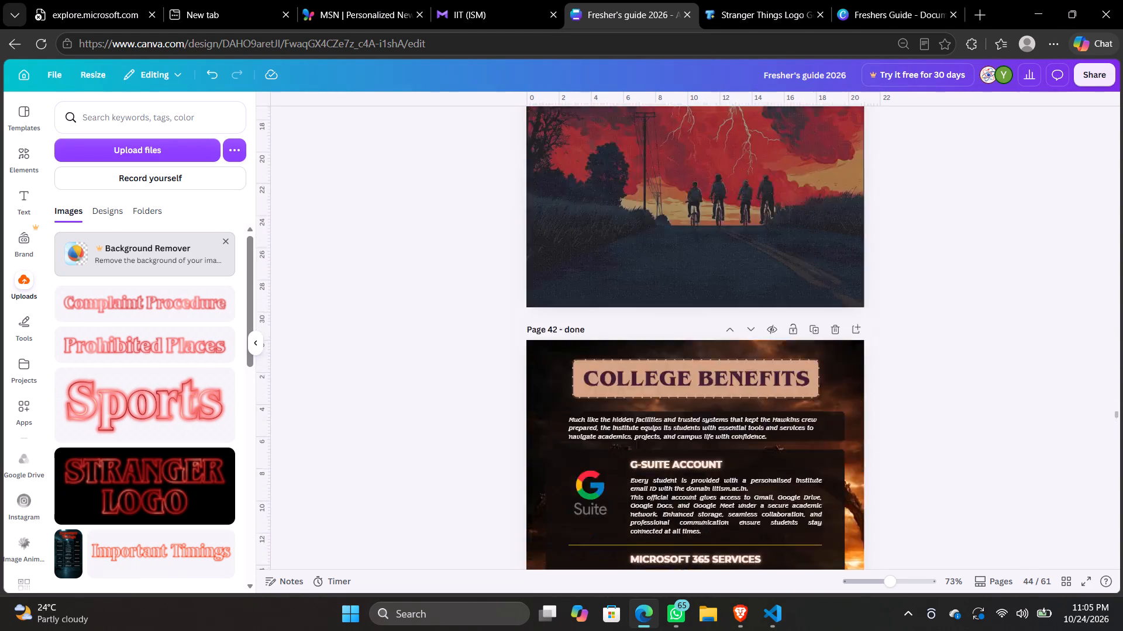
scroll(964, 240, up, 9)
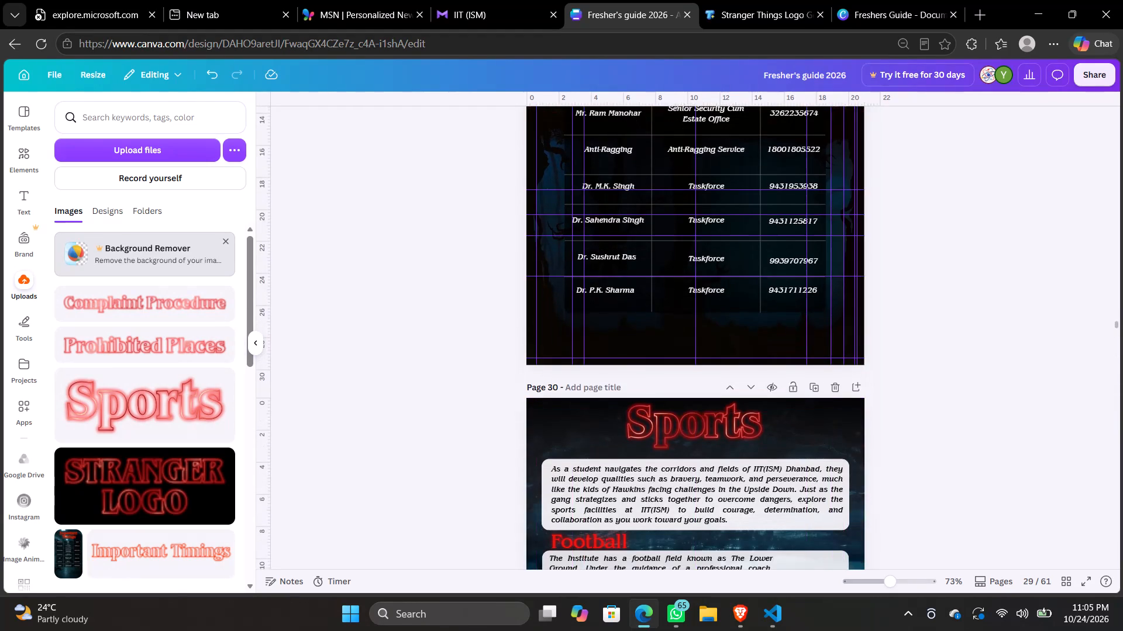
scroll(964, 240, up, 2)
scroll(964, 240, down, 3)
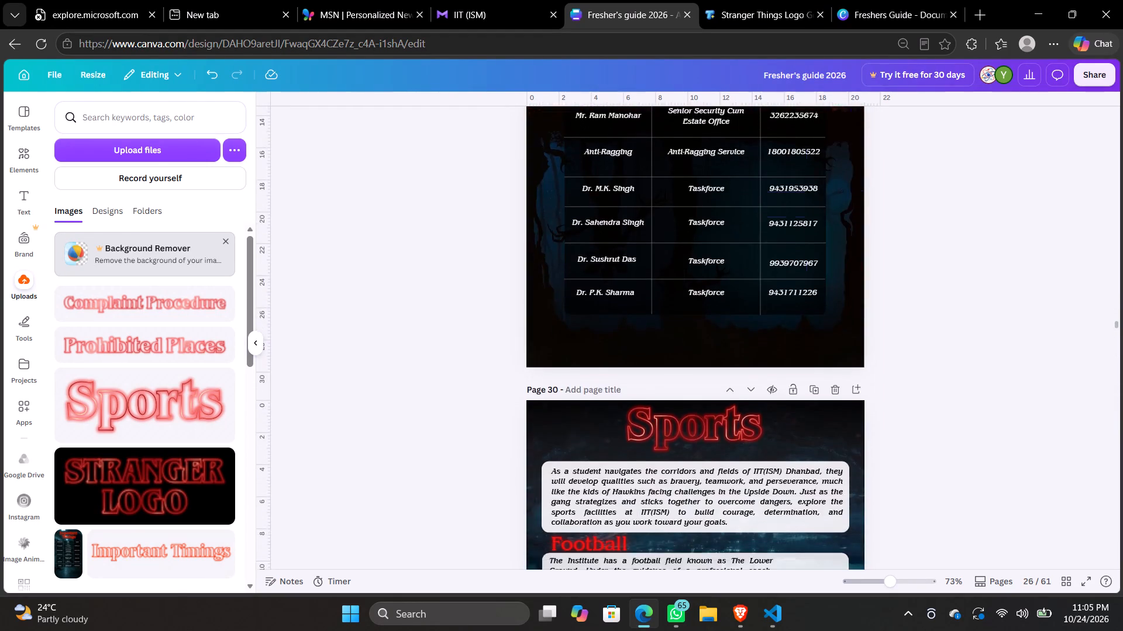
scroll(964, 240, up, 1)
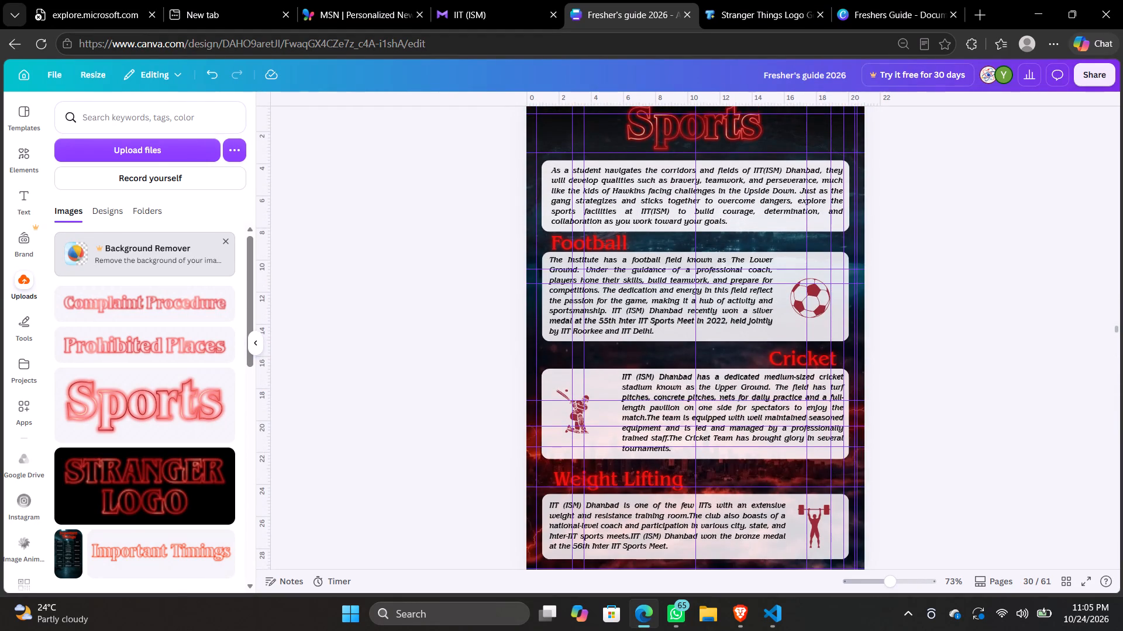
scroll(964, 240, up, 1)
Switch to the Freshers Guide reference document and open page 30 to view its Sports title.
click(840, 4)
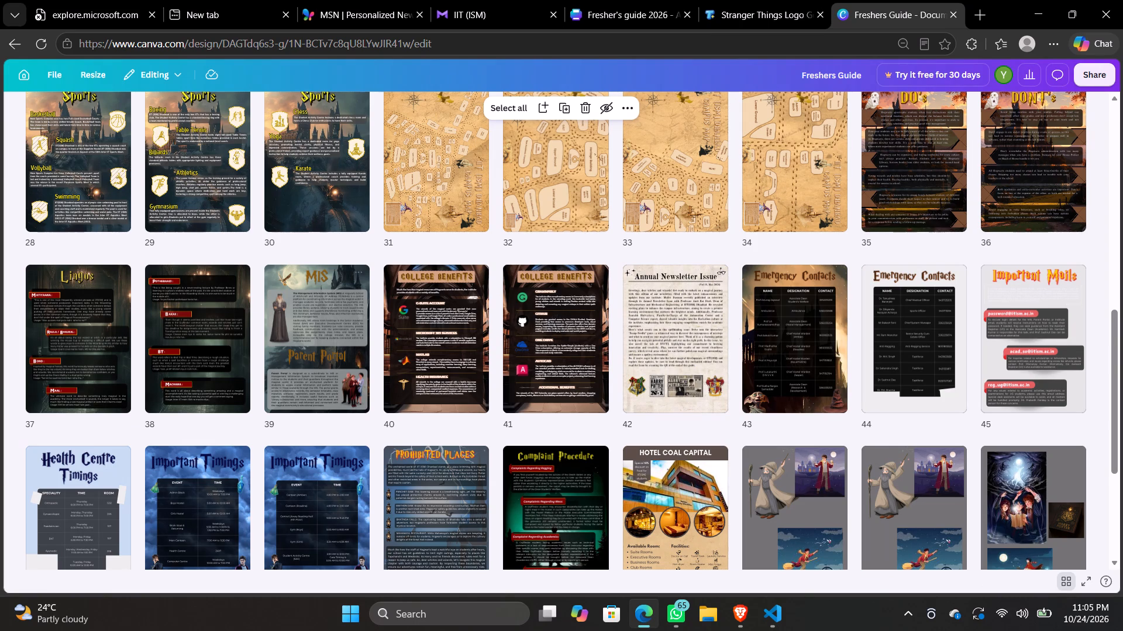
double_click(270, 178)
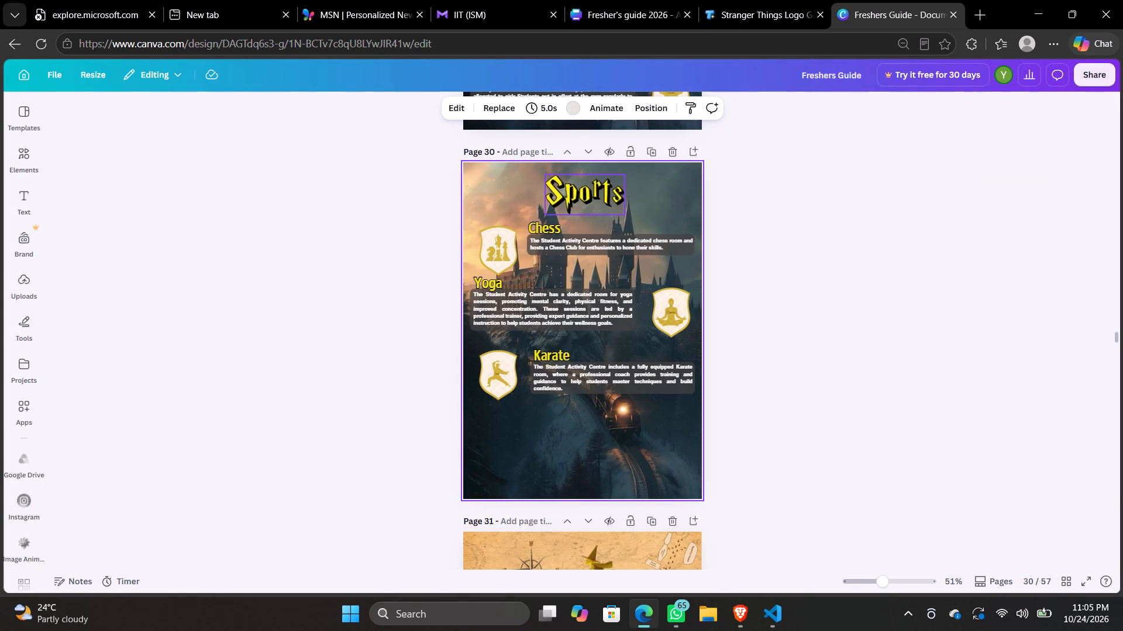
Return to Fresher's guide 2026 and examine the titles on pages 26 to 30, including Important Timings and Emergency Contacts.
click(718, 0)
click(597, 3)
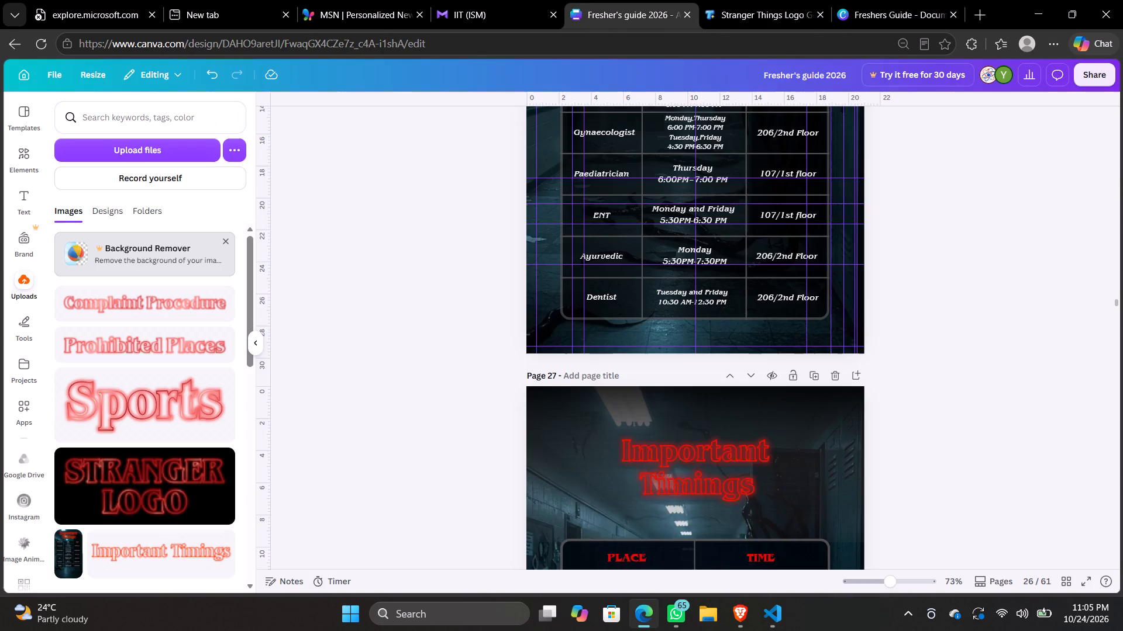
scroll(972, 316, up, 3)
scroll(972, 316, down, 1)
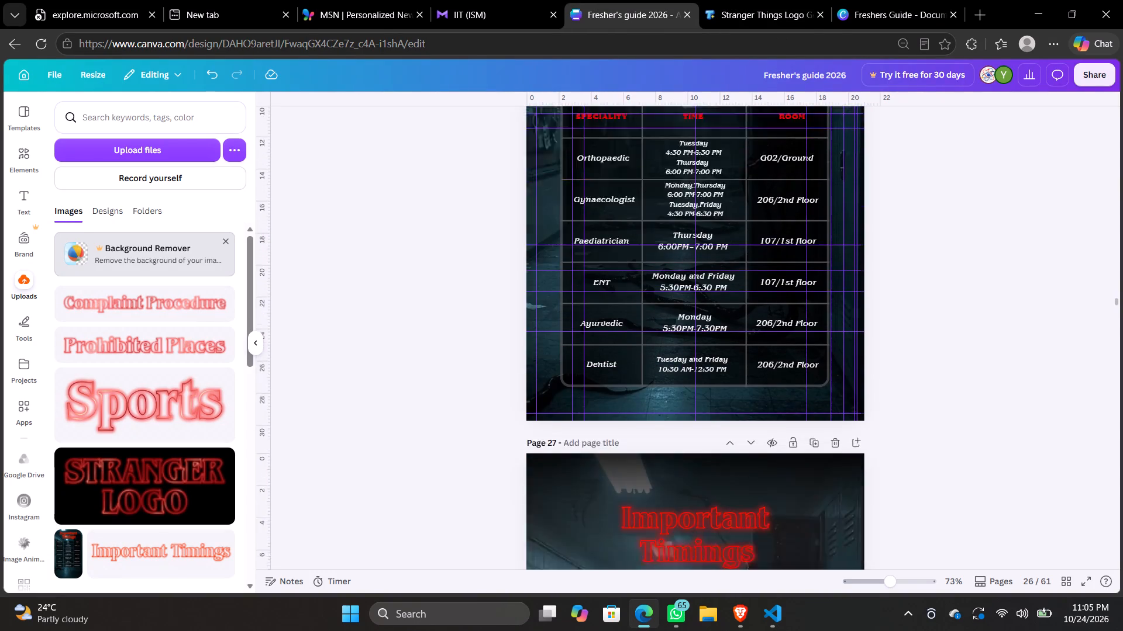
scroll(972, 316, down, 3)
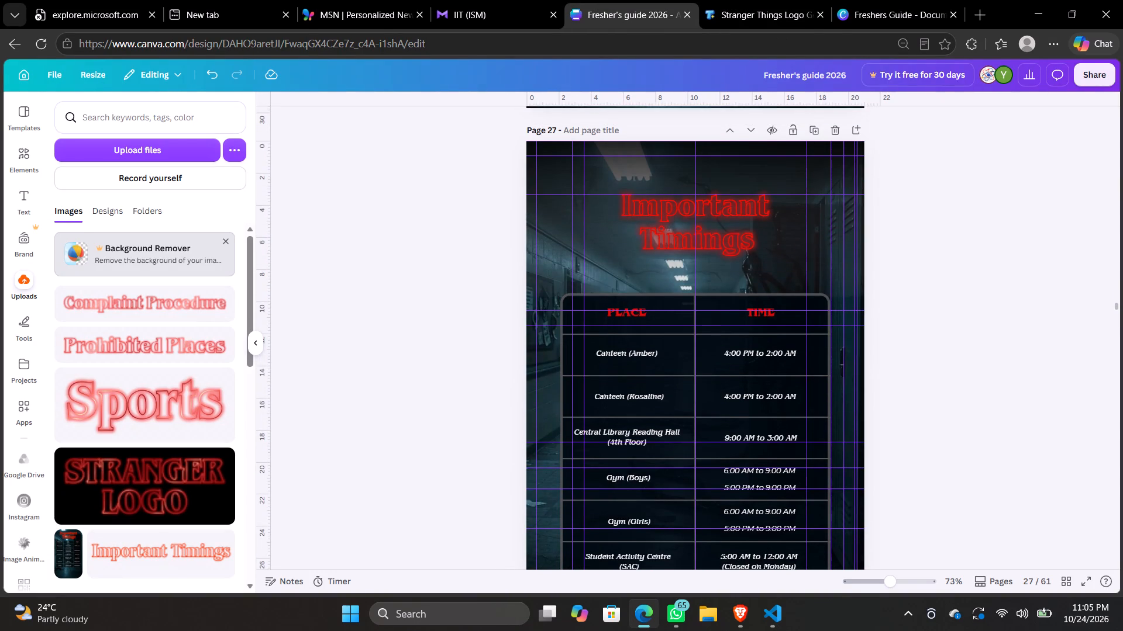
scroll(972, 316, down, 7)
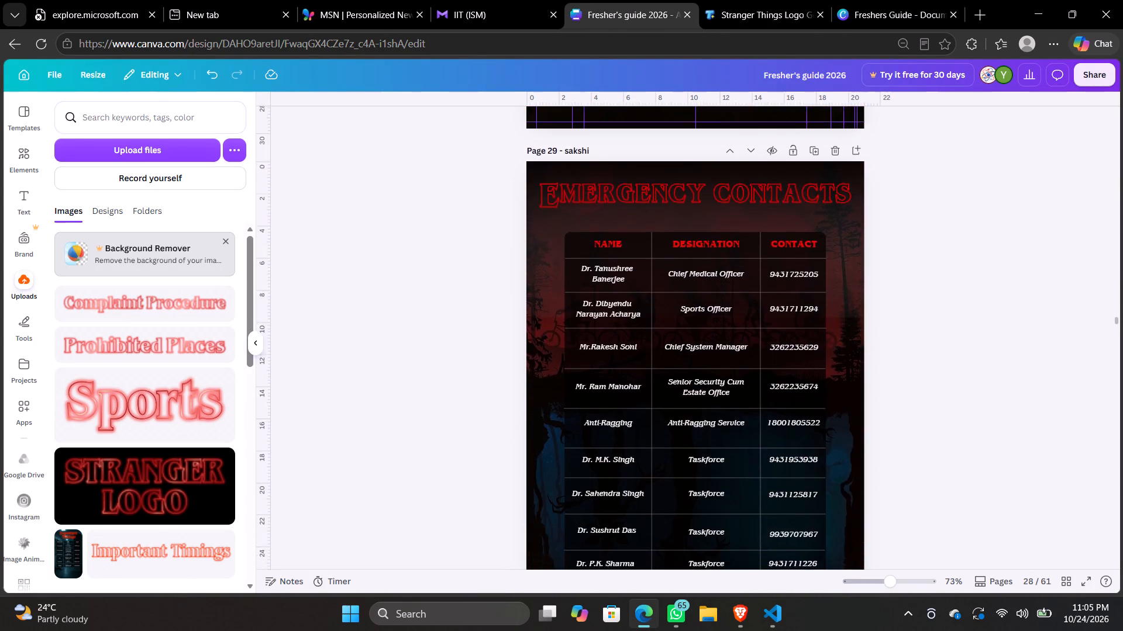
scroll(972, 316, down, 2)
scroll(972, 316, up, 3)
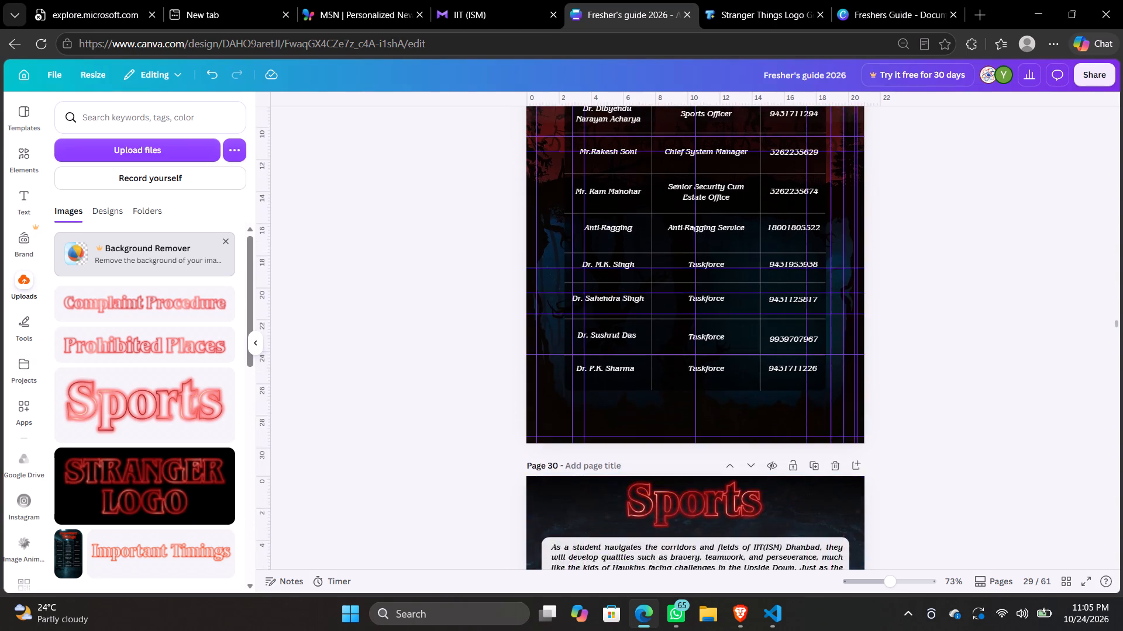
scroll(972, 316, up, 6)
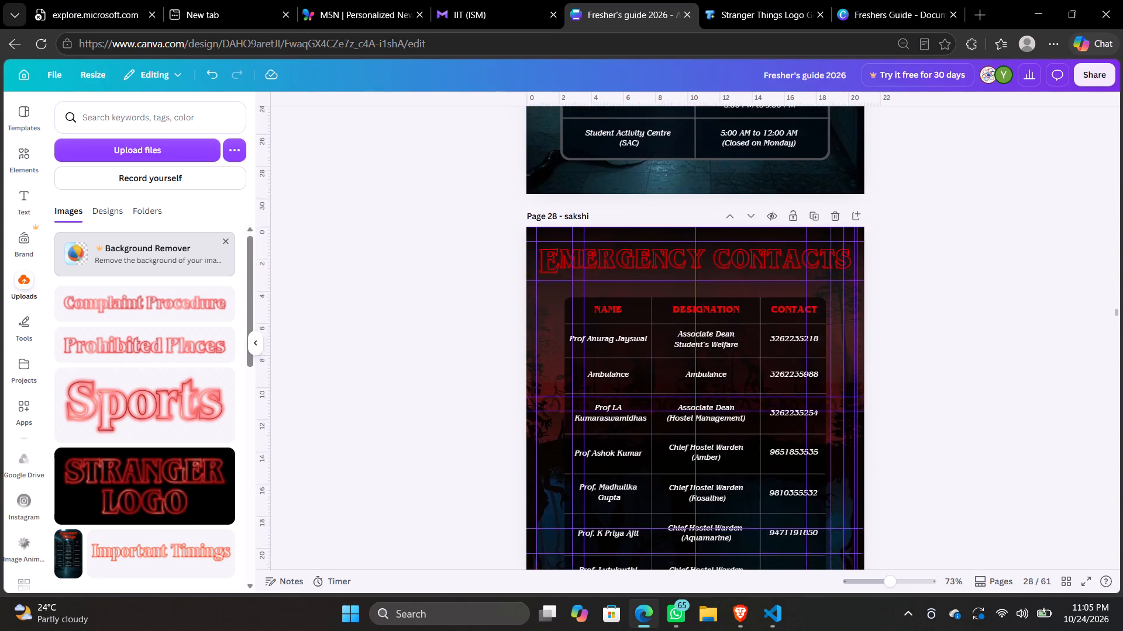
scroll(972, 316, up, 2)
scroll(972, 316, down, 5)
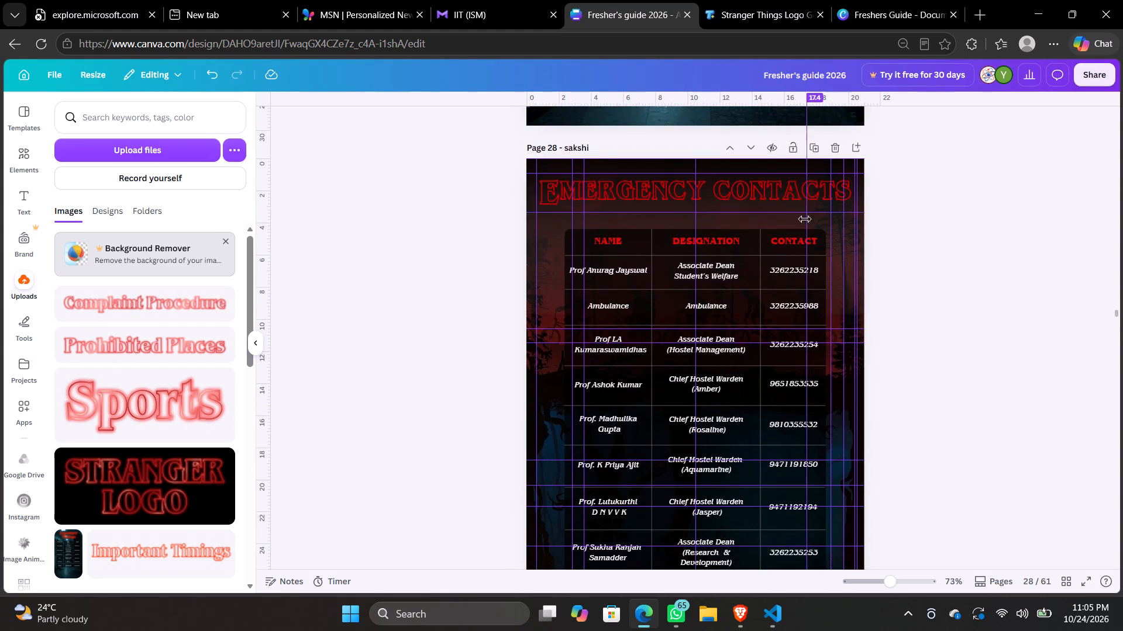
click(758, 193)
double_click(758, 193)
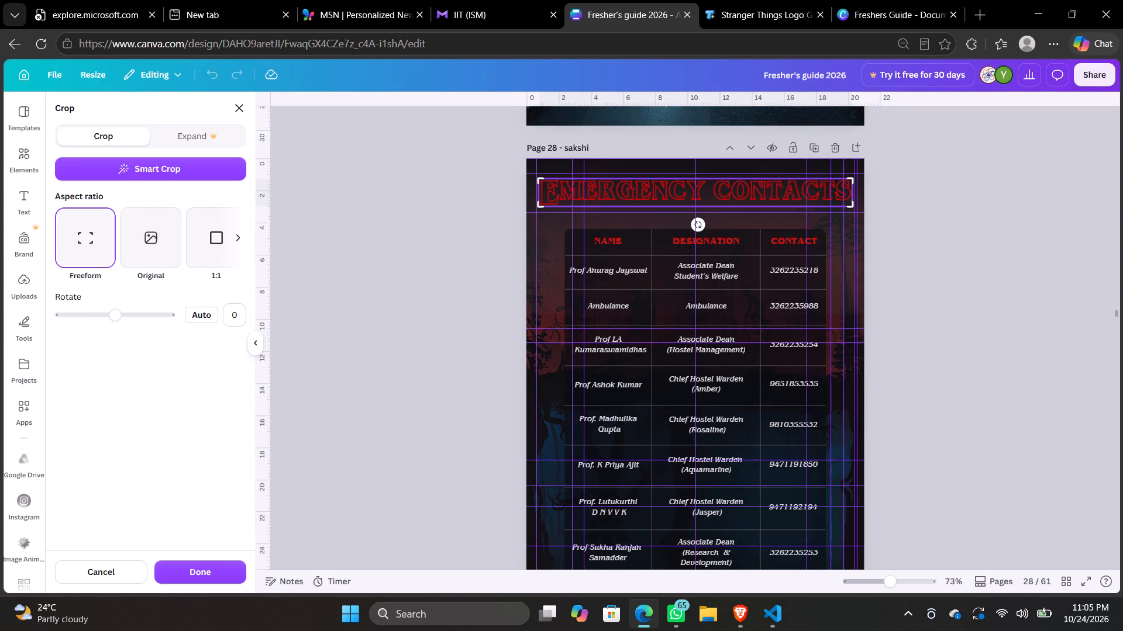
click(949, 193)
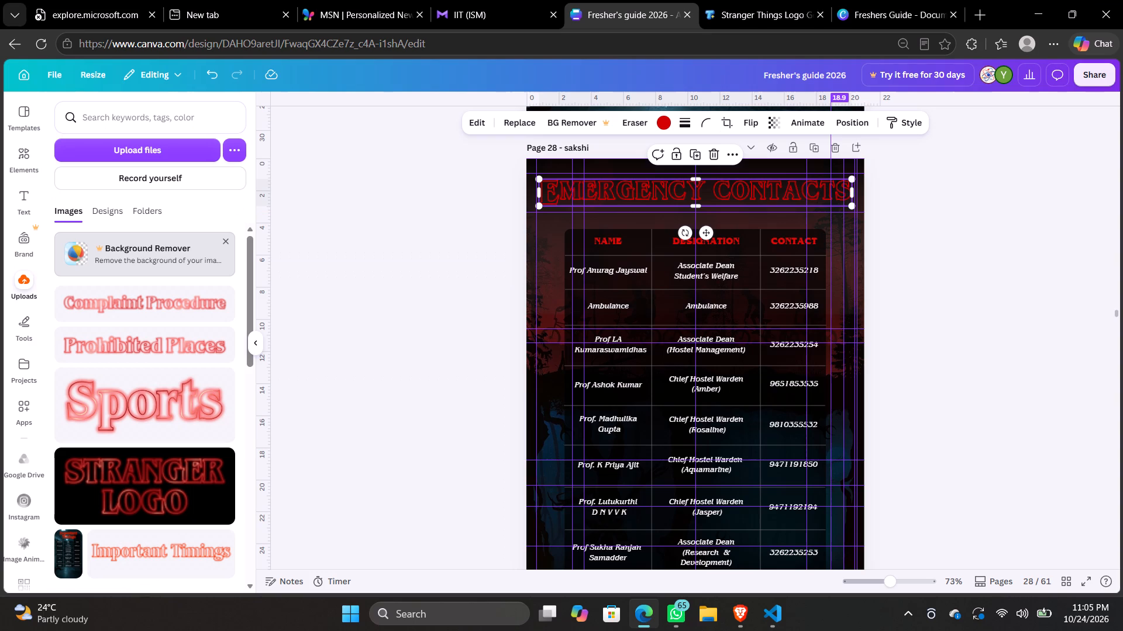
Switch to the TextStudio Stranger Things logo generator, dismiss the download dialog and replace the logo text with EMERGENCY CONTACTS.
click(814, 0)
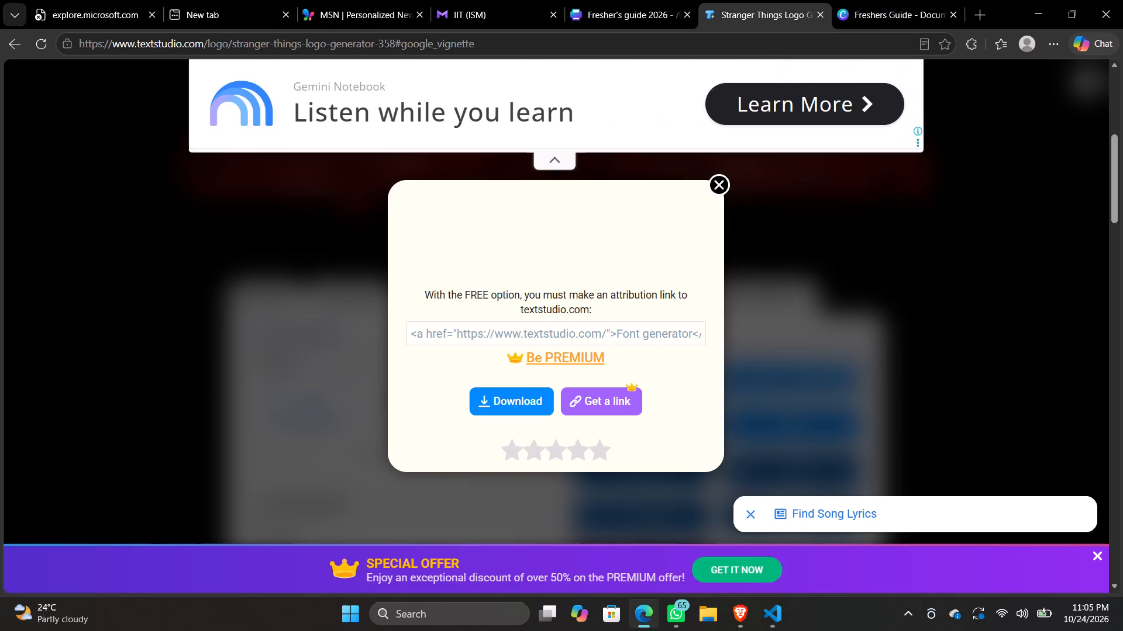
click(715, 182)
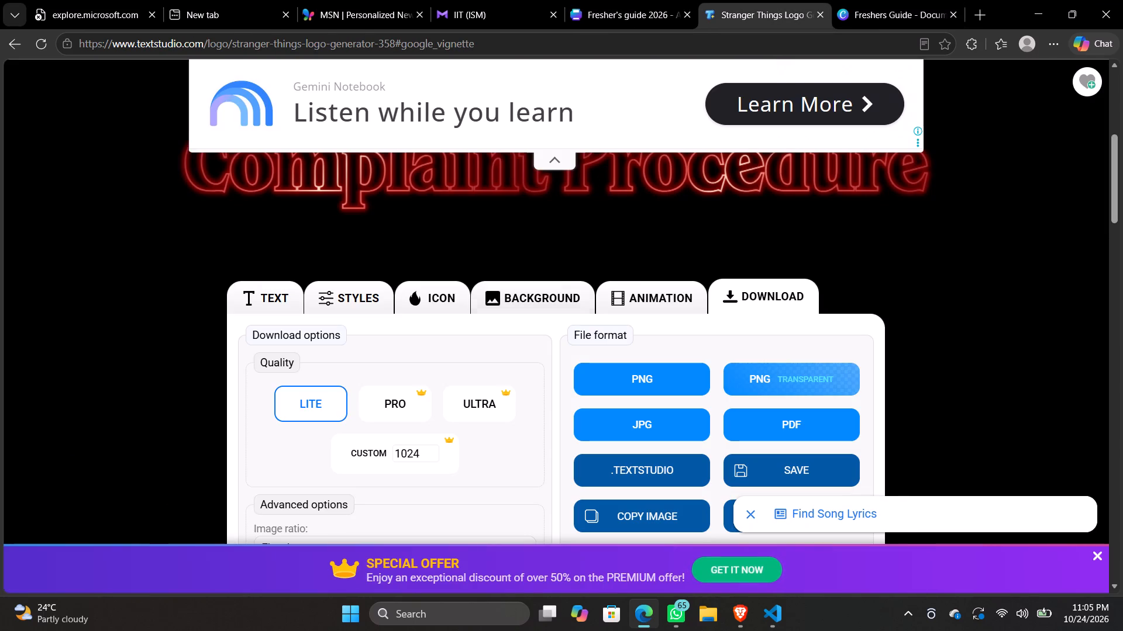
click(281, 299)
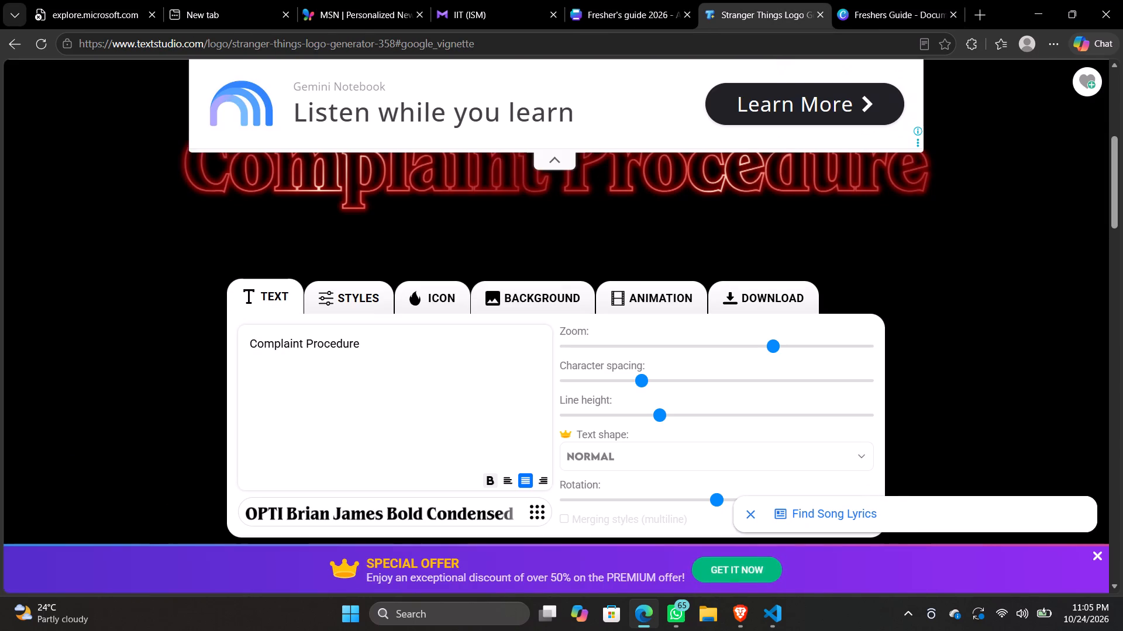
drag(394, 348, 202, 322)
key(BackSpace)
text(EMERGENCY)
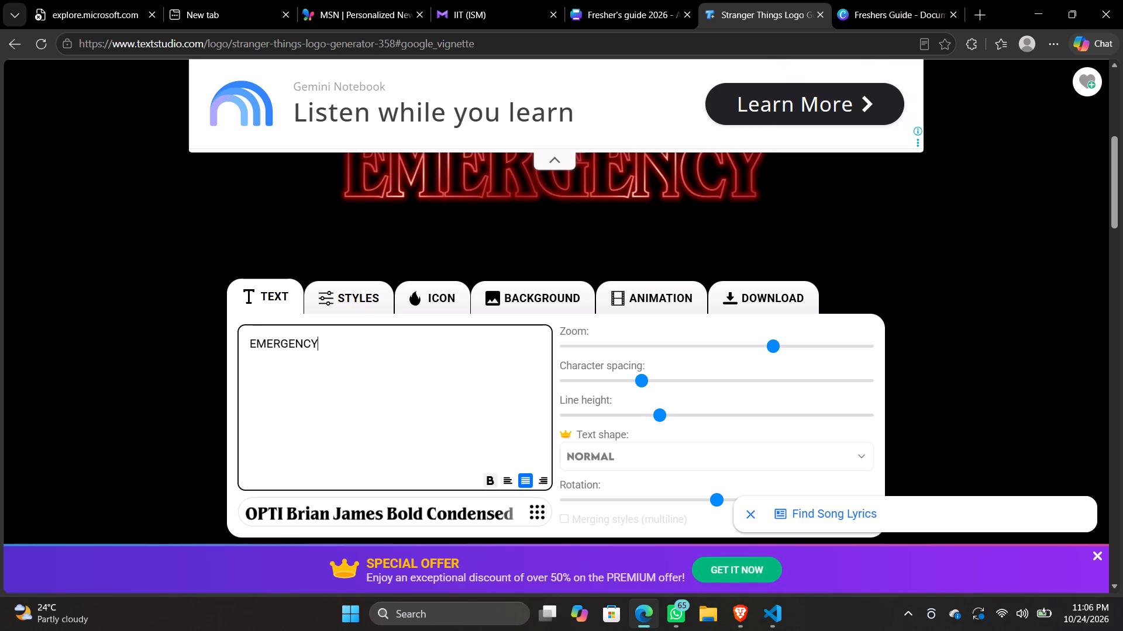
click(649, 0)
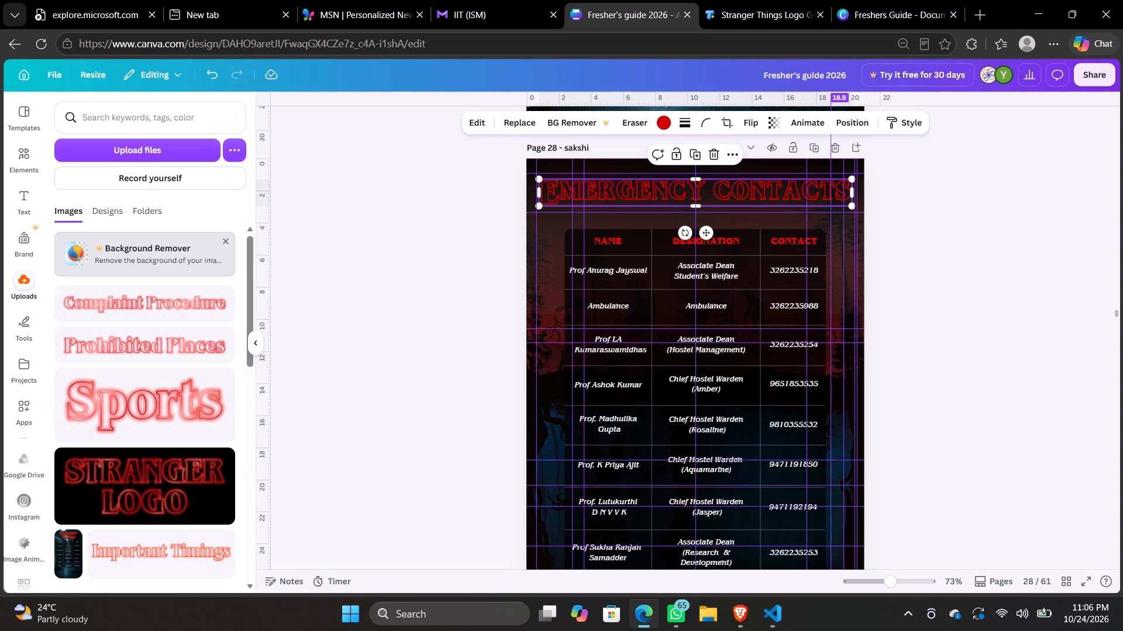
click(708, 0)
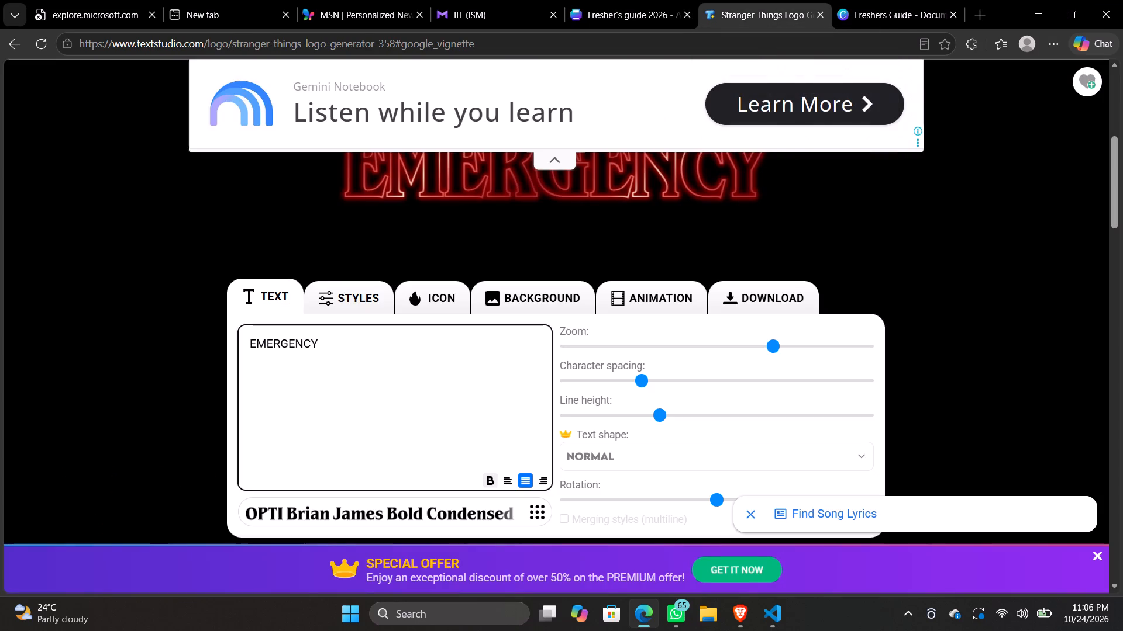
key(space)
text(CO)
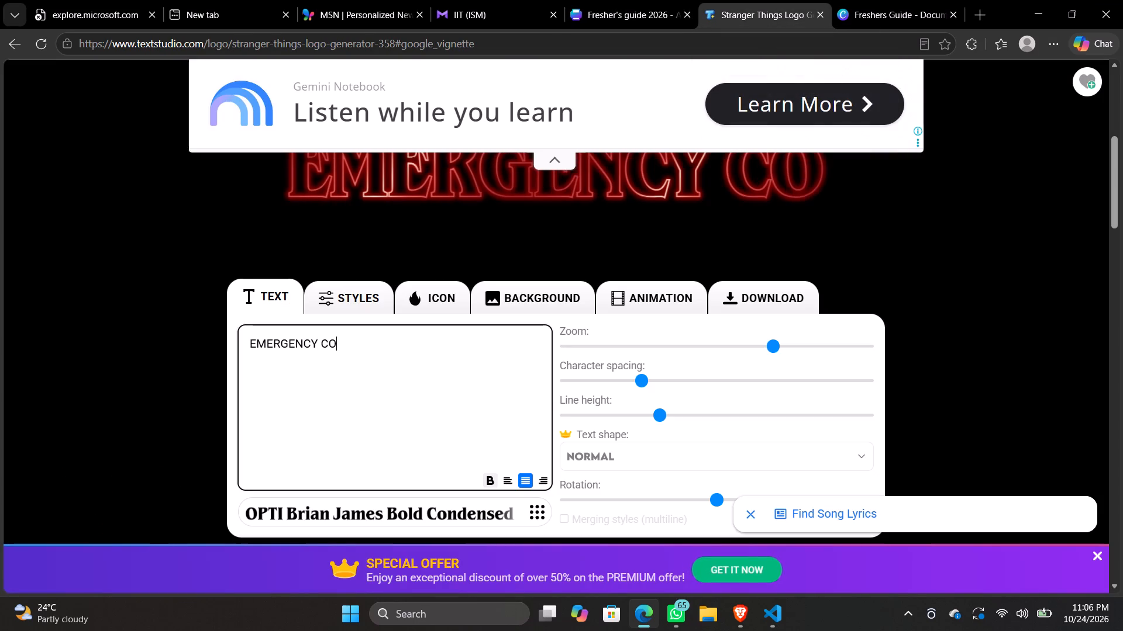
text(NTACTS)
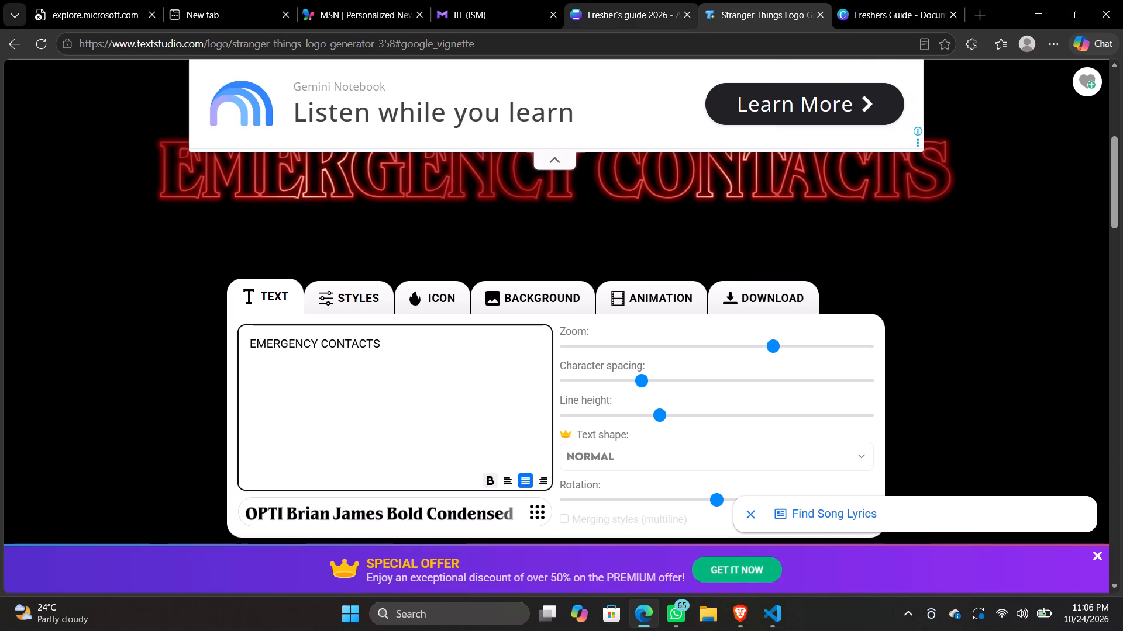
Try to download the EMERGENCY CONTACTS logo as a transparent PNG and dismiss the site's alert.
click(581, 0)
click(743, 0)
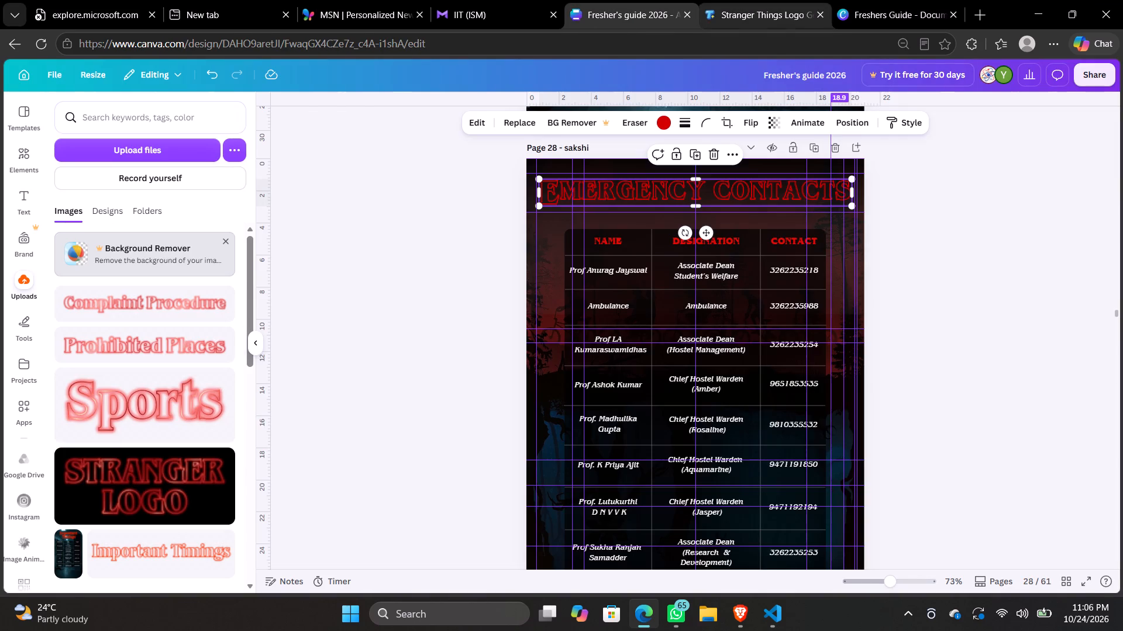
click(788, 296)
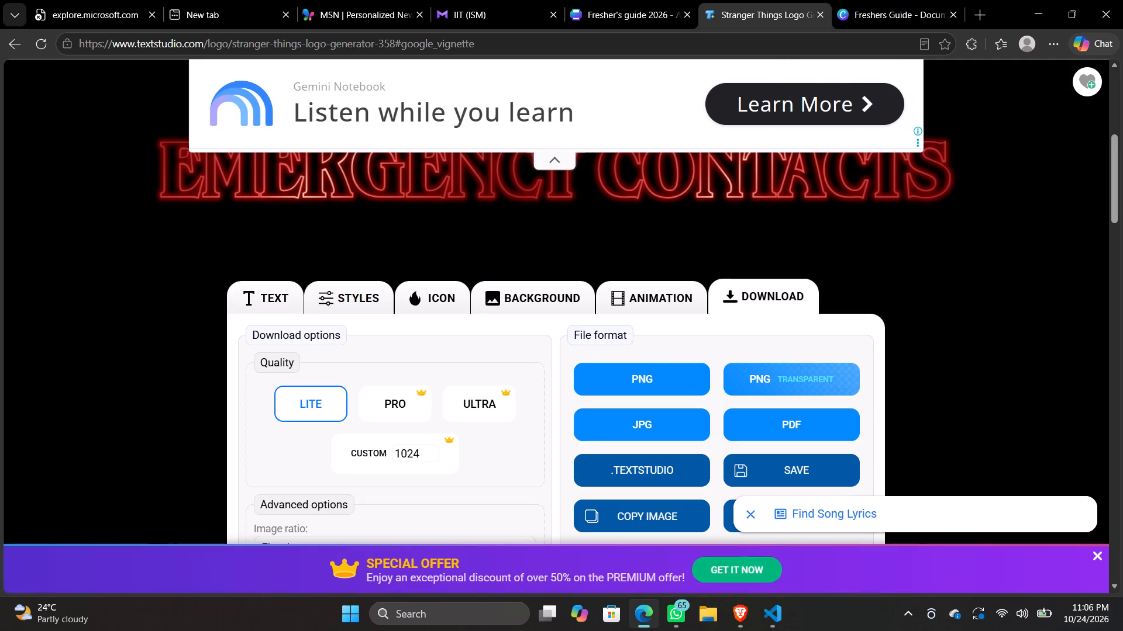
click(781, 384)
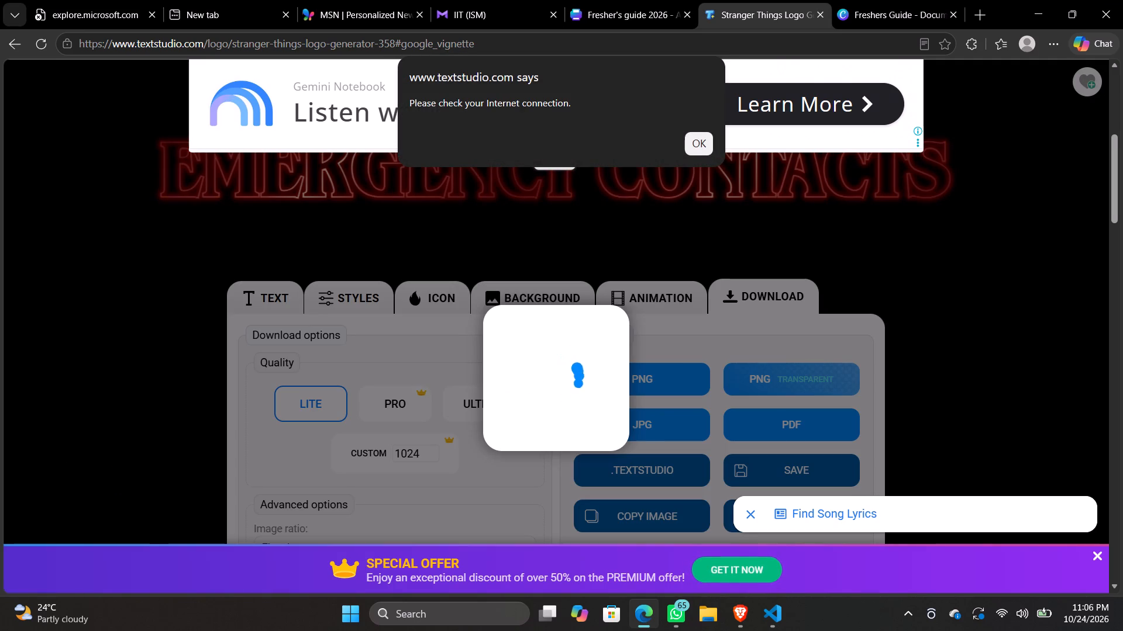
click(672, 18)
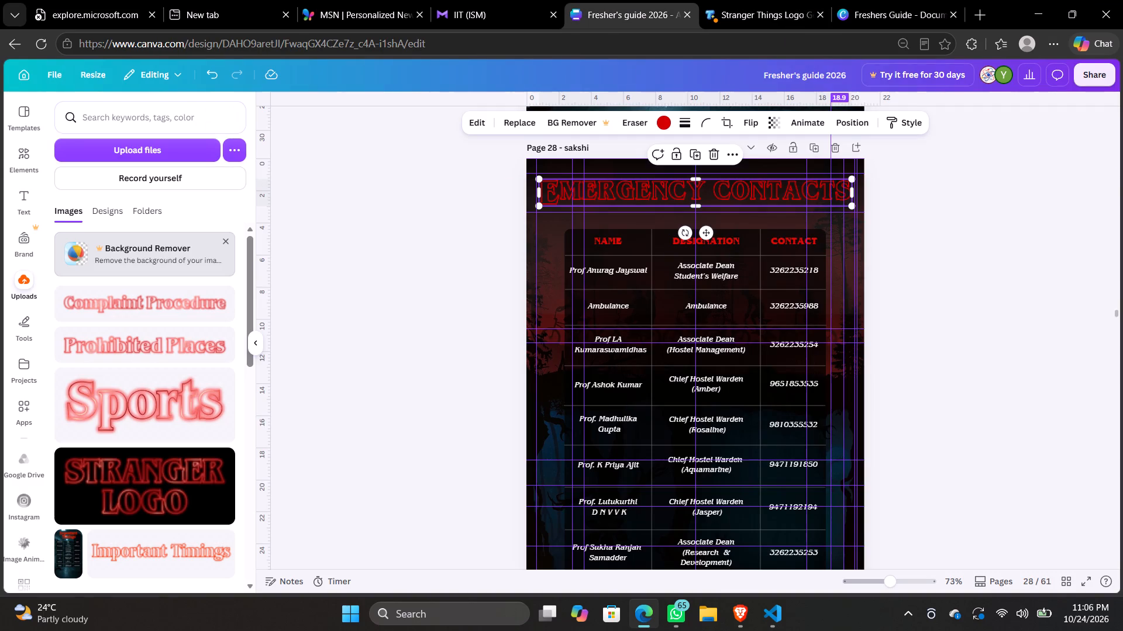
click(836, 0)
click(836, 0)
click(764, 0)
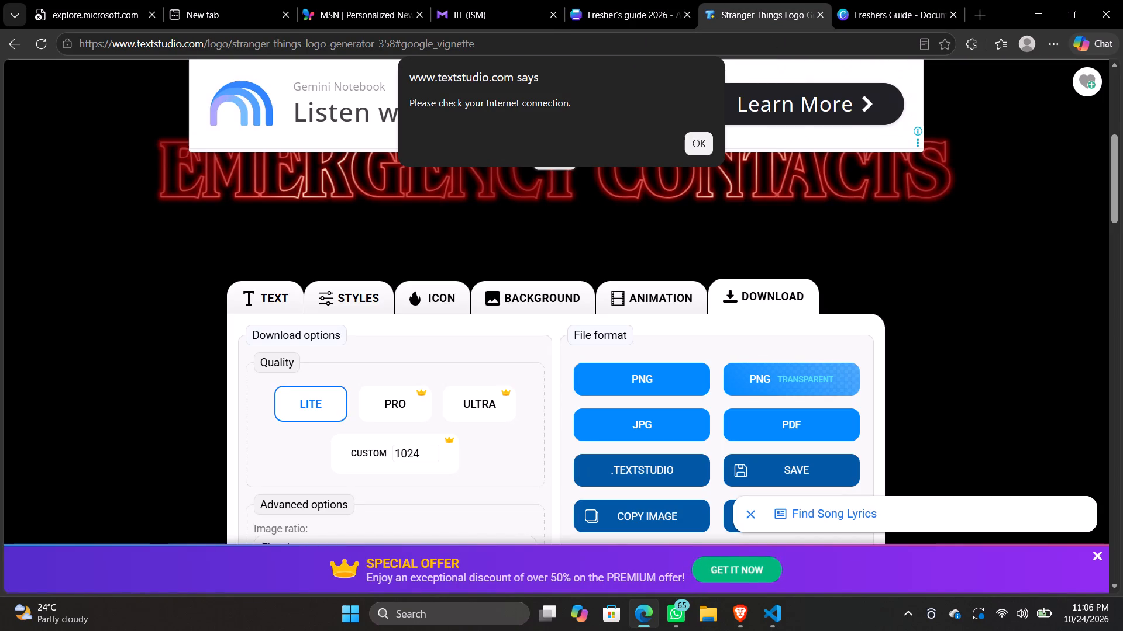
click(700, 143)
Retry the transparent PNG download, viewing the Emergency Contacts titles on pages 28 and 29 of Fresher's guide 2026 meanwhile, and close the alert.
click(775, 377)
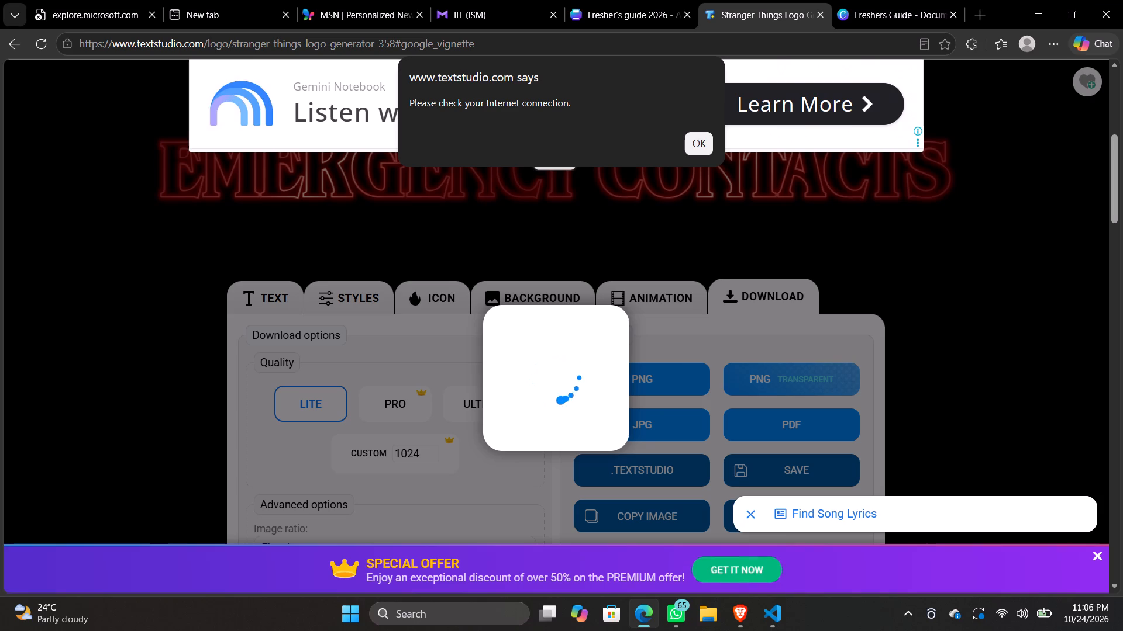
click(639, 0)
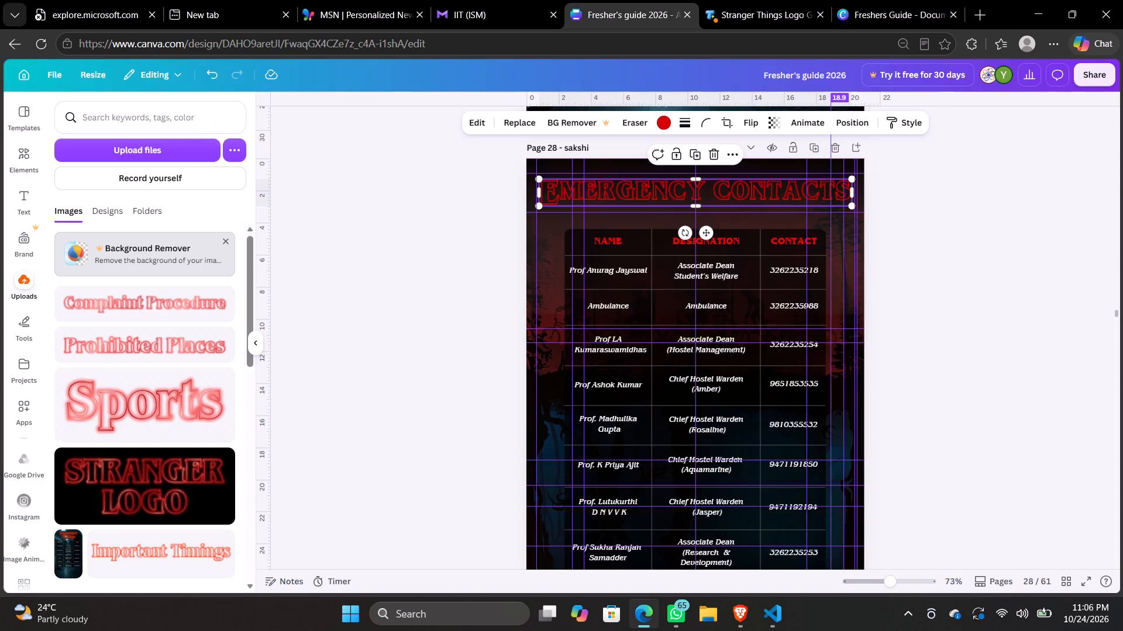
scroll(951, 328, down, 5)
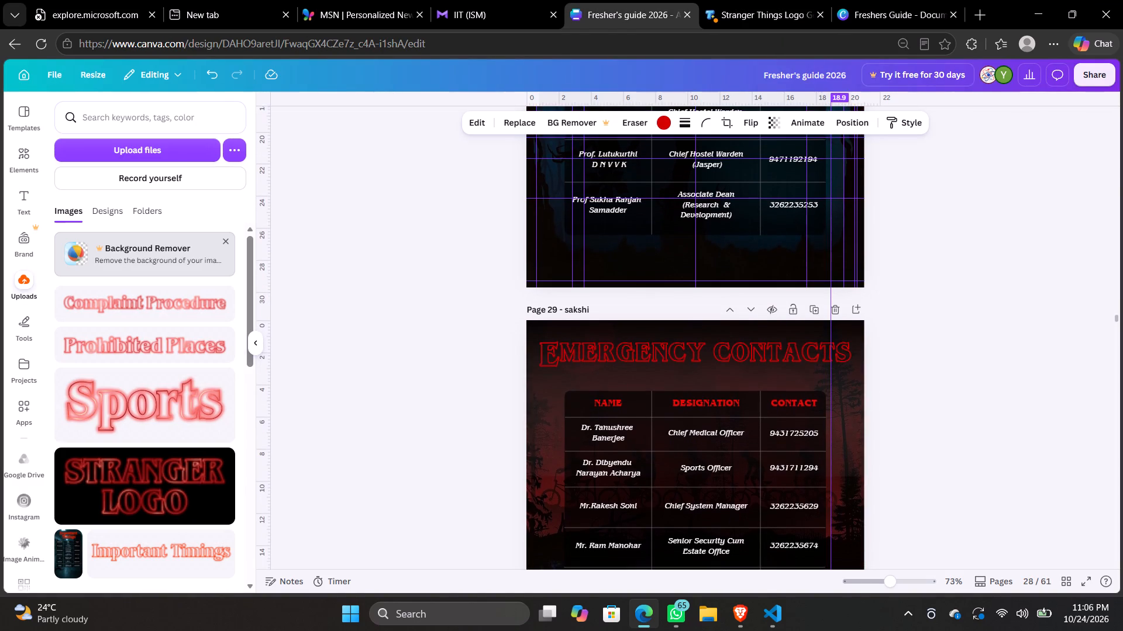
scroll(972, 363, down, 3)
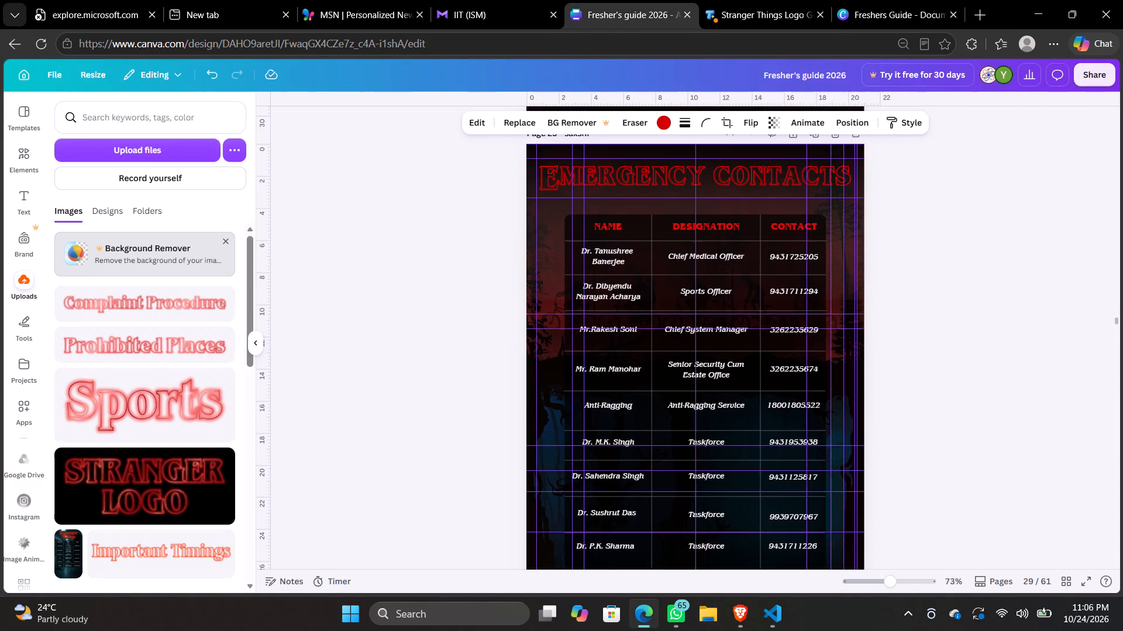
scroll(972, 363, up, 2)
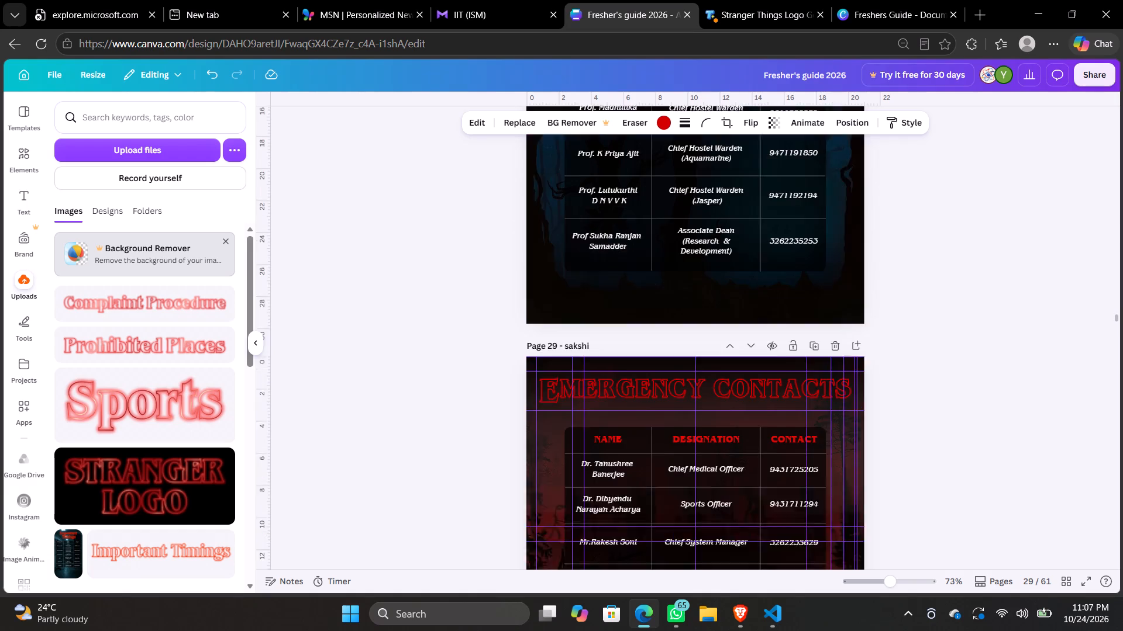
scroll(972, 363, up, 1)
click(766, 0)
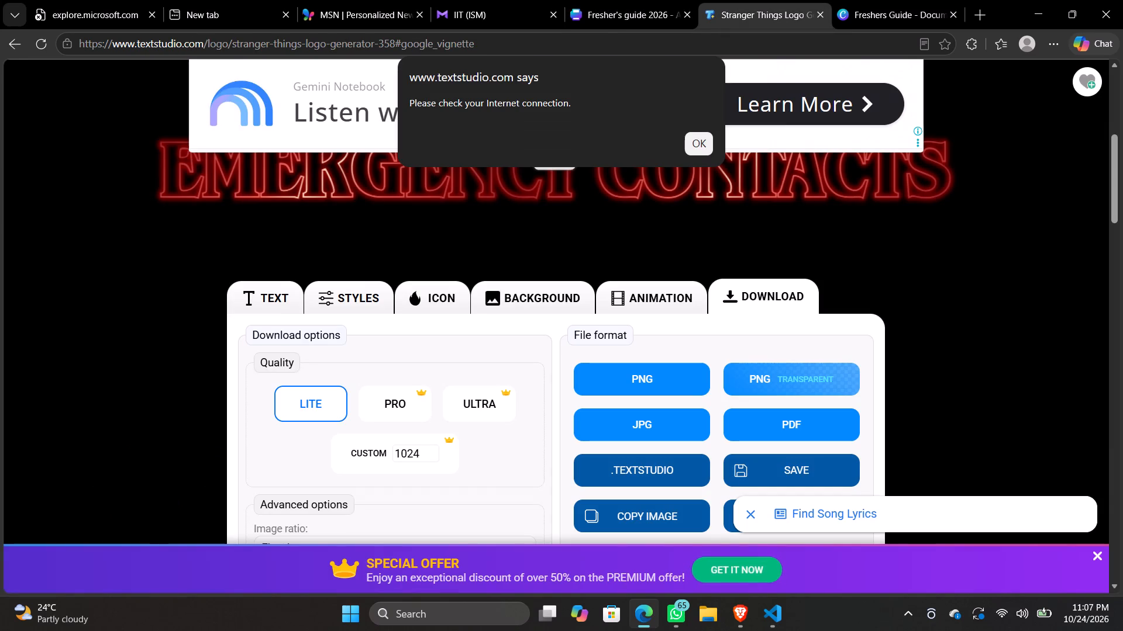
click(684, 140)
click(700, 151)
Search the web for YT in a new browser tab.
click(978, 4)
text(YT)
key(Return)
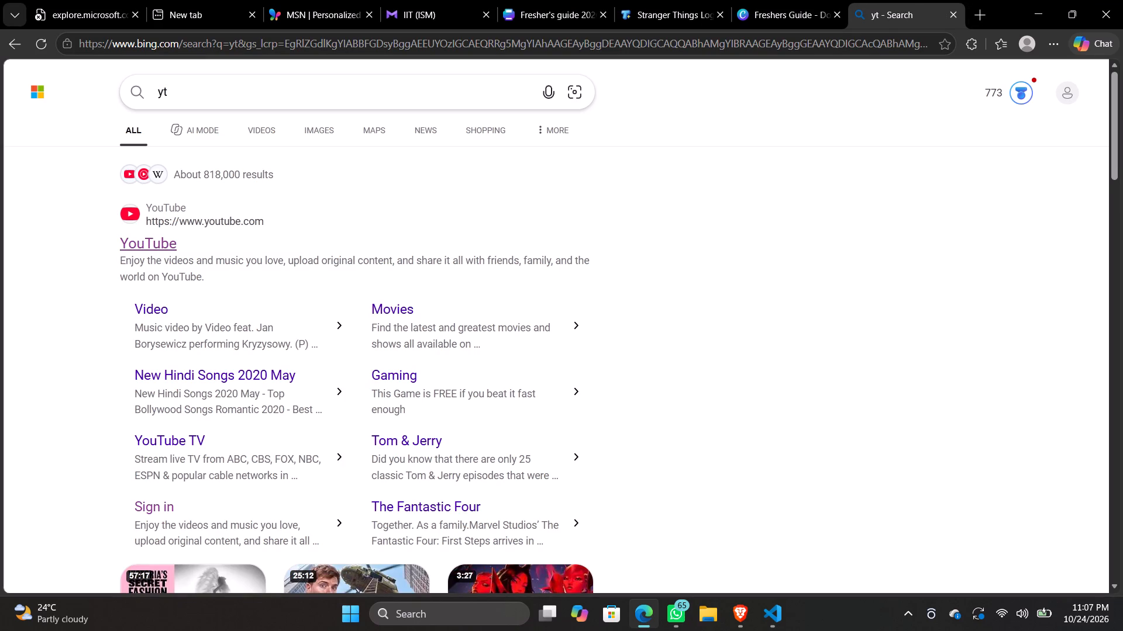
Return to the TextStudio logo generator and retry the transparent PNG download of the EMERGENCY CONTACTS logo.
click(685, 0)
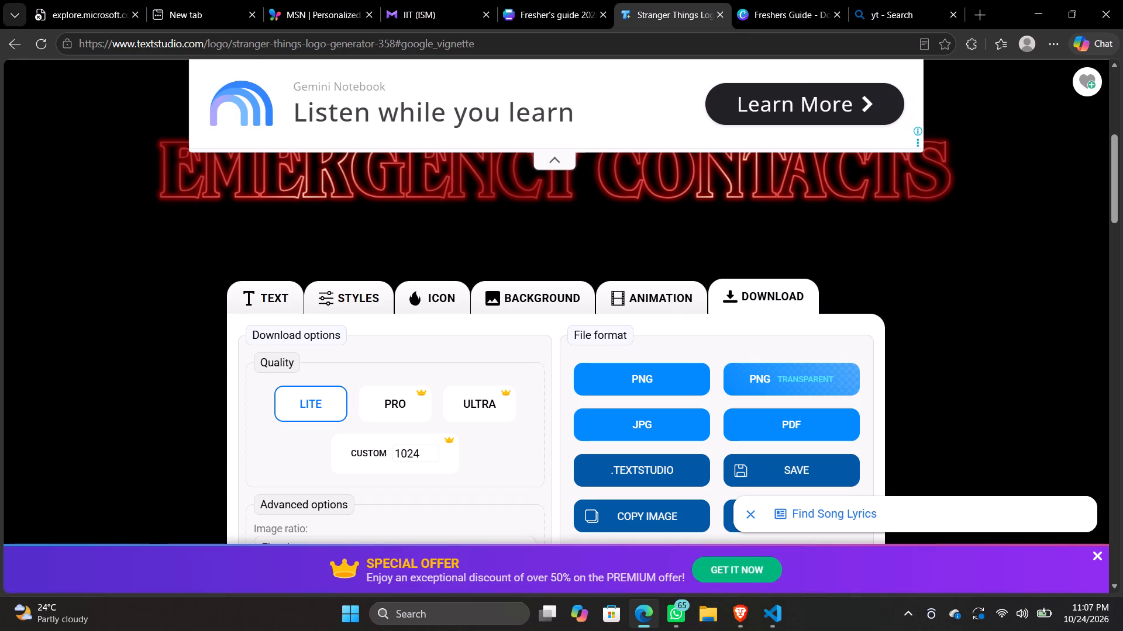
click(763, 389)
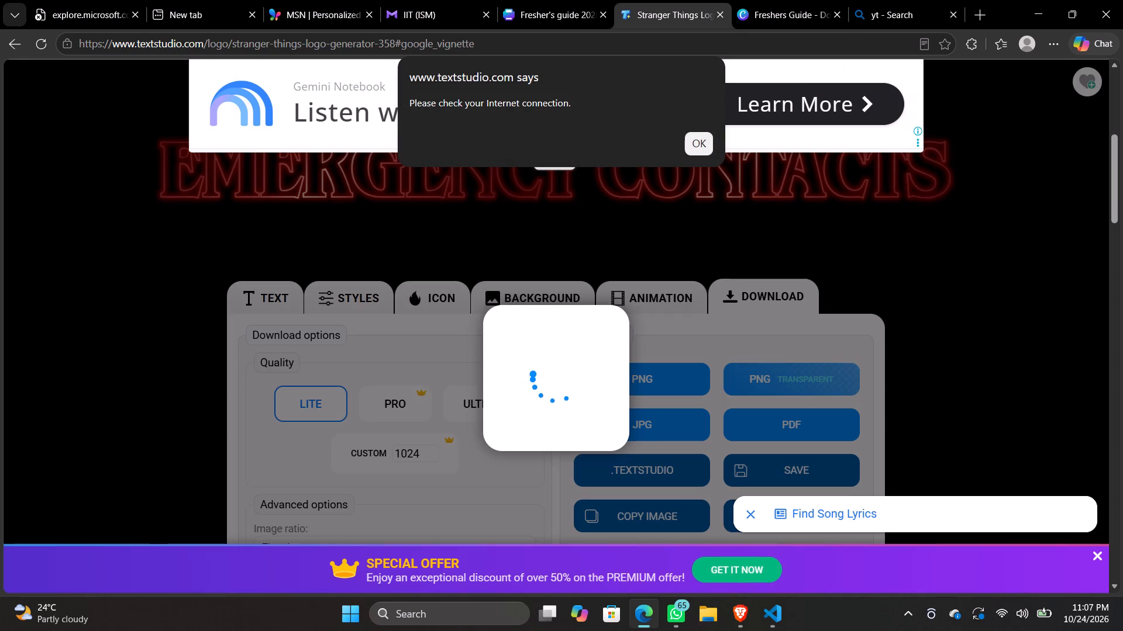
Switch back to the YT search results and open the YouTube site.
click(843, 0)
click(890, 0)
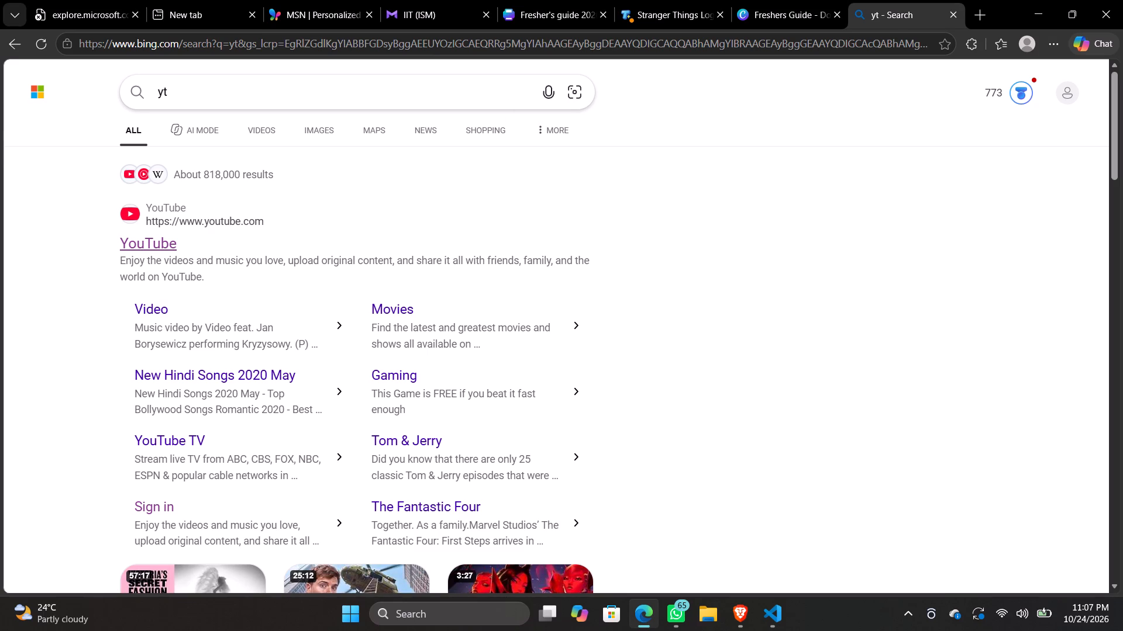
click(135, 234)
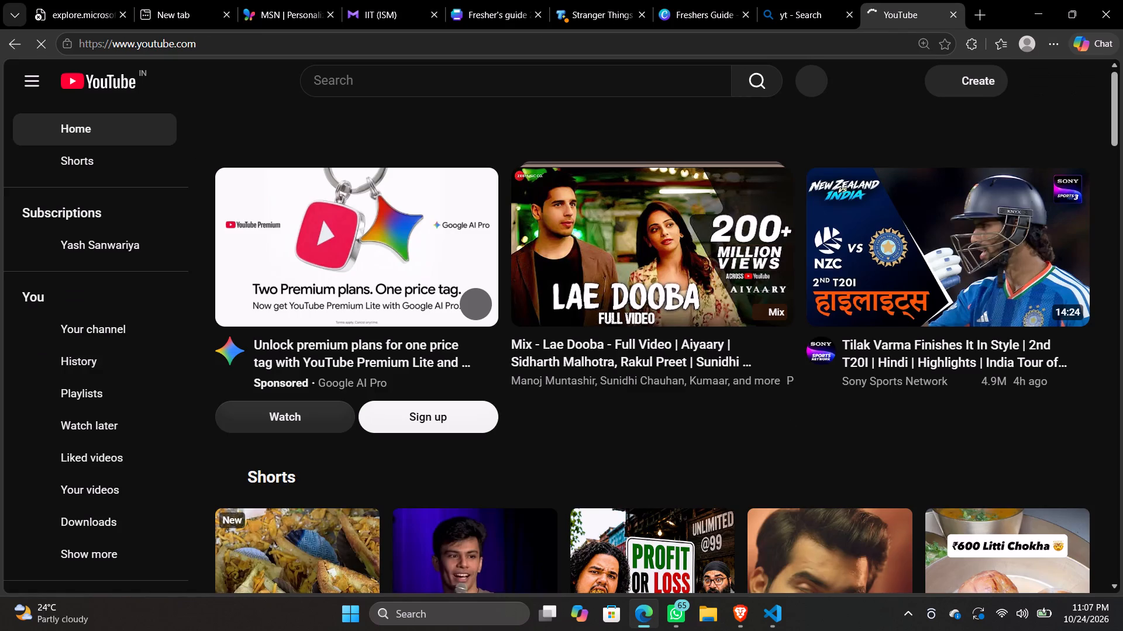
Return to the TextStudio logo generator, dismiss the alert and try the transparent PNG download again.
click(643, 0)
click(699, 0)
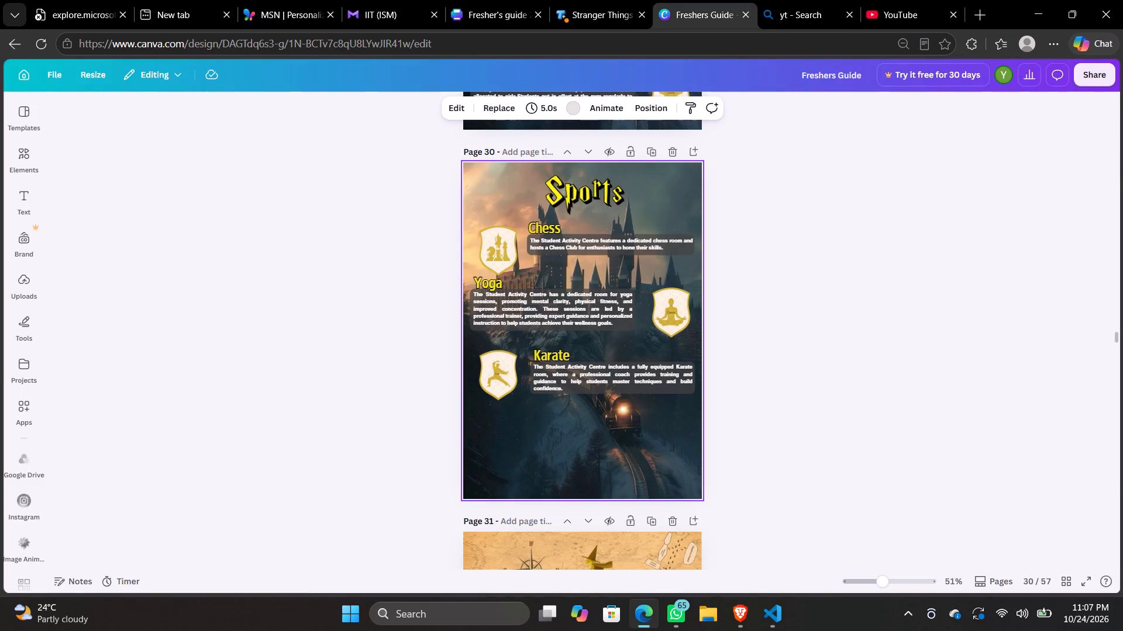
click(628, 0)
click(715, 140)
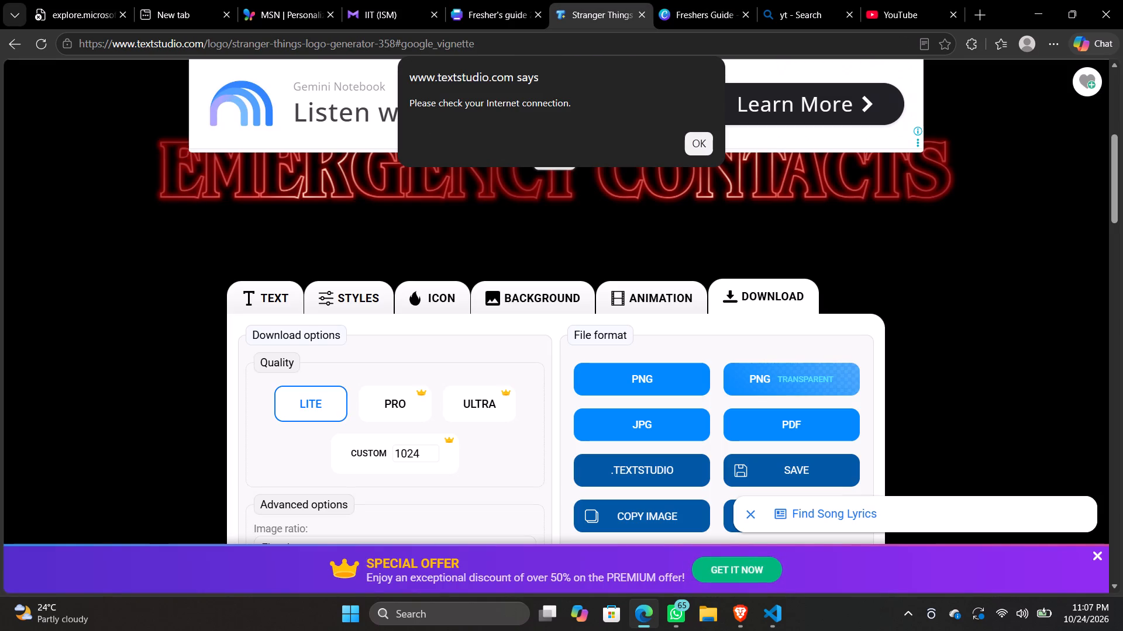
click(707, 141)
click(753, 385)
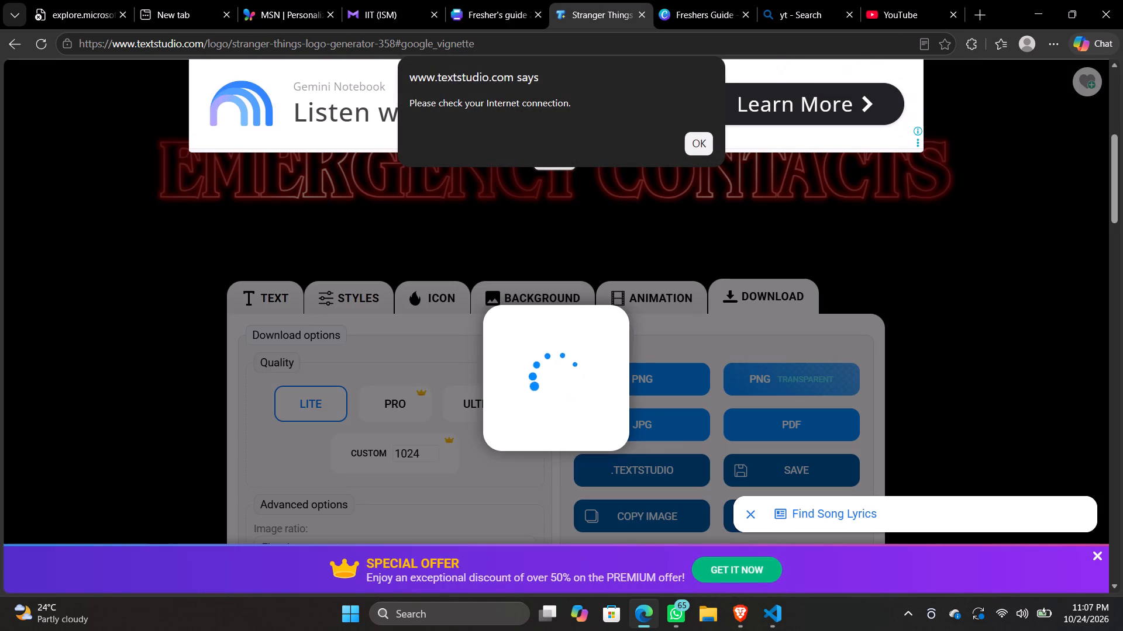
Reload the Stranger Things logo generator page and dismiss the alert blocking it.
click(45, 47)
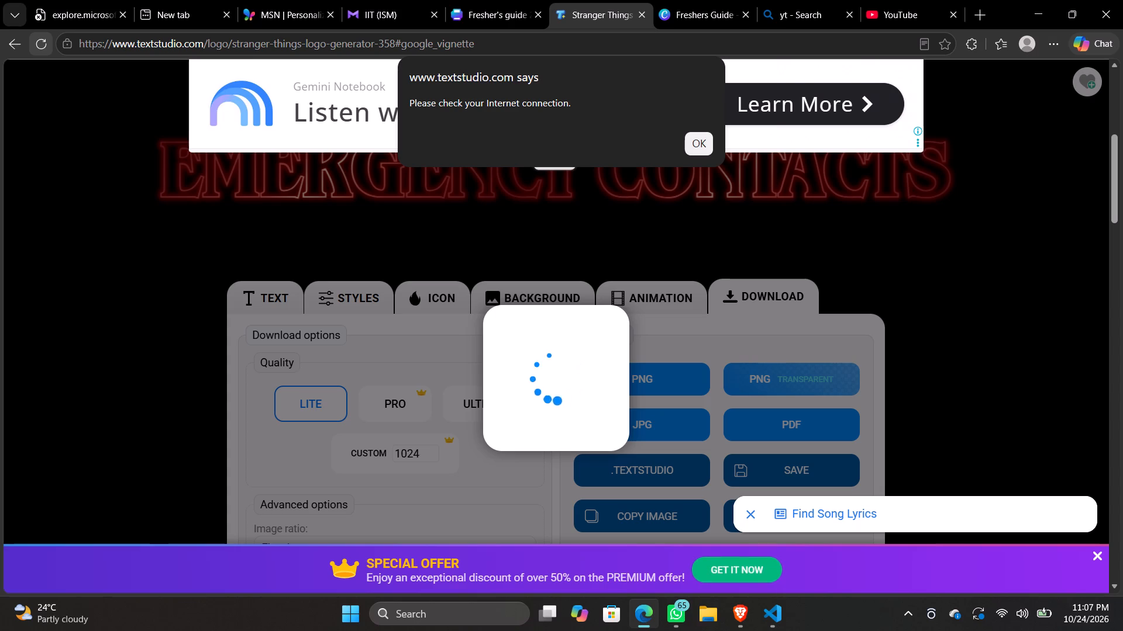
click(45, 47)
click(686, 144)
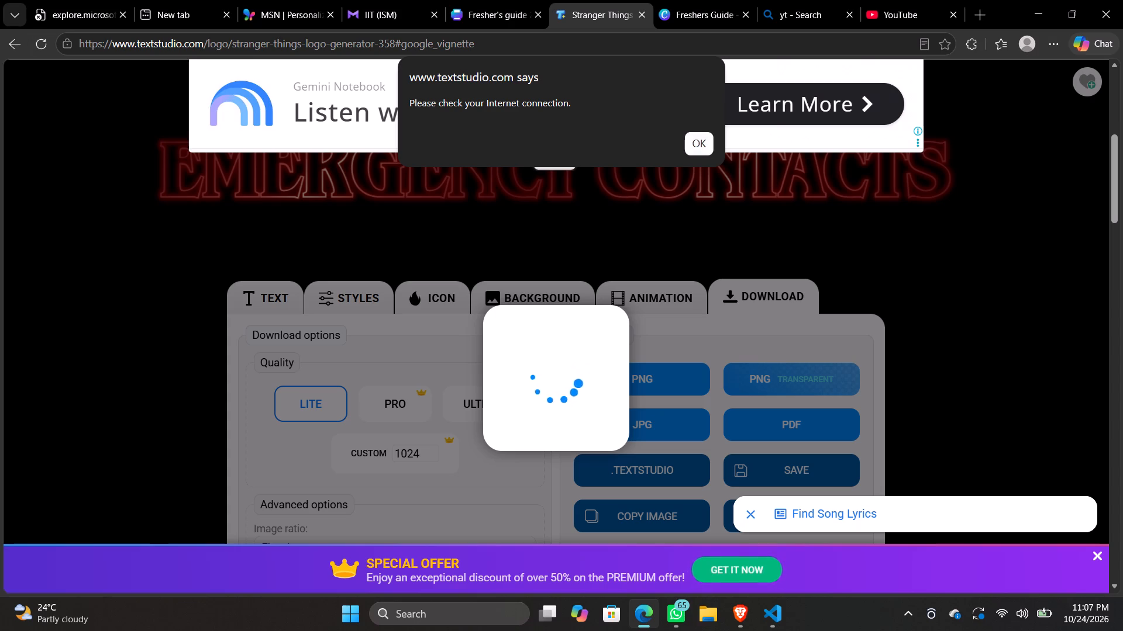
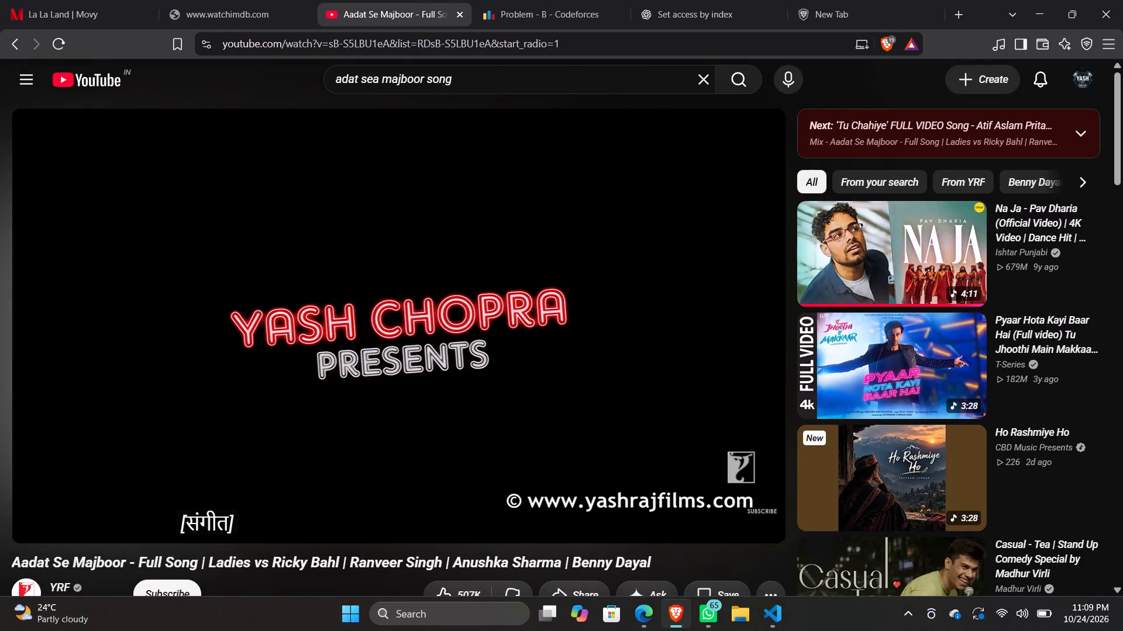
Connect the realme Buds T110 over Bluetooth and resume the Aadat Se Majboor song video.
click(1029, 605)
click(998, 334)
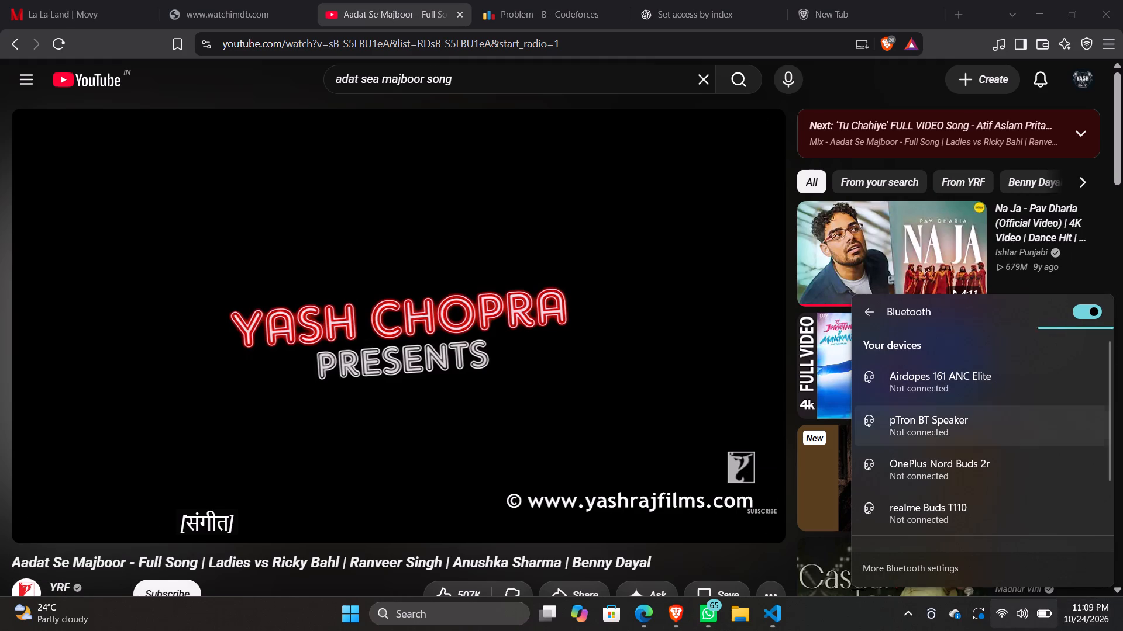
click(956, 516)
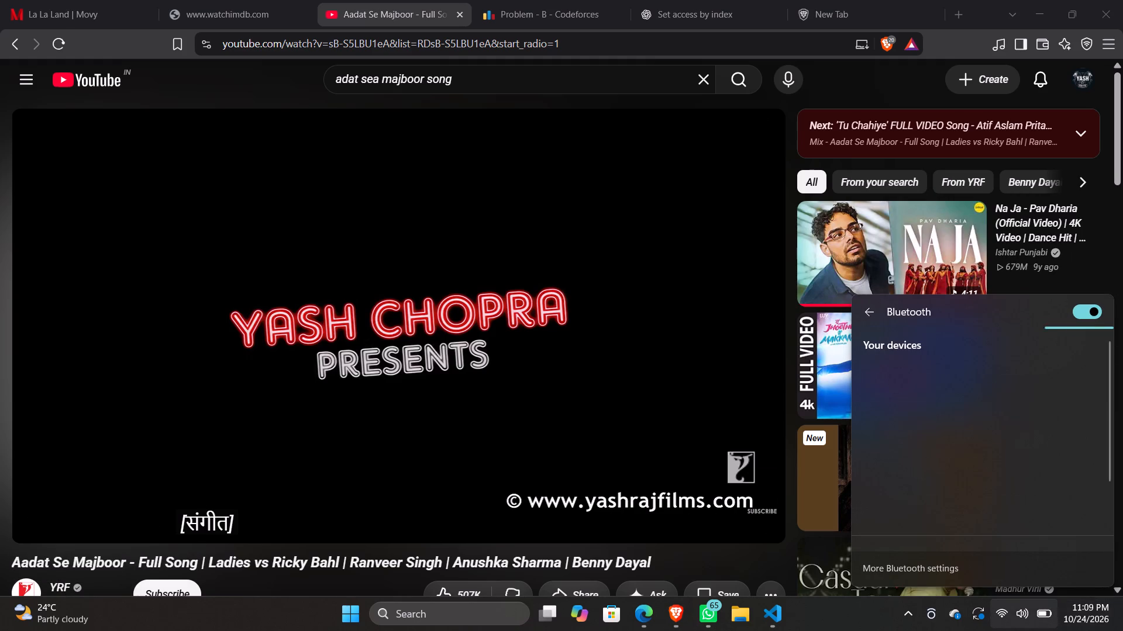
click(614, 364)
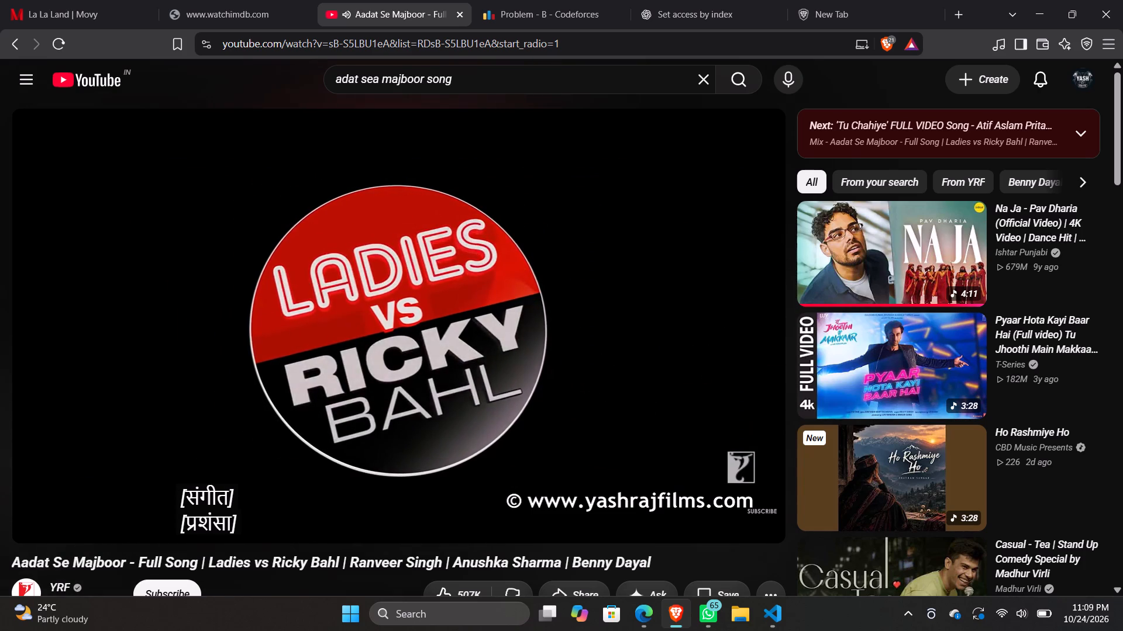
Switch back to the Microsoft Edge window.
click(633, 618)
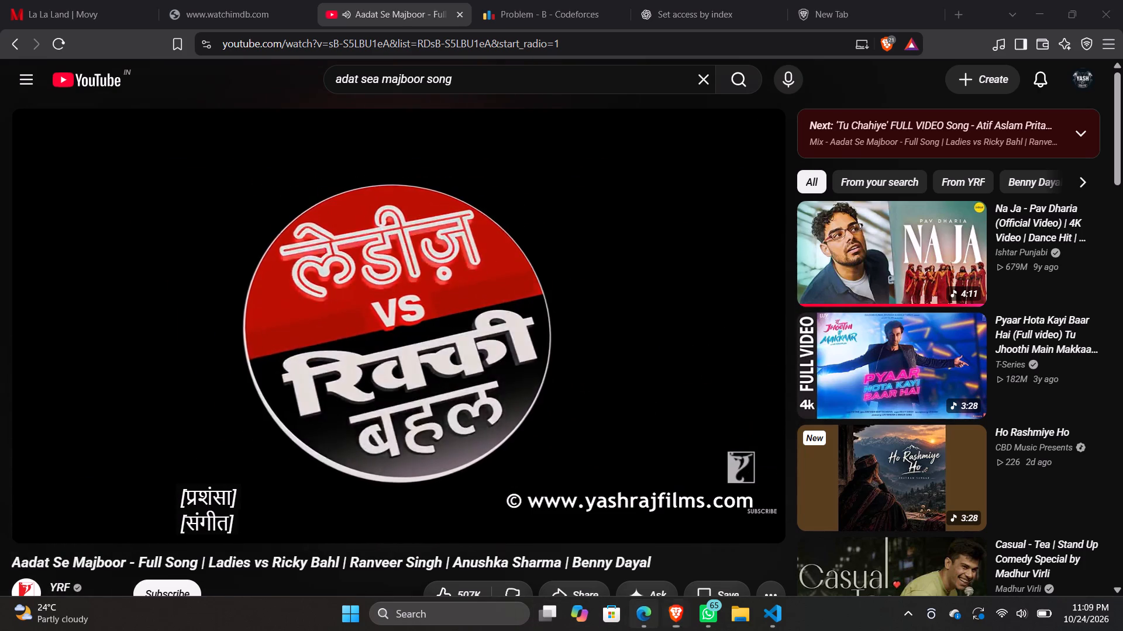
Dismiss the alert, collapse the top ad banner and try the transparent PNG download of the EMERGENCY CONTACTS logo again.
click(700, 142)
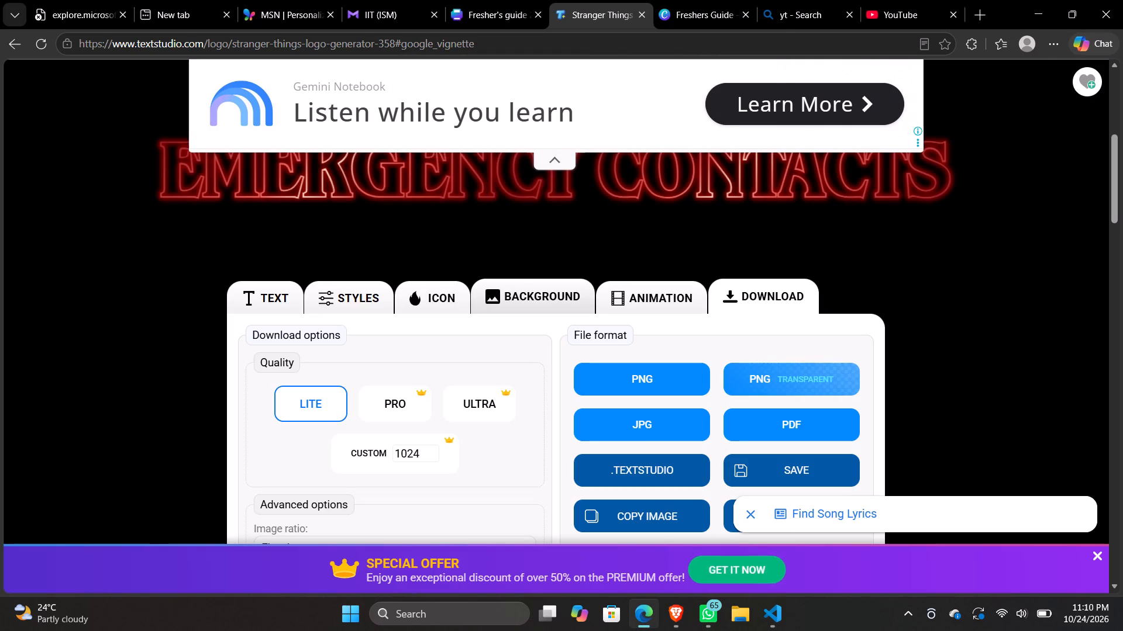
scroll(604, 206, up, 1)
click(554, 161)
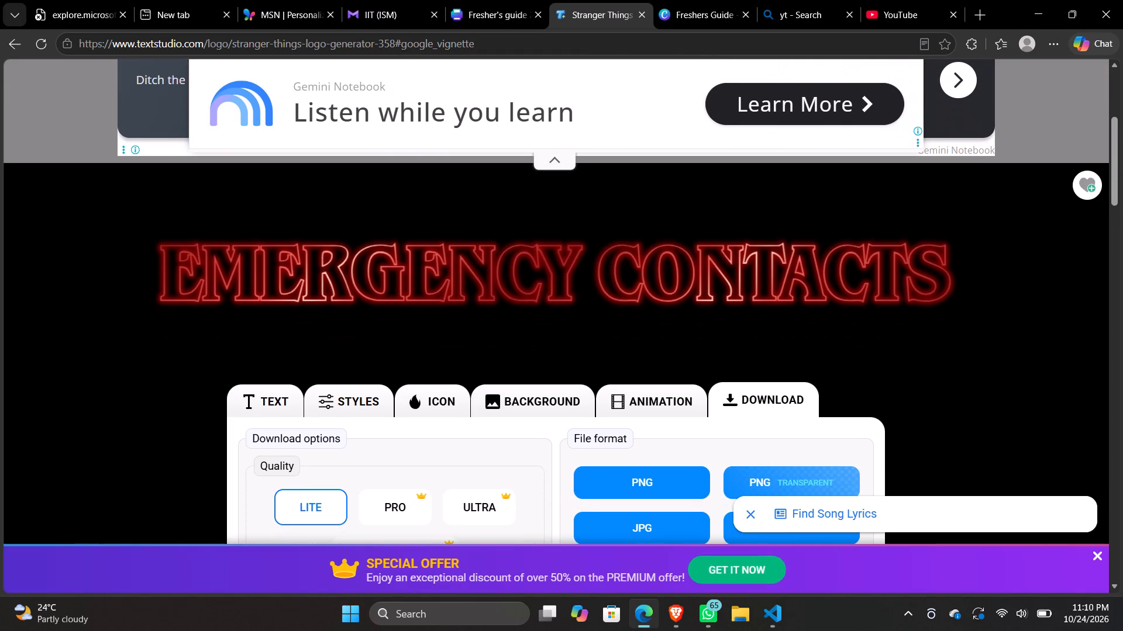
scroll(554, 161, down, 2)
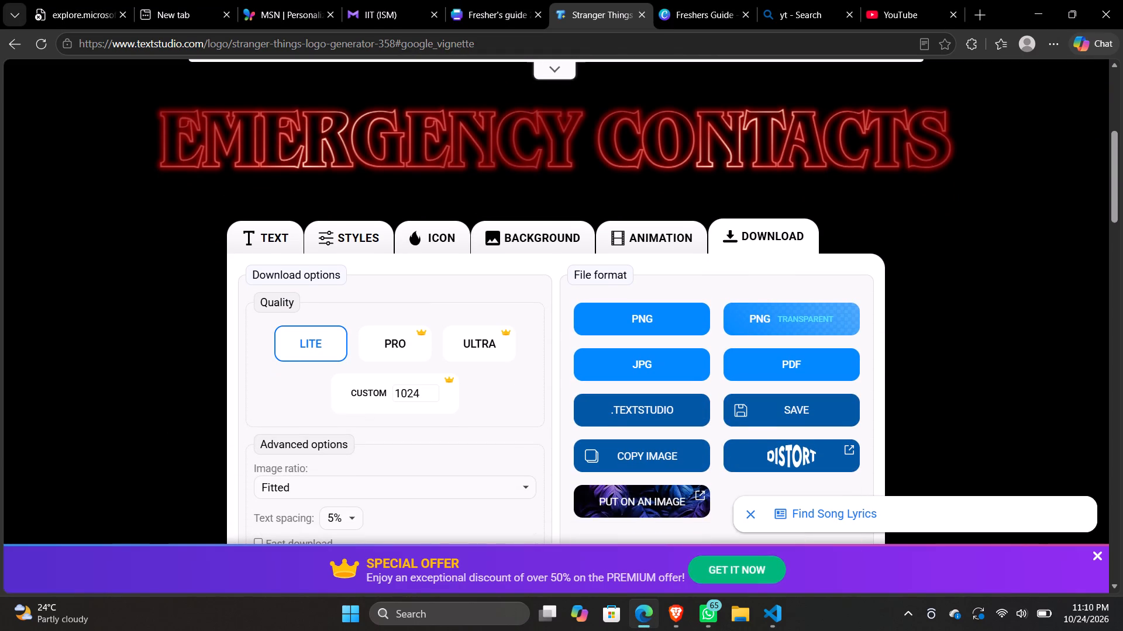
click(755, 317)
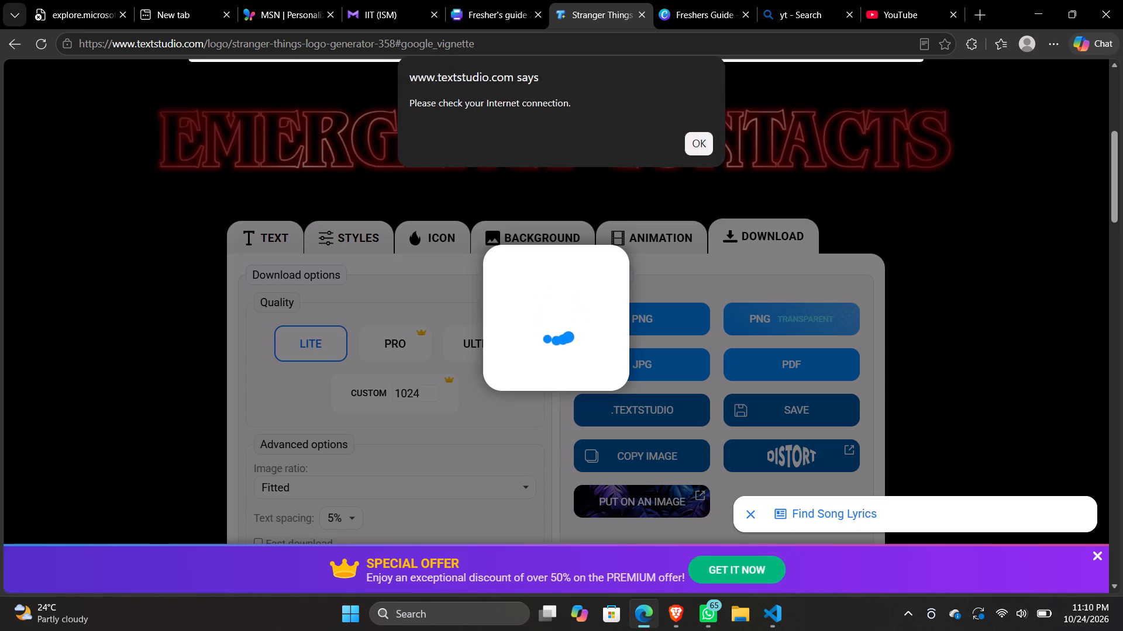
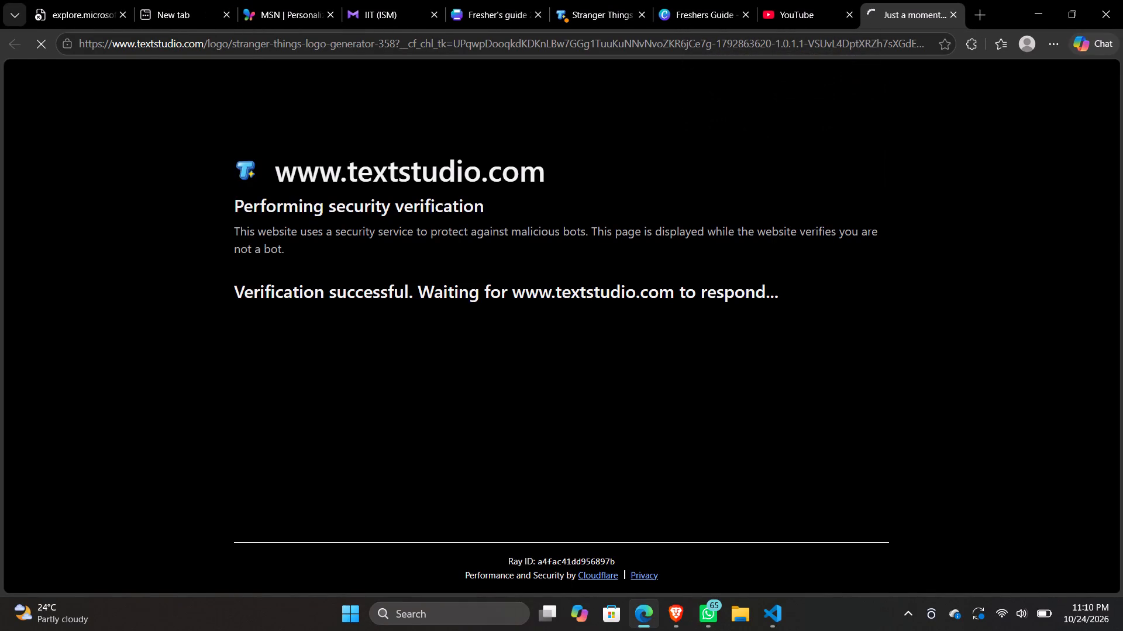
Dismiss the connection alert on the earlier generator page and copy its EMERGENCY CONTACTS logo text.
scroll(470, 320, down, 3)
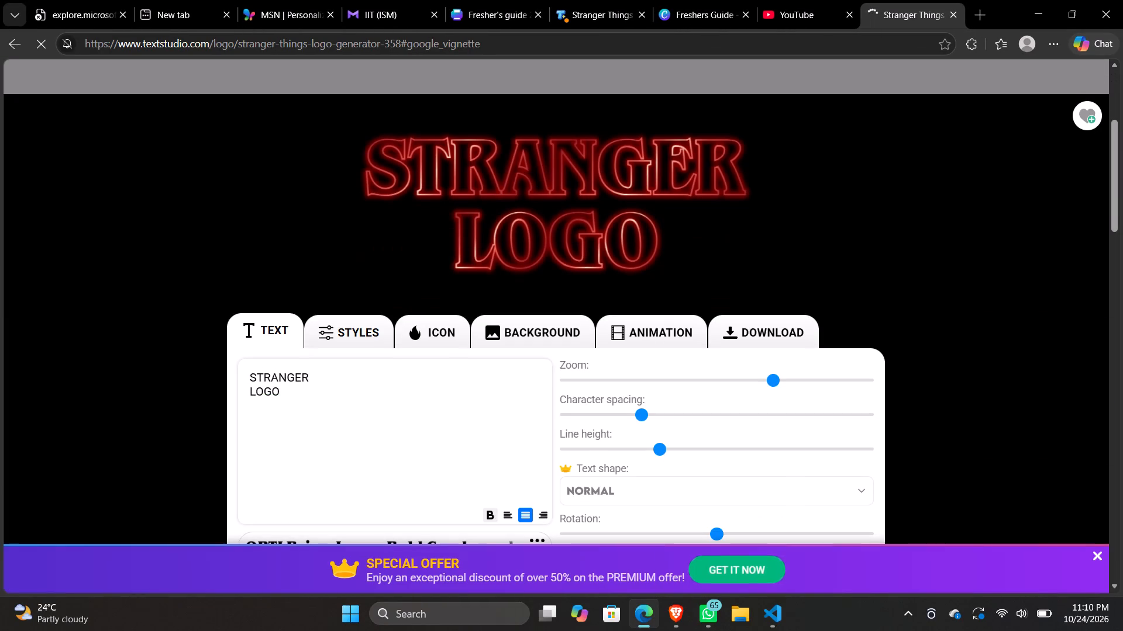
click(638, 0)
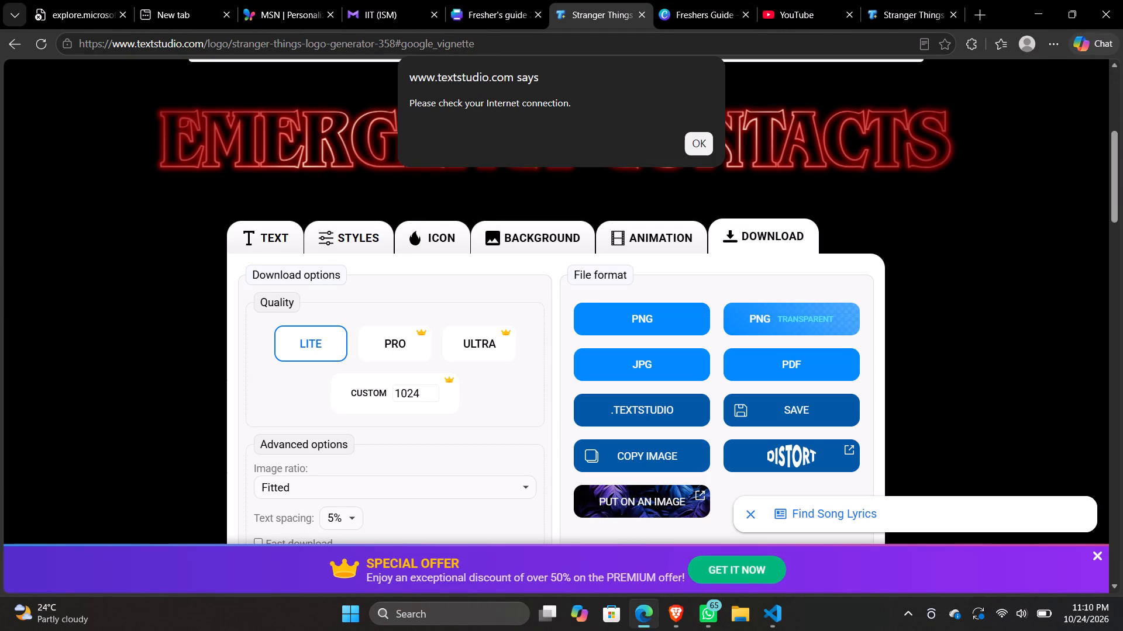
click(274, 237)
click(274, 237)
click(257, 228)
click(692, 138)
click(264, 238)
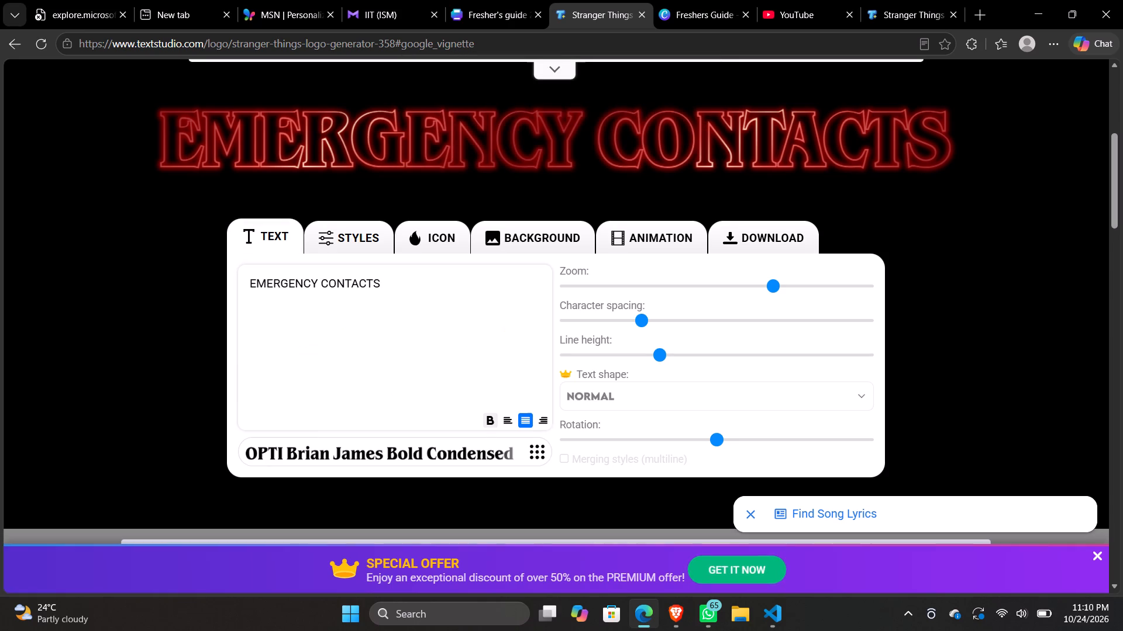
drag(423, 282, 107, 290)
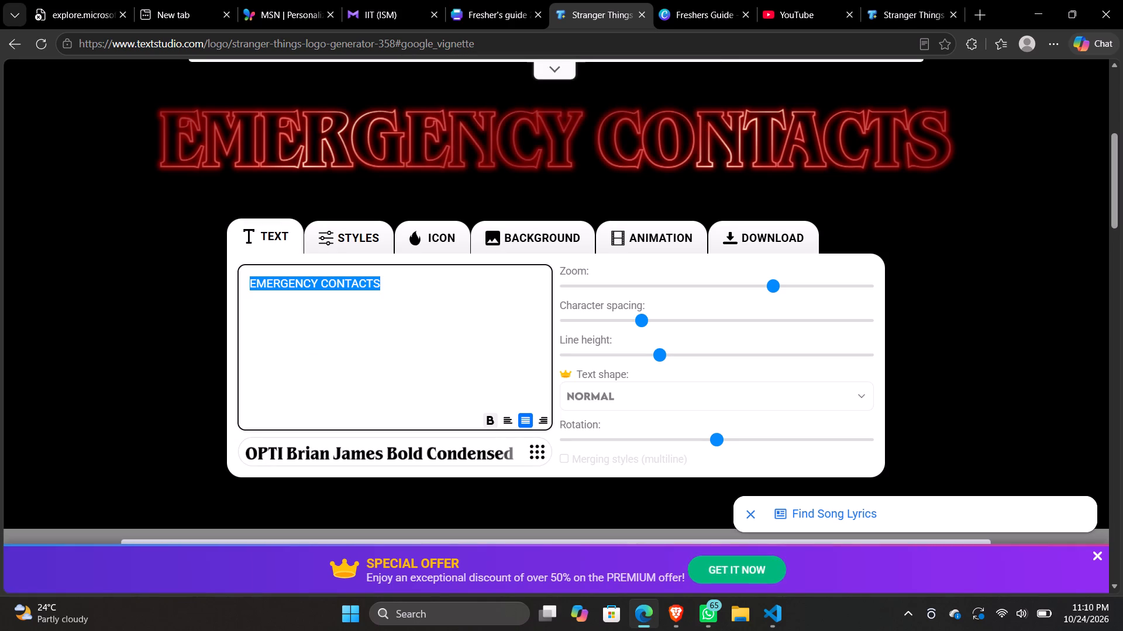
key(ctrl+c)
Replace the STRANGER LOGO text on the newly loaded generator page with the copied EMERGENCY CONTACTS.
click(884, 0)
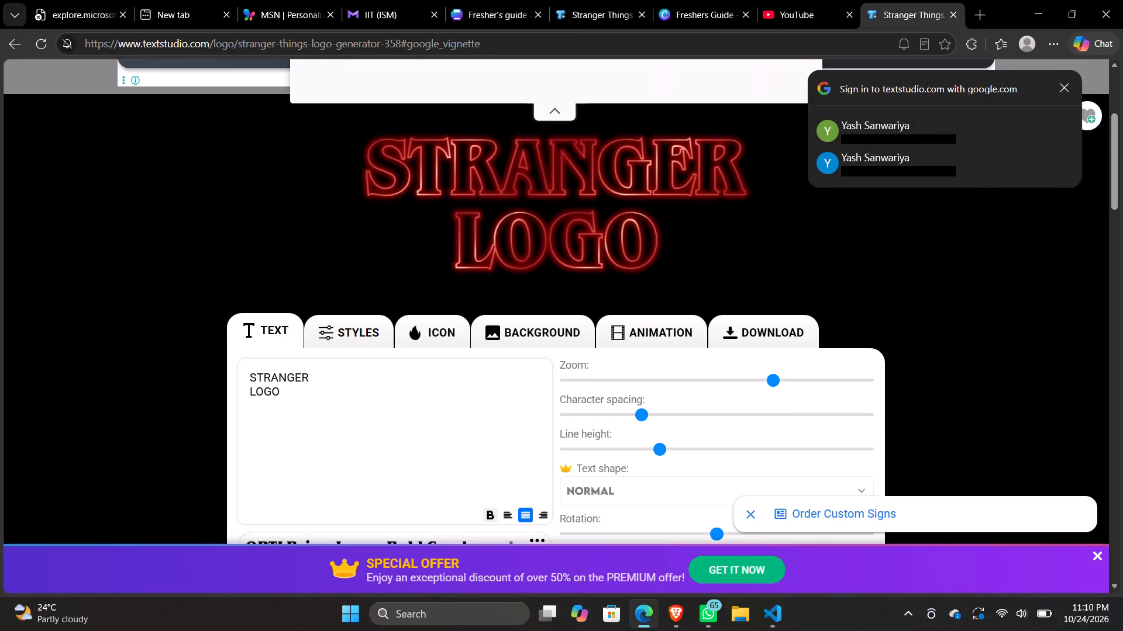
drag(339, 373, 292, 397)
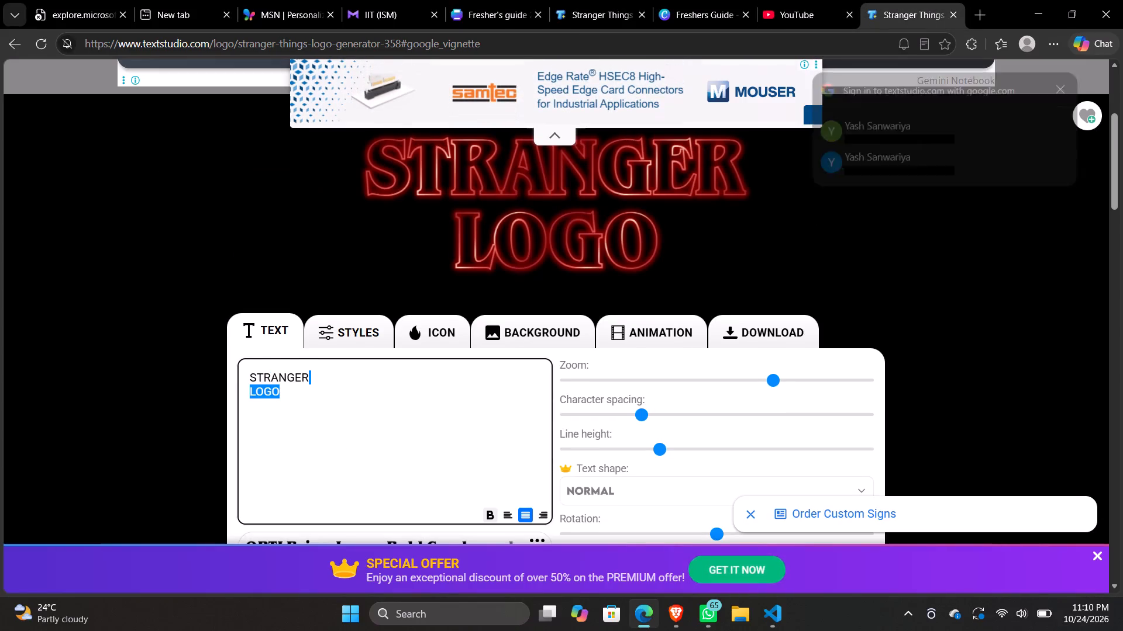
drag(292, 397, 284, 391)
click(284, 391)
drag(284, 391, 256, 373)
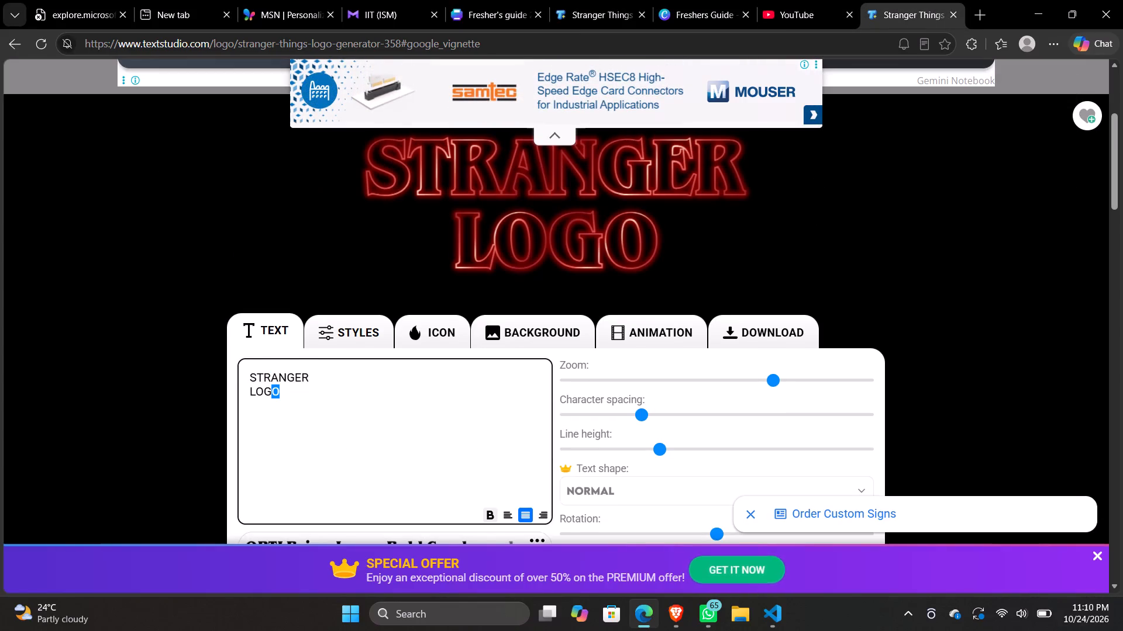
drag(256, 373, 232, 365)
key(BackSpace)
key(ctrl+v)
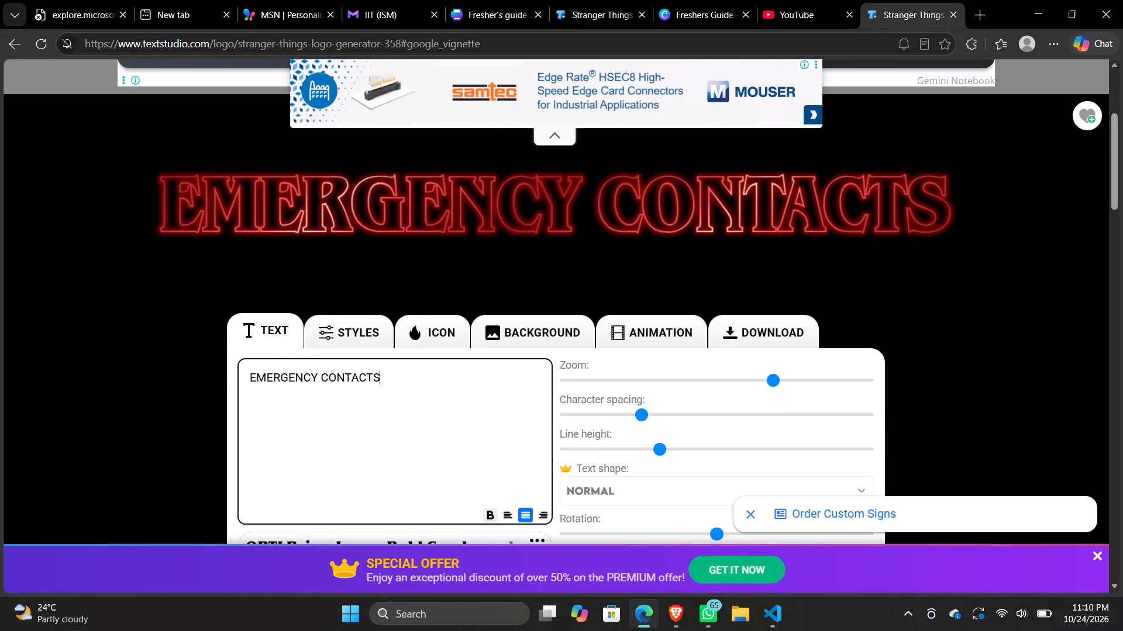
Download the EMERGENCY CONTACTS logo as a Lite-quality transparent PNG and close the earlier generator page.
click(758, 333)
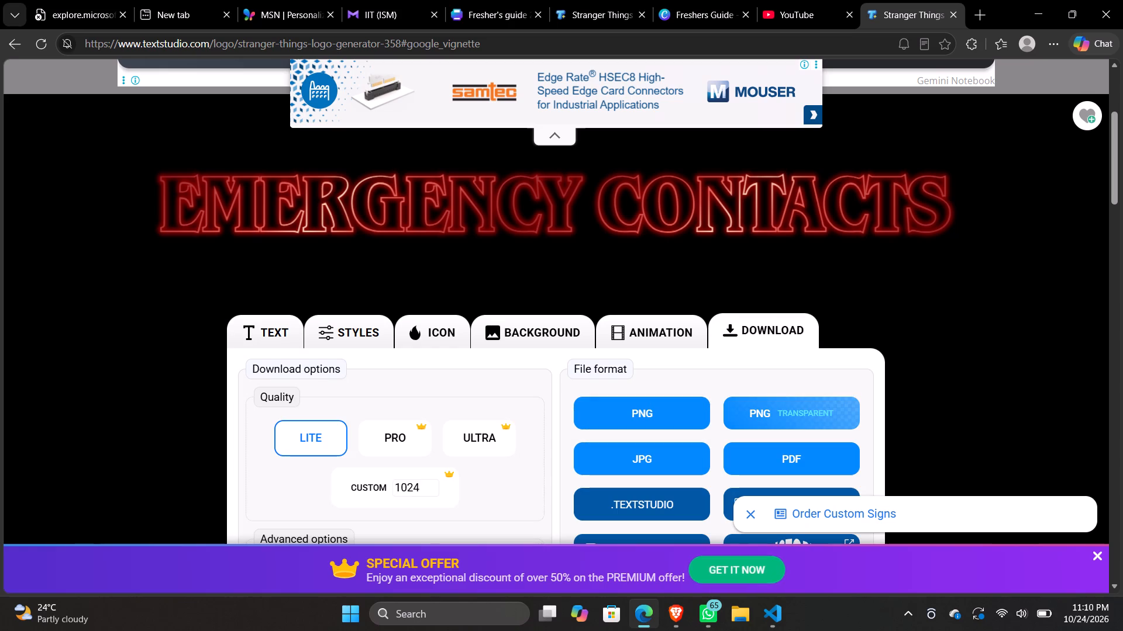
click(769, 415)
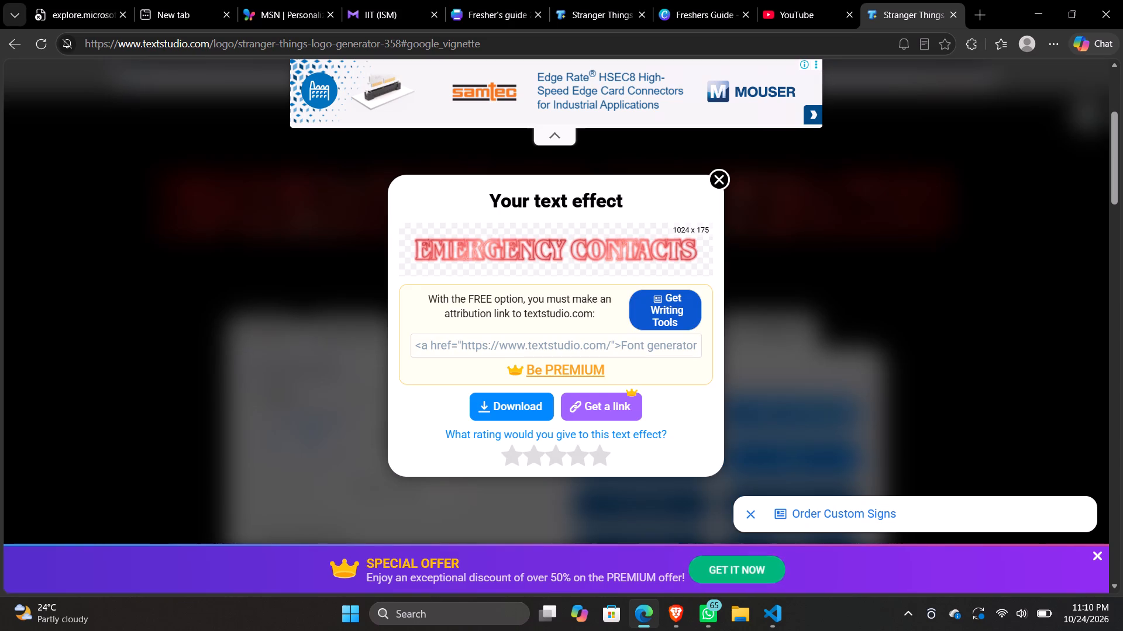
click(530, 398)
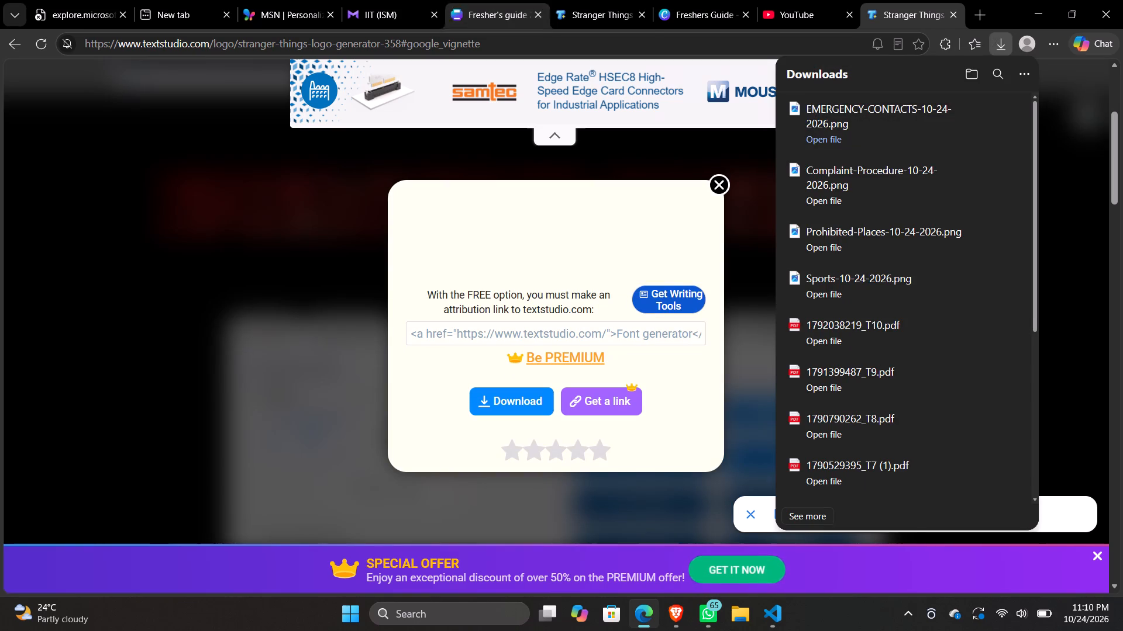
click(639, 11)
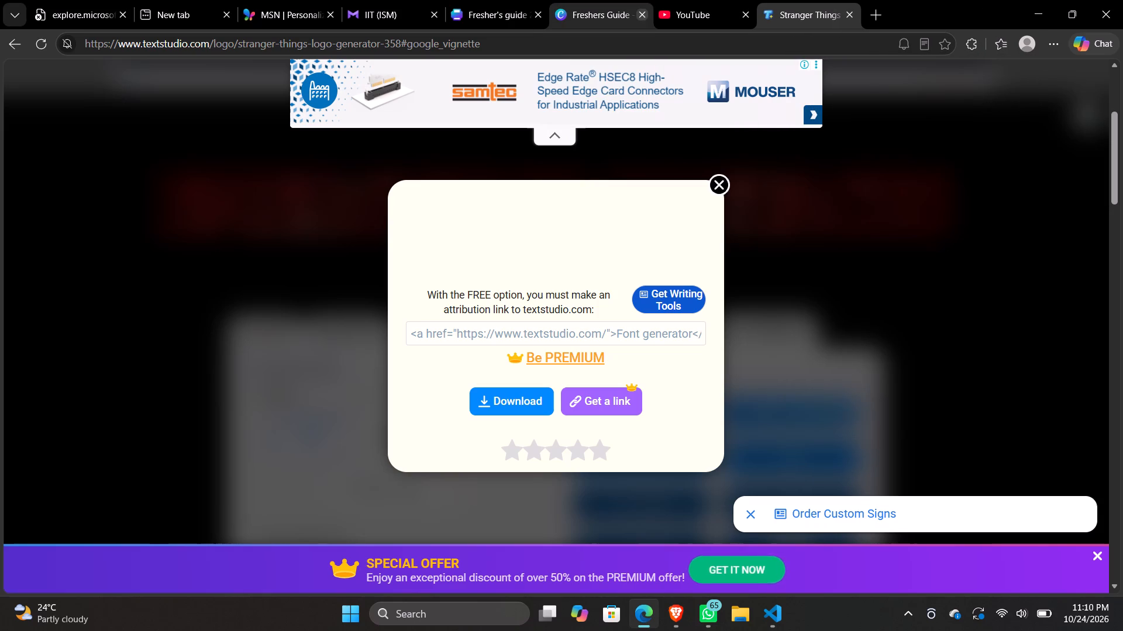
Switch to the Fresher's guide 2026 design and upload the EMERGENCY-CONTACTS-10-24-2026 image.
click(488, 8)
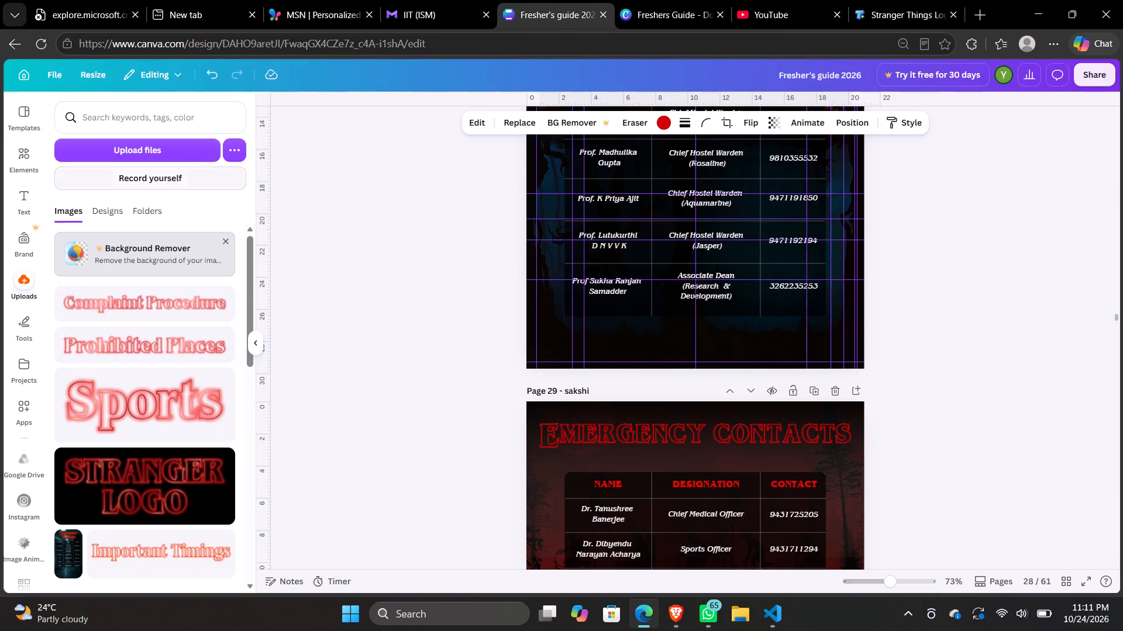
click(175, 144)
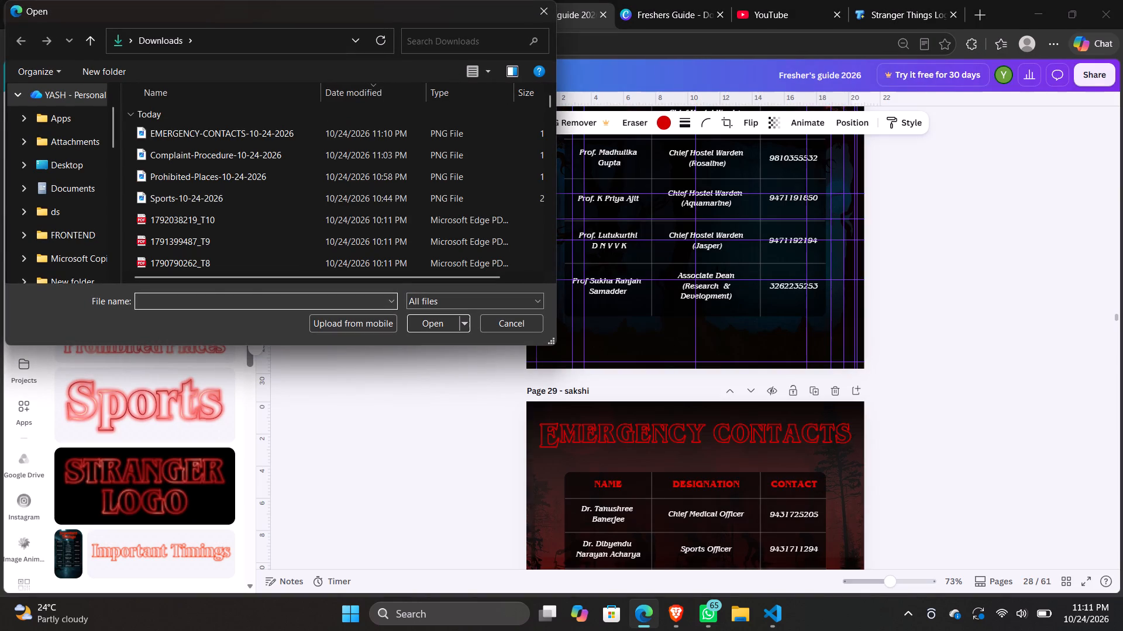
click(192, 130)
key(Return)
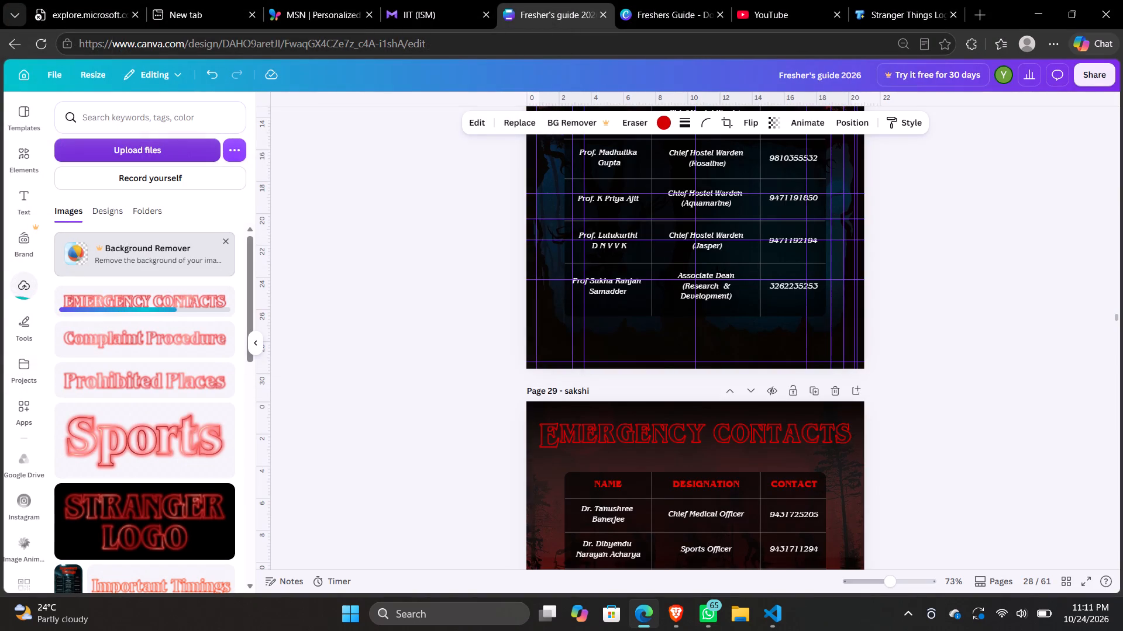
Add the uploaded EMERGENCY CONTACTS logo to page 28, place it over the old title and stretch it to the same width.
scroll(584, 259, up, 4)
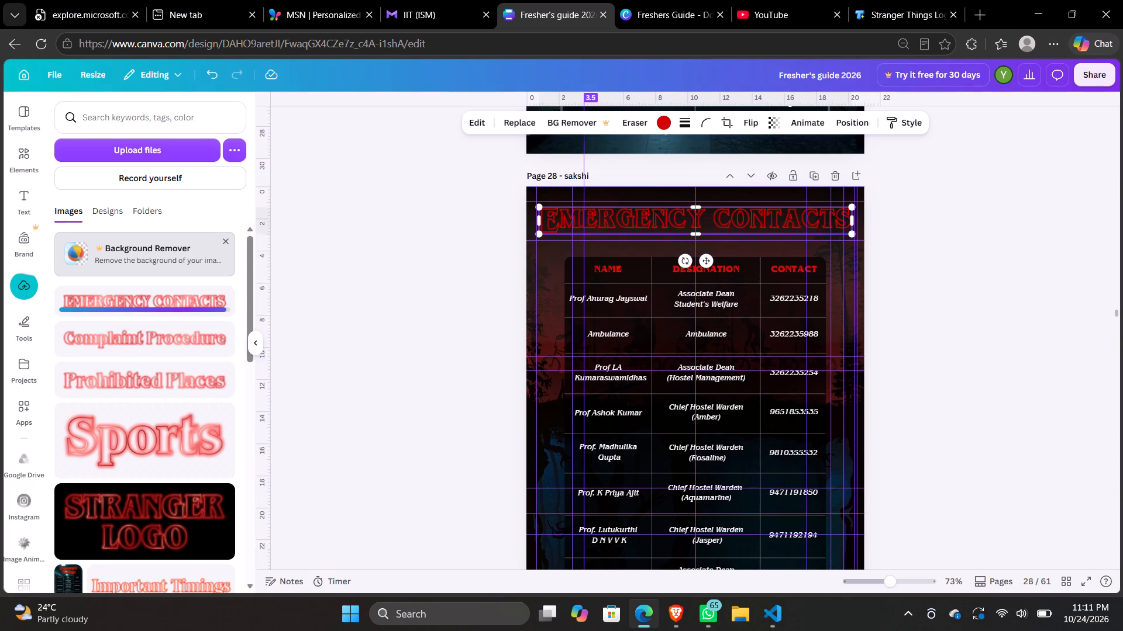
click(608, 227)
click(608, 227)
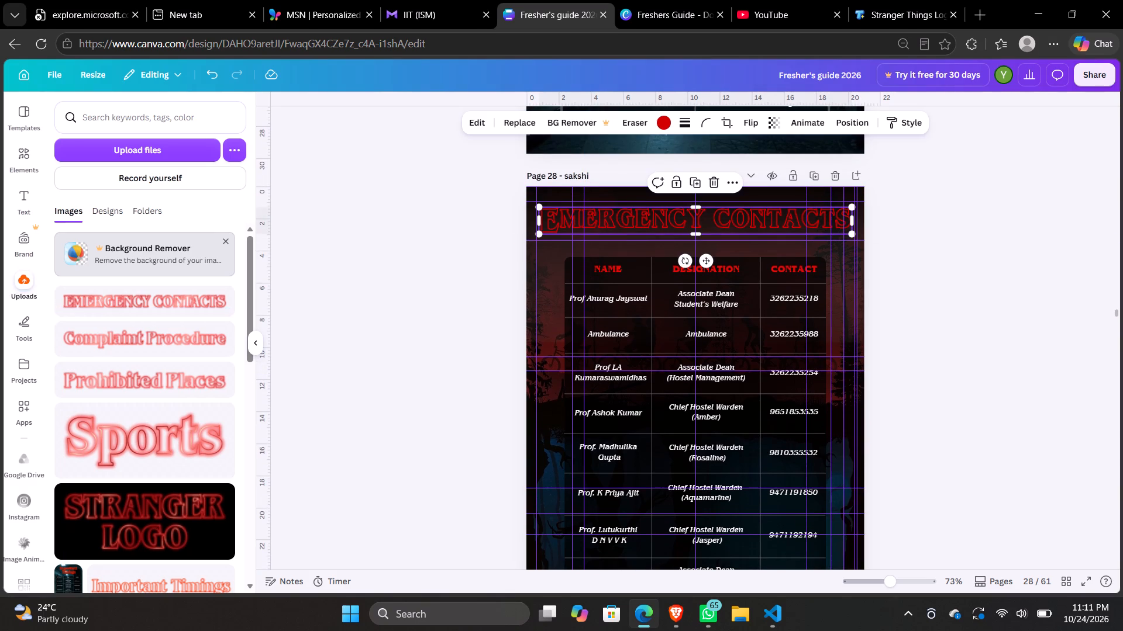
click(160, 306)
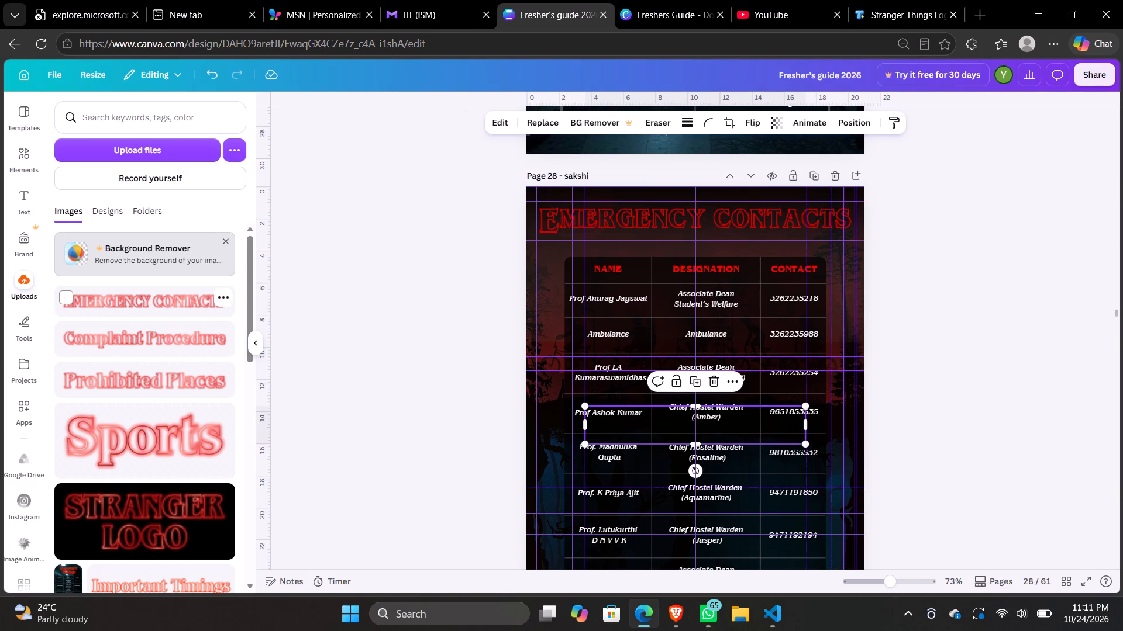
drag(620, 432, 567, 228)
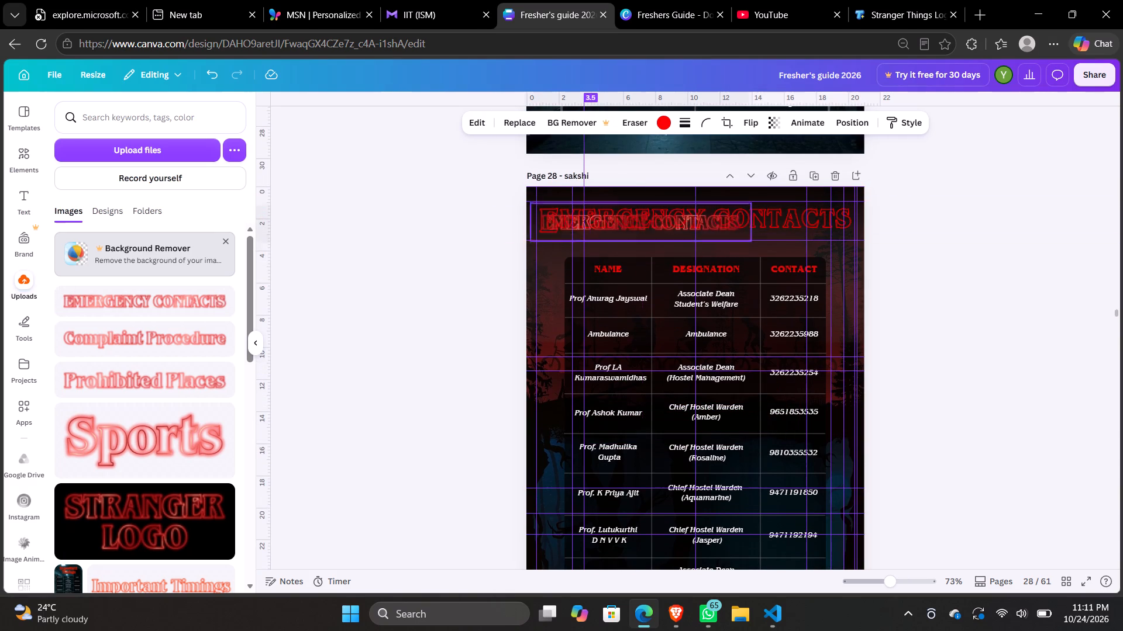
drag(567, 228, 566, 224)
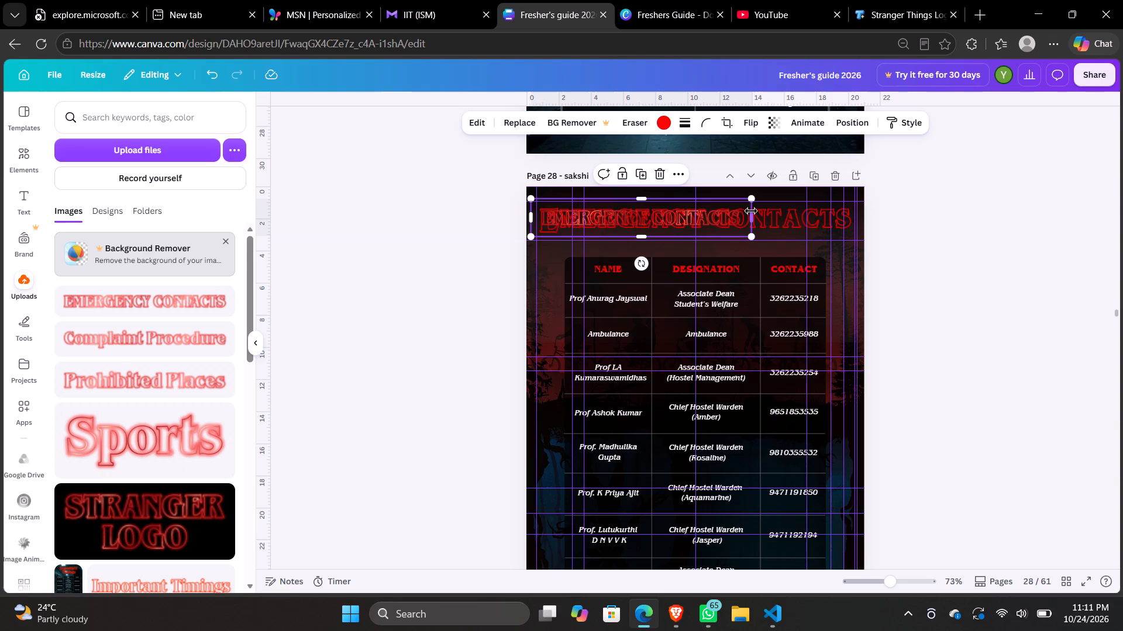
drag(751, 211, 871, 228)
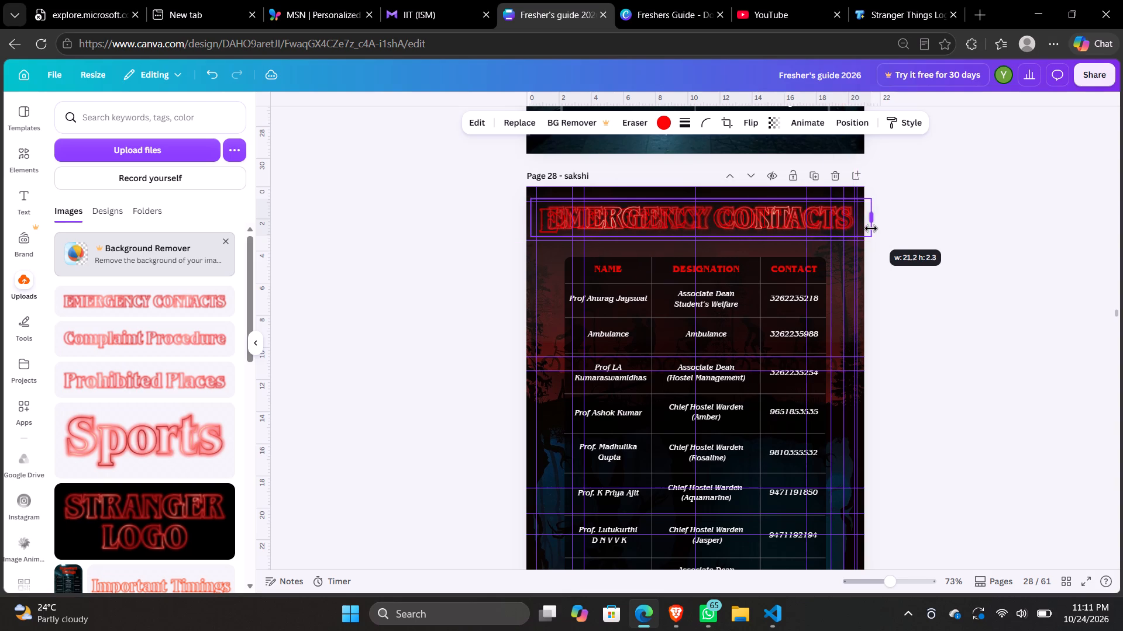
drag(871, 228, 871, 232)
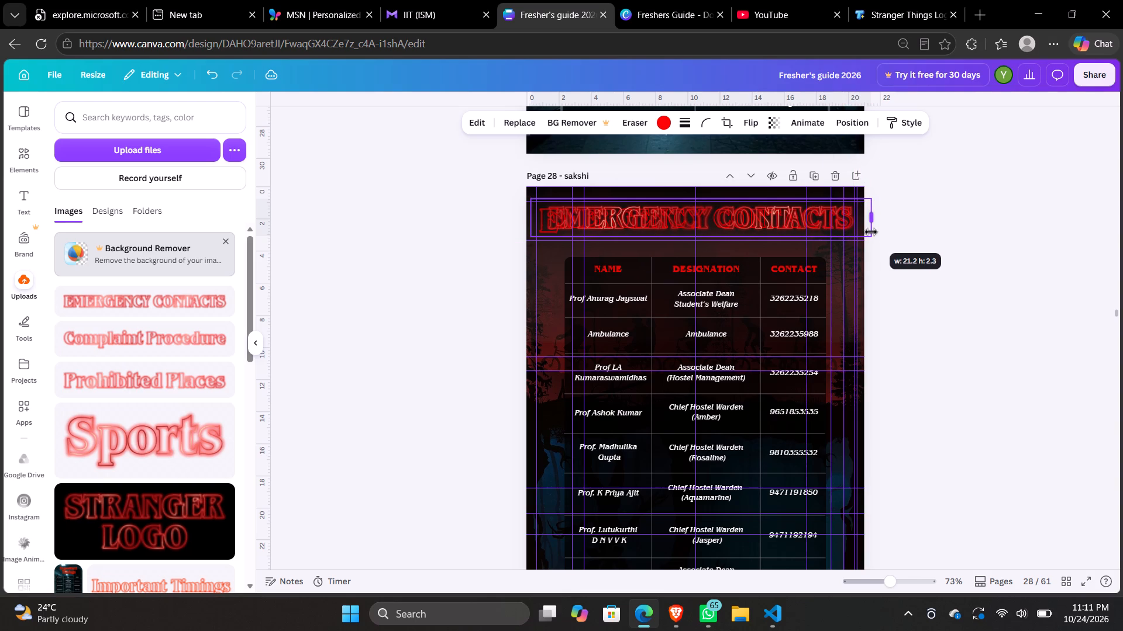
drag(871, 232, 870, 231)
drag(532, 226, 523, 231)
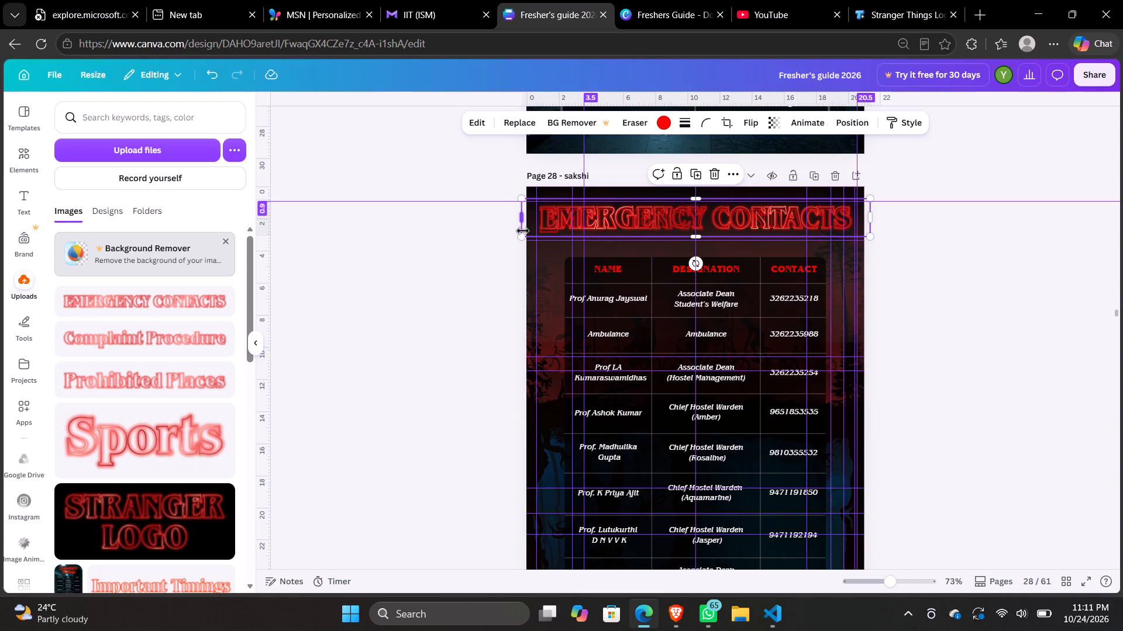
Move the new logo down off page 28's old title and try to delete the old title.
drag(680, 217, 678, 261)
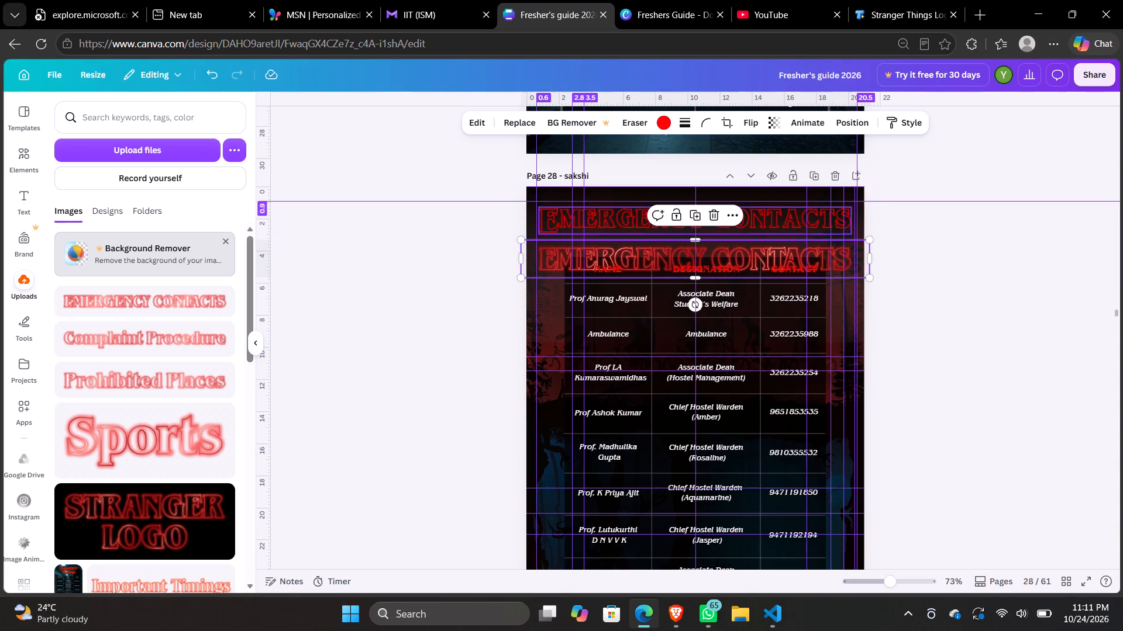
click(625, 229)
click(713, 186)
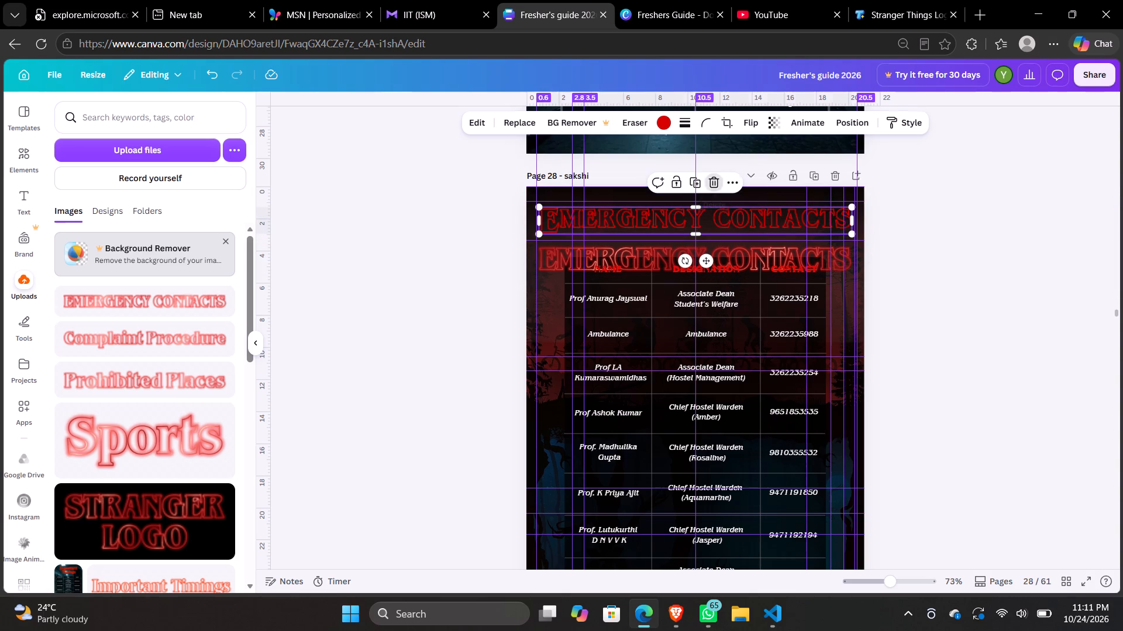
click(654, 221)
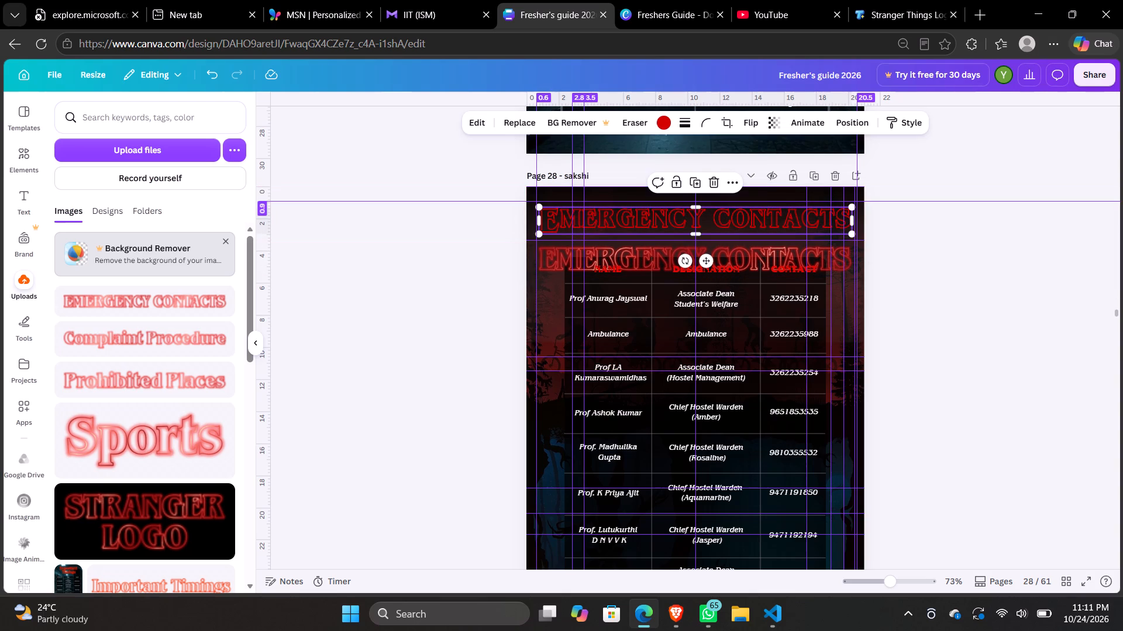
Reposition the new EMERGENCY CONTACTS logo just below page 28's old title, undoing the accidental shift of the DESIGNATION heading.
drag(645, 261, 696, 254)
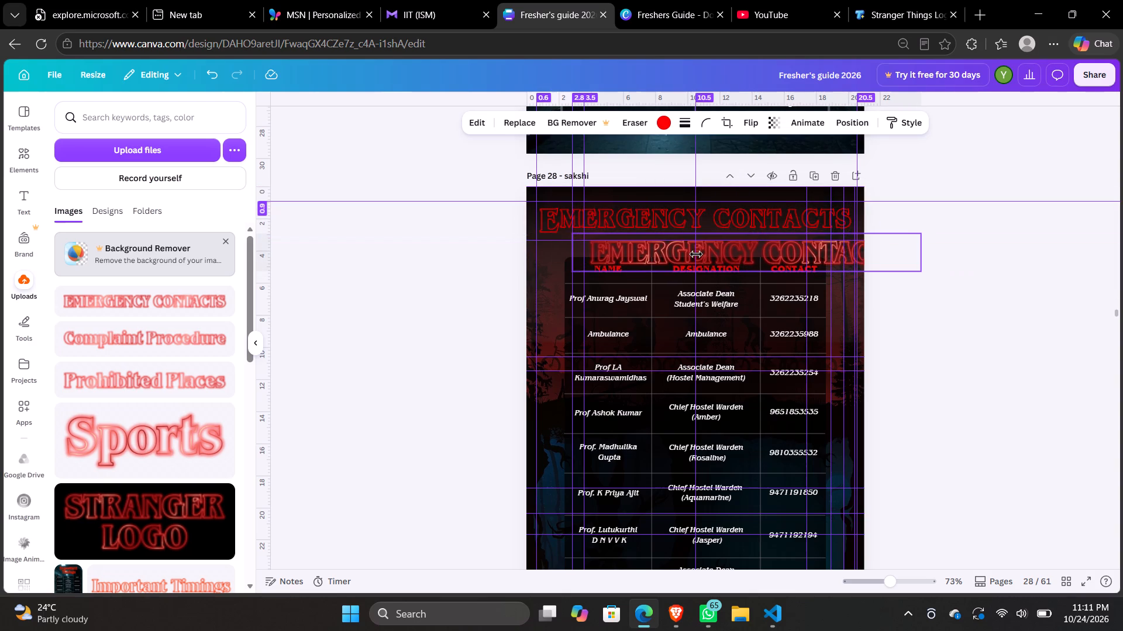
drag(696, 254, 674, 266)
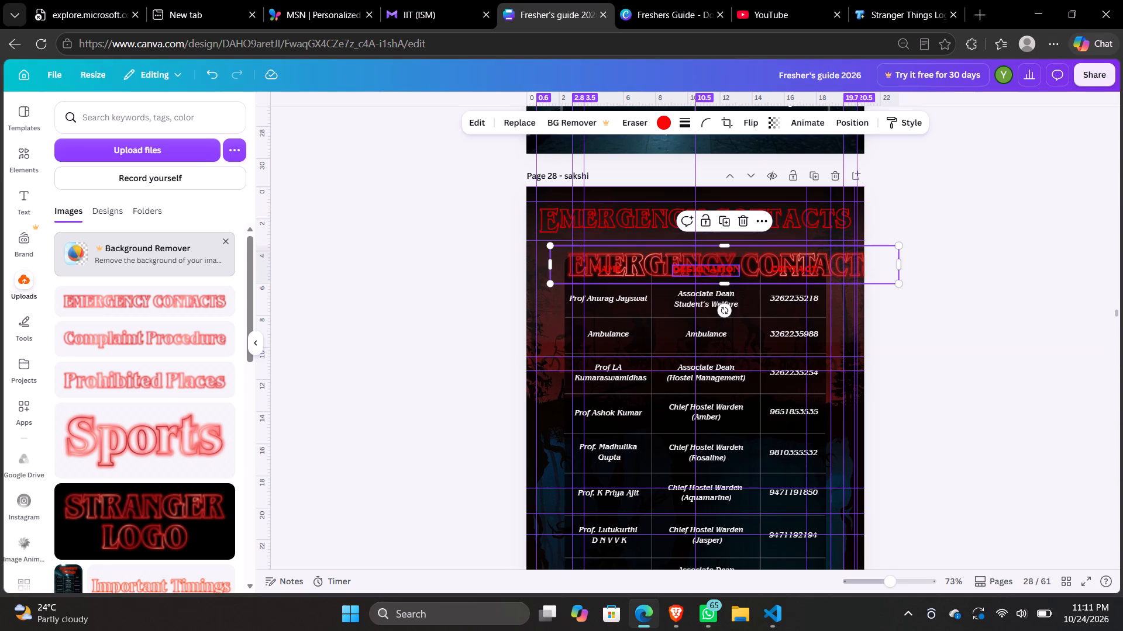
drag(738, 268, 719, 269)
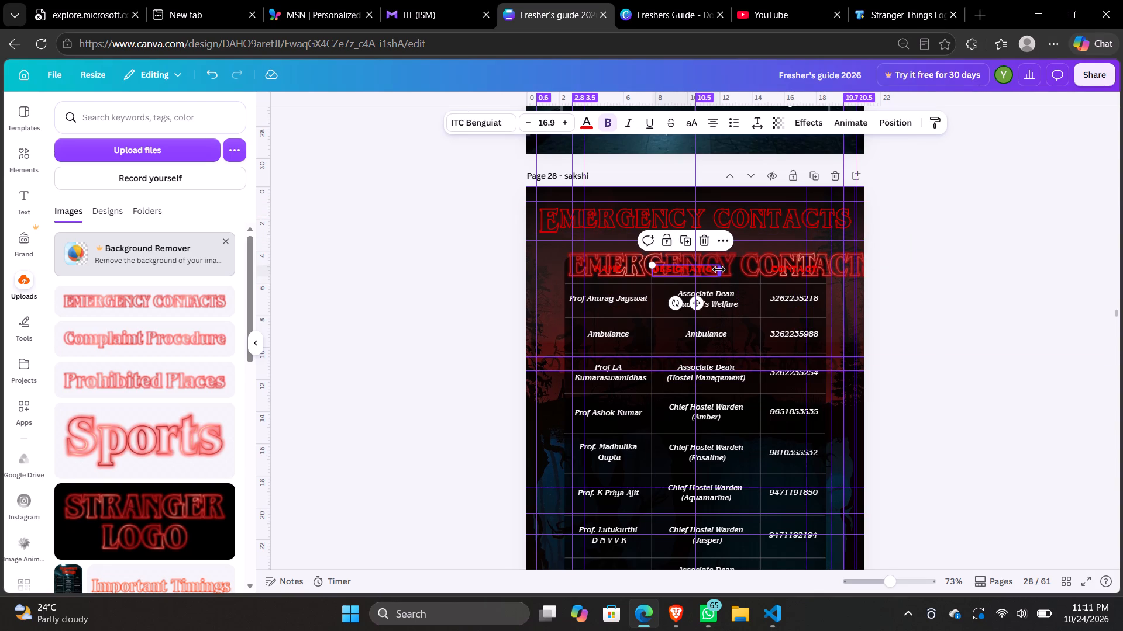
key(ctrl+z)
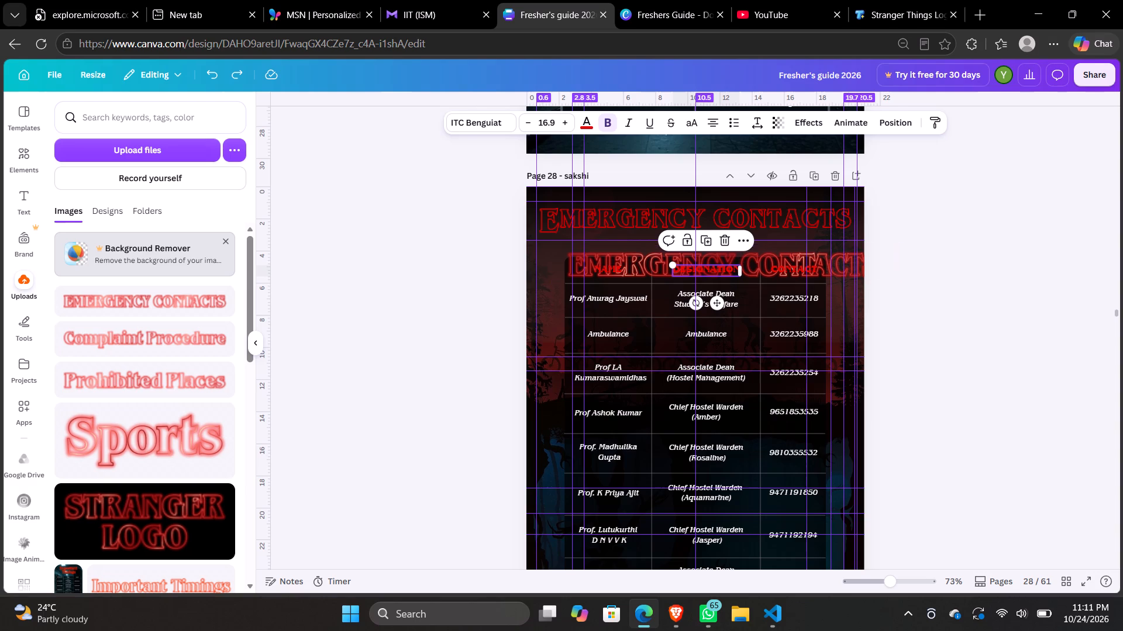
click(748, 259)
drag(748, 259, 725, 213)
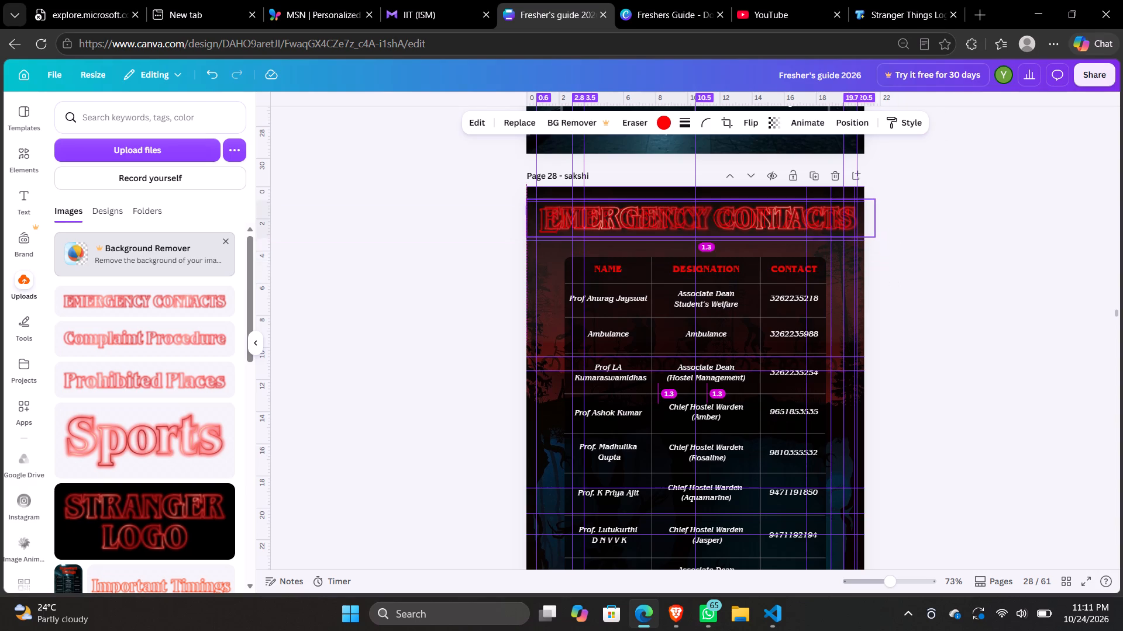
drag(725, 213, 723, 245)
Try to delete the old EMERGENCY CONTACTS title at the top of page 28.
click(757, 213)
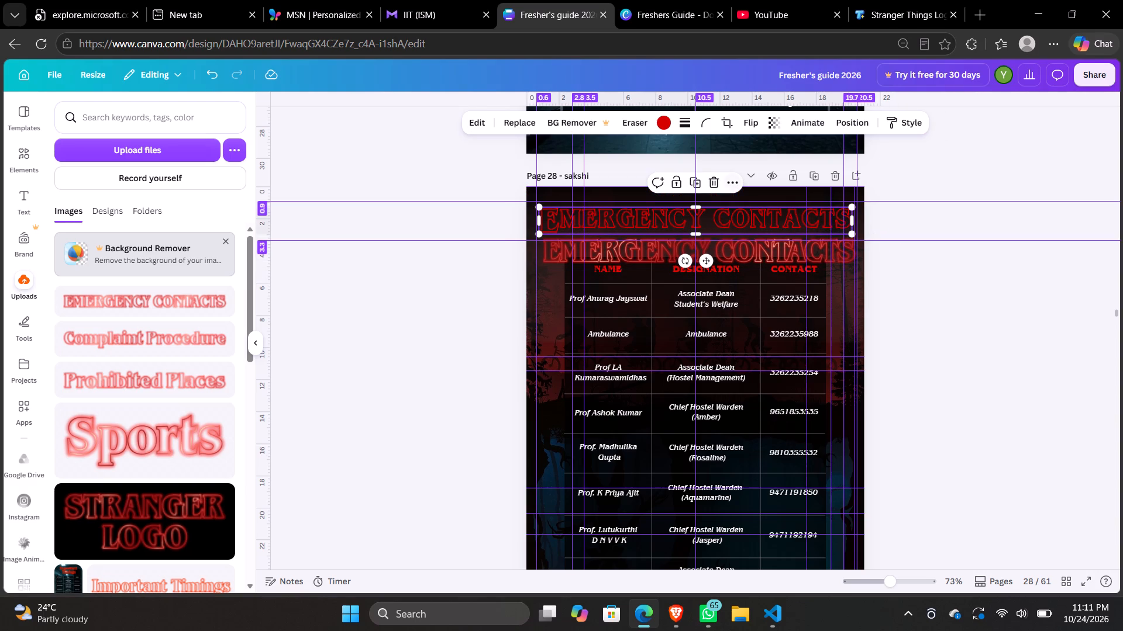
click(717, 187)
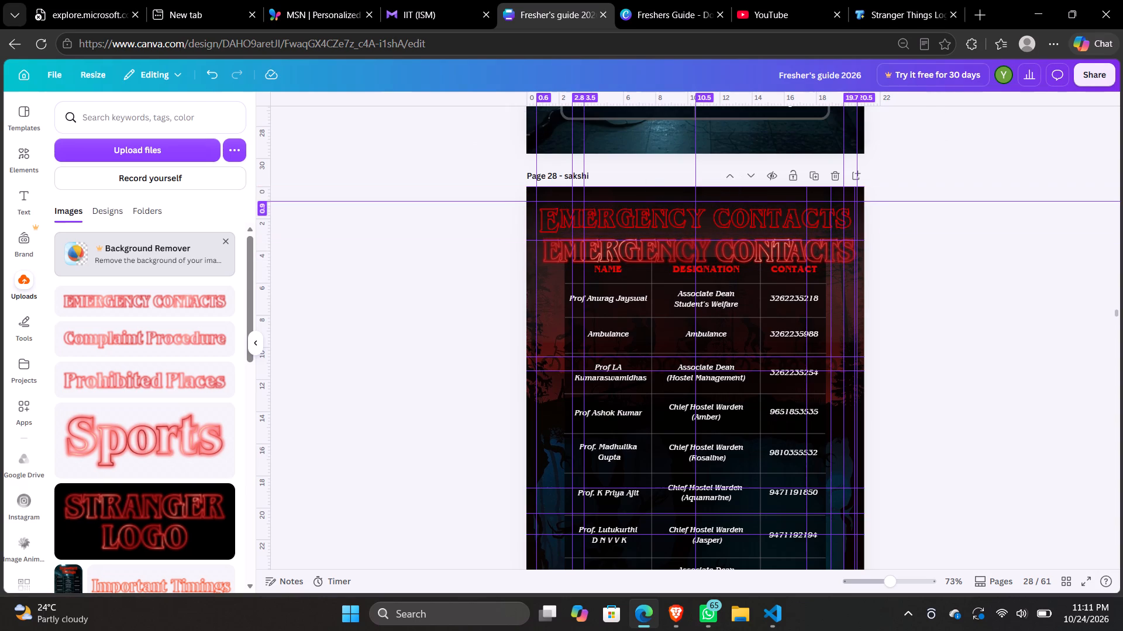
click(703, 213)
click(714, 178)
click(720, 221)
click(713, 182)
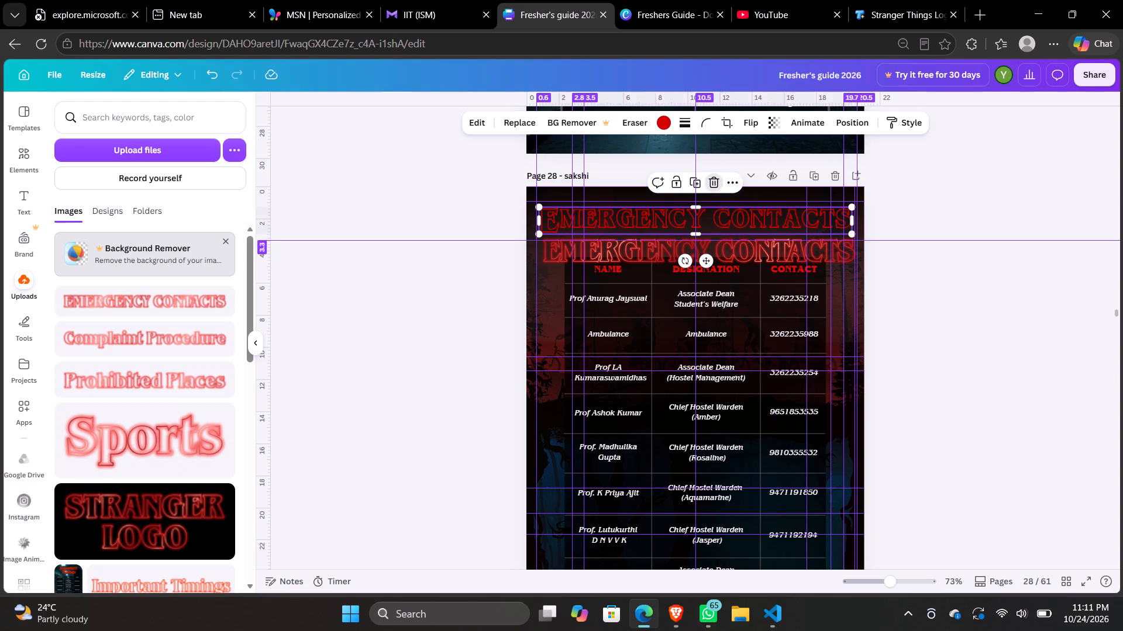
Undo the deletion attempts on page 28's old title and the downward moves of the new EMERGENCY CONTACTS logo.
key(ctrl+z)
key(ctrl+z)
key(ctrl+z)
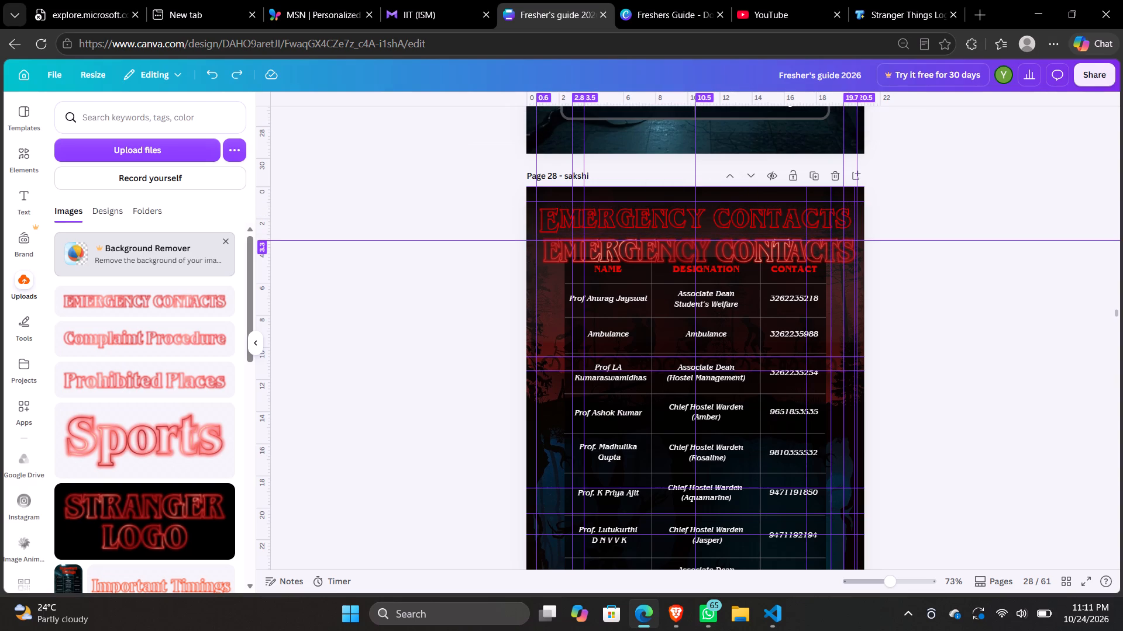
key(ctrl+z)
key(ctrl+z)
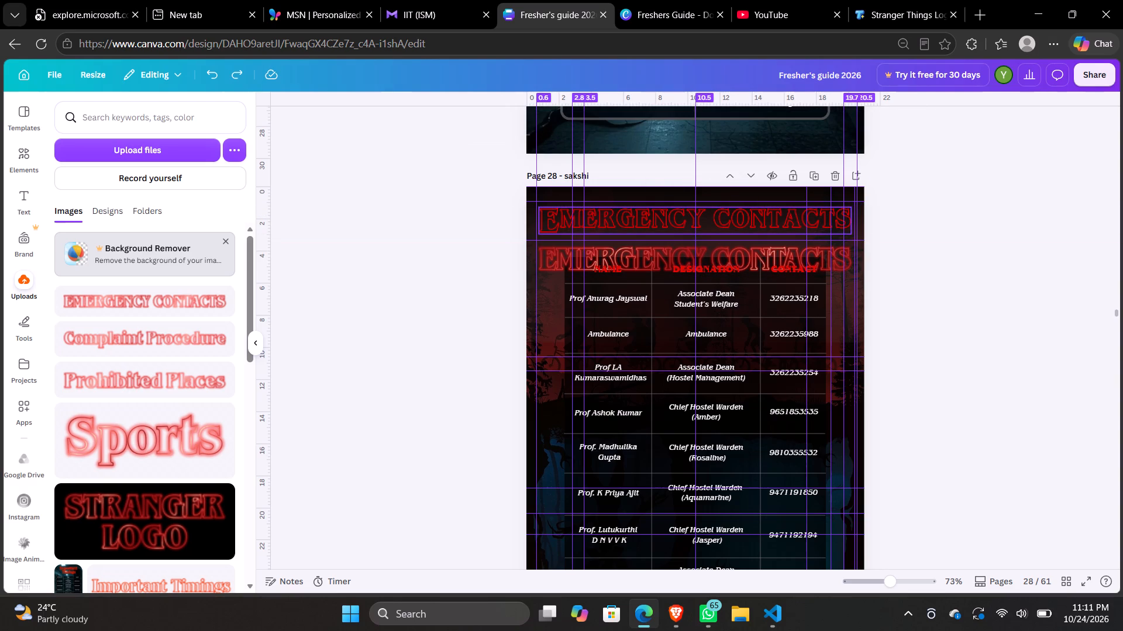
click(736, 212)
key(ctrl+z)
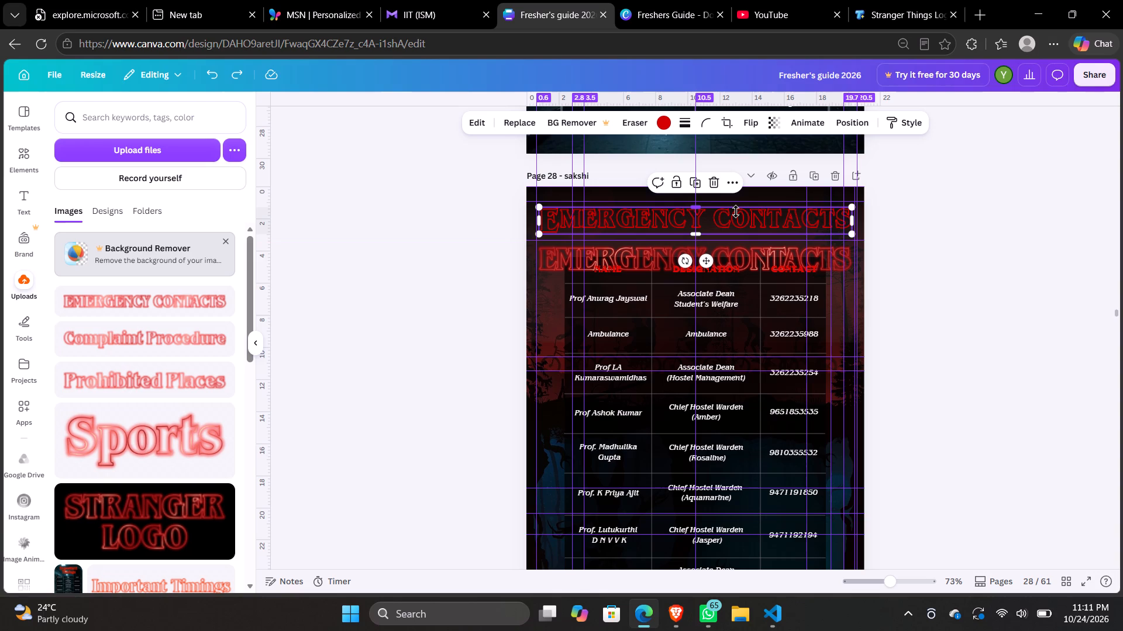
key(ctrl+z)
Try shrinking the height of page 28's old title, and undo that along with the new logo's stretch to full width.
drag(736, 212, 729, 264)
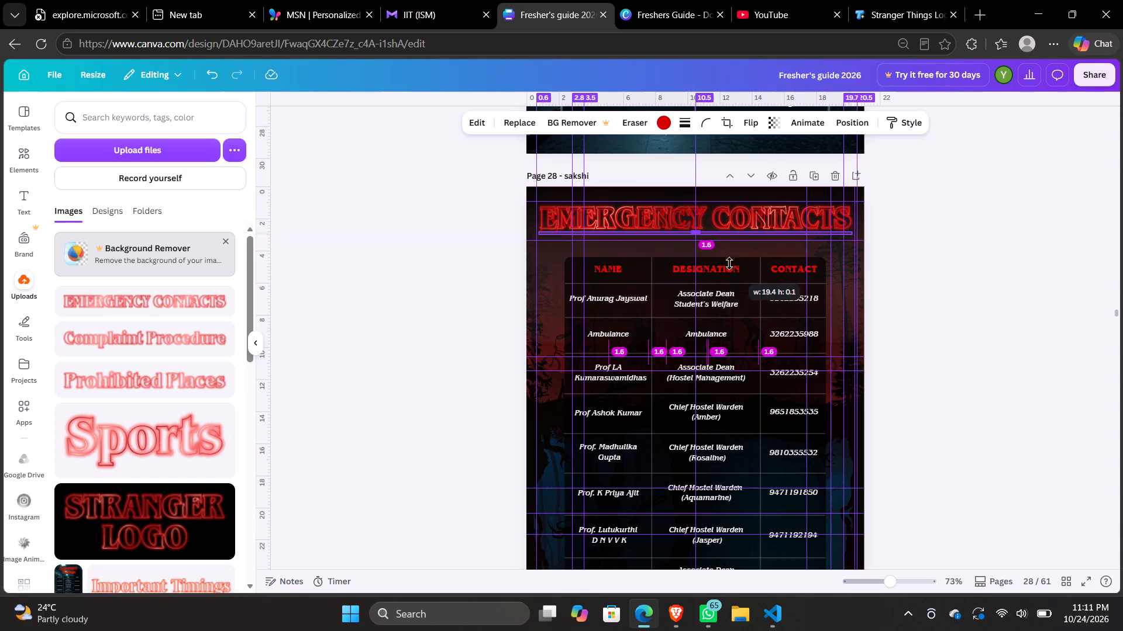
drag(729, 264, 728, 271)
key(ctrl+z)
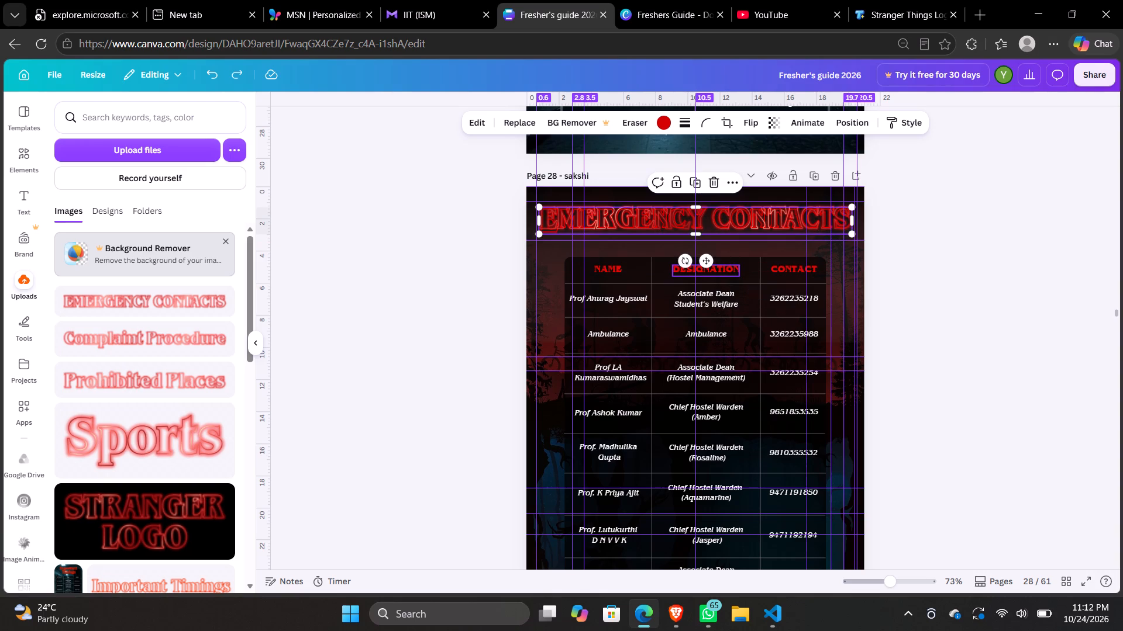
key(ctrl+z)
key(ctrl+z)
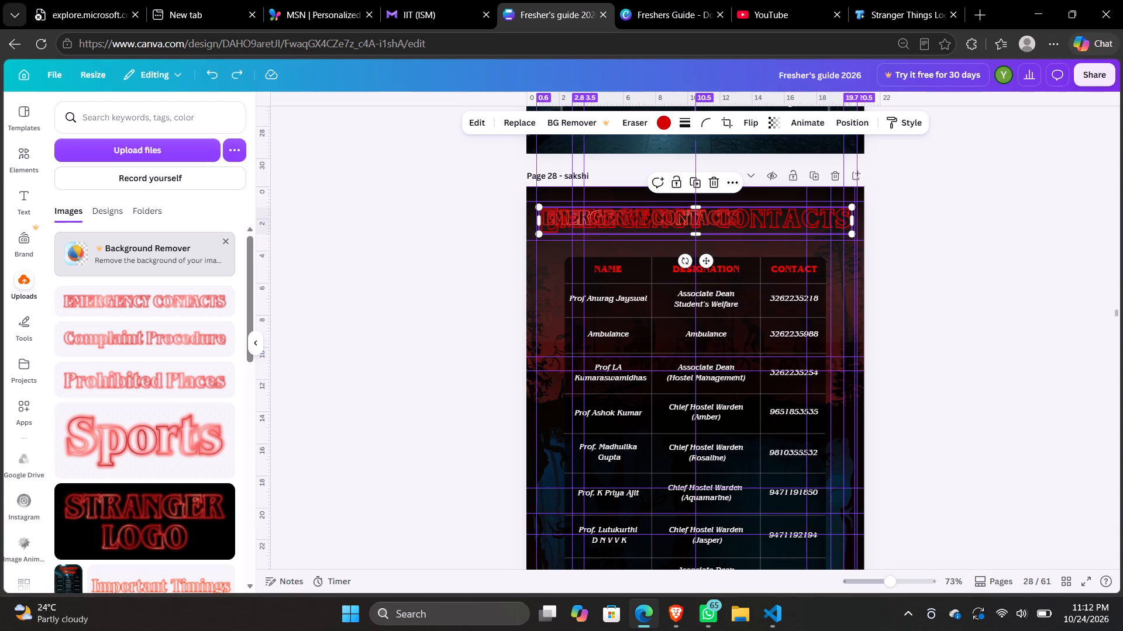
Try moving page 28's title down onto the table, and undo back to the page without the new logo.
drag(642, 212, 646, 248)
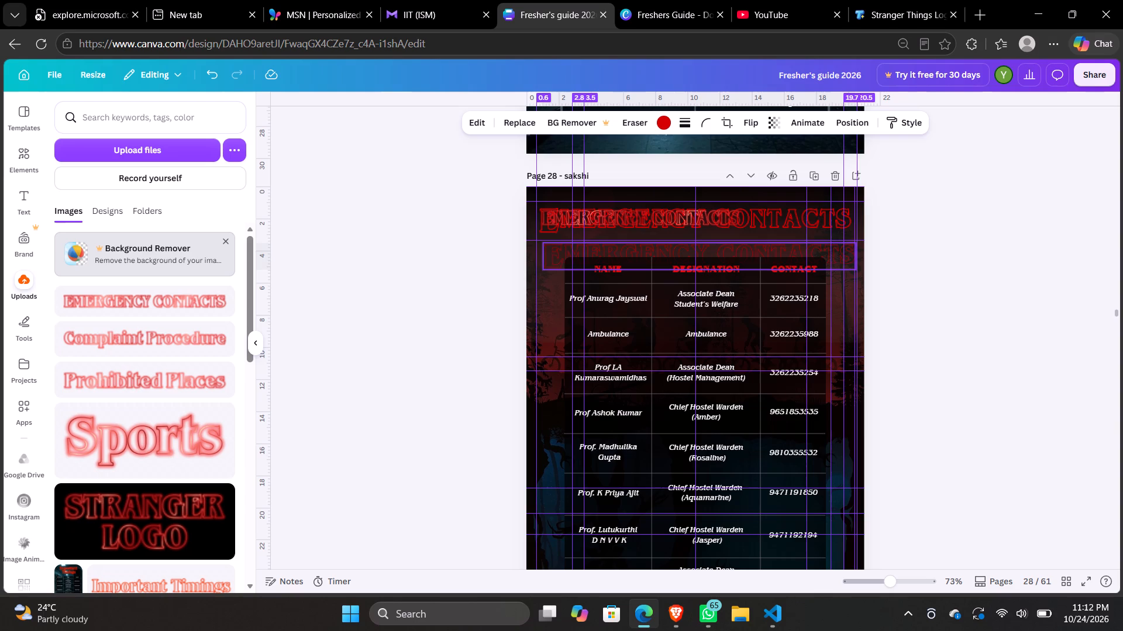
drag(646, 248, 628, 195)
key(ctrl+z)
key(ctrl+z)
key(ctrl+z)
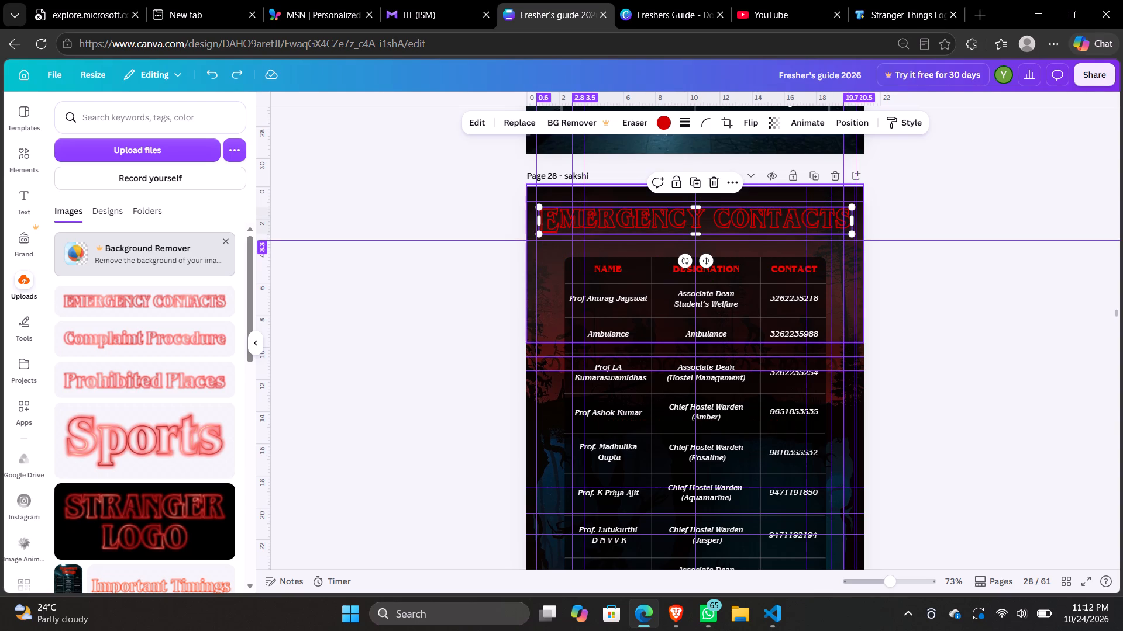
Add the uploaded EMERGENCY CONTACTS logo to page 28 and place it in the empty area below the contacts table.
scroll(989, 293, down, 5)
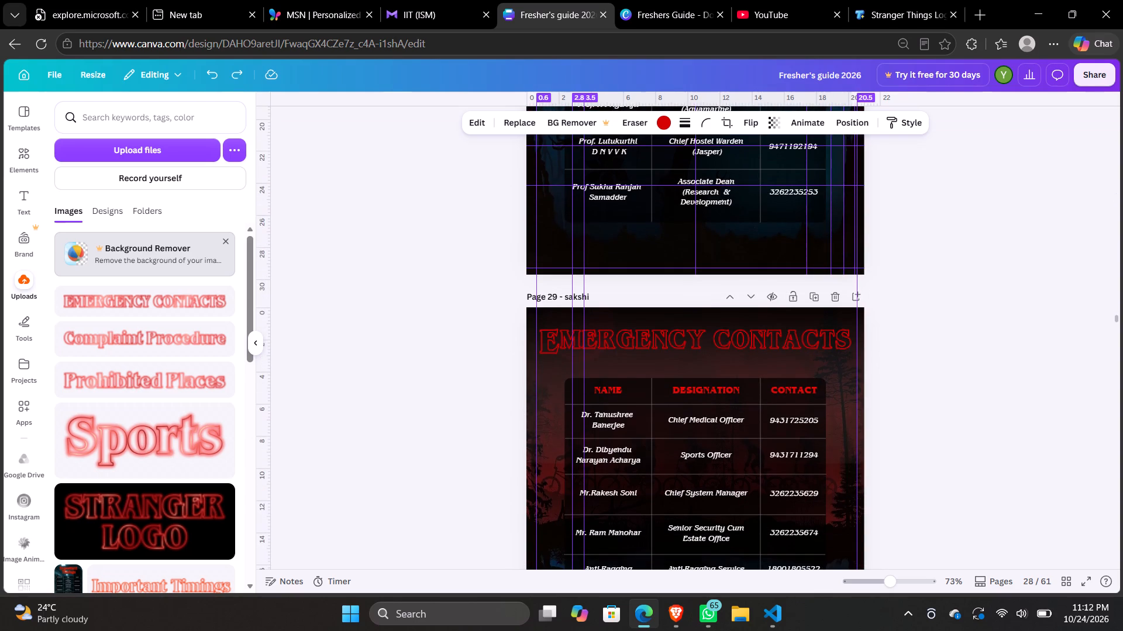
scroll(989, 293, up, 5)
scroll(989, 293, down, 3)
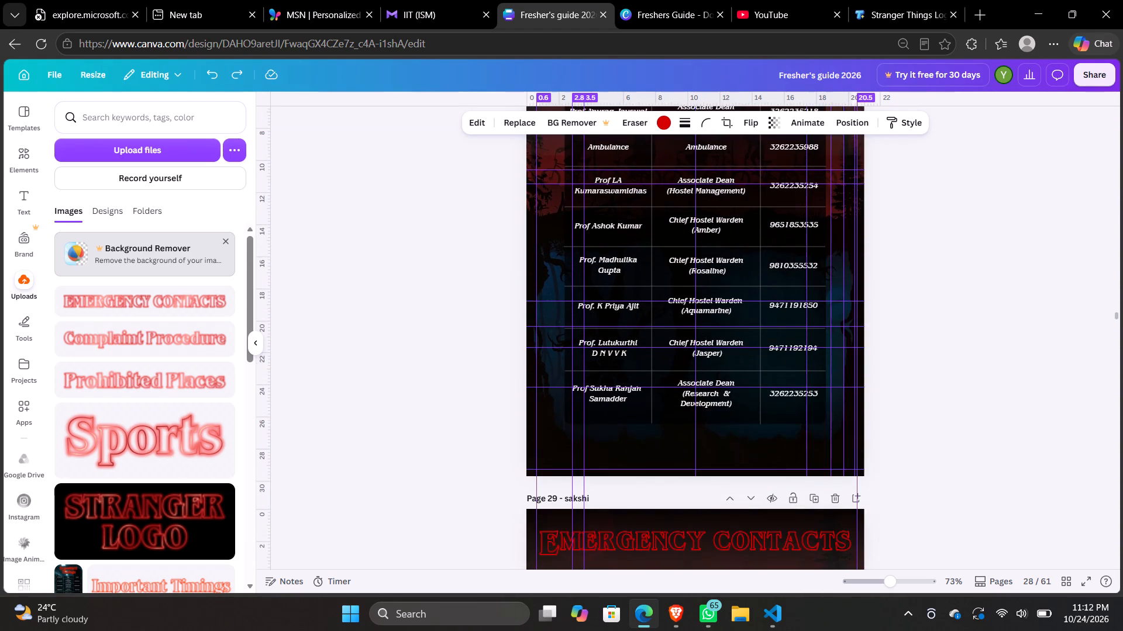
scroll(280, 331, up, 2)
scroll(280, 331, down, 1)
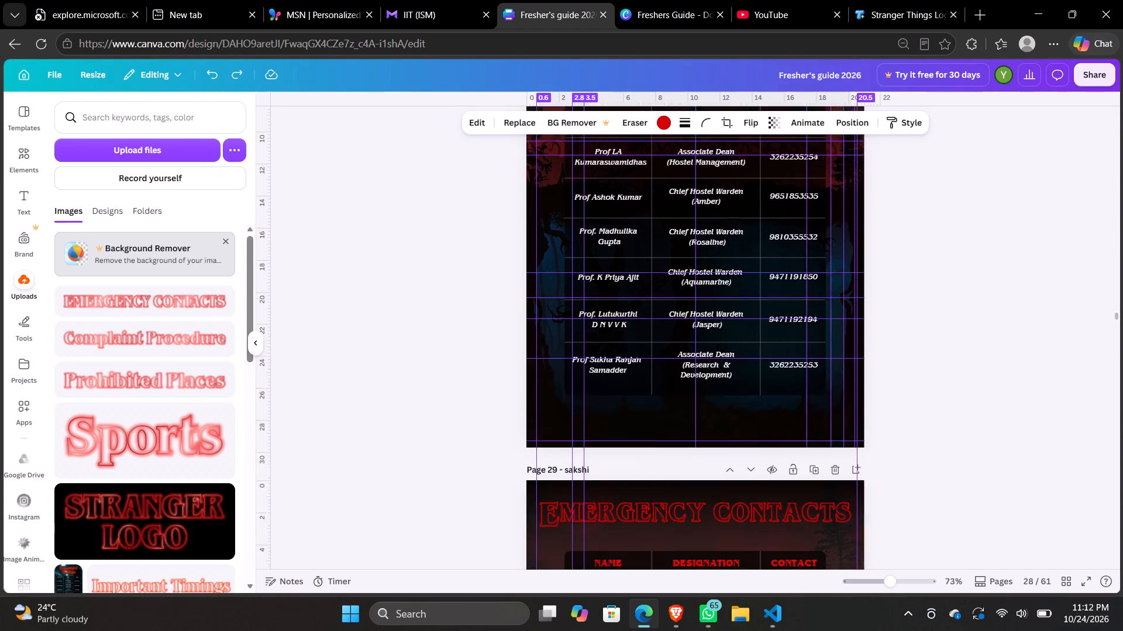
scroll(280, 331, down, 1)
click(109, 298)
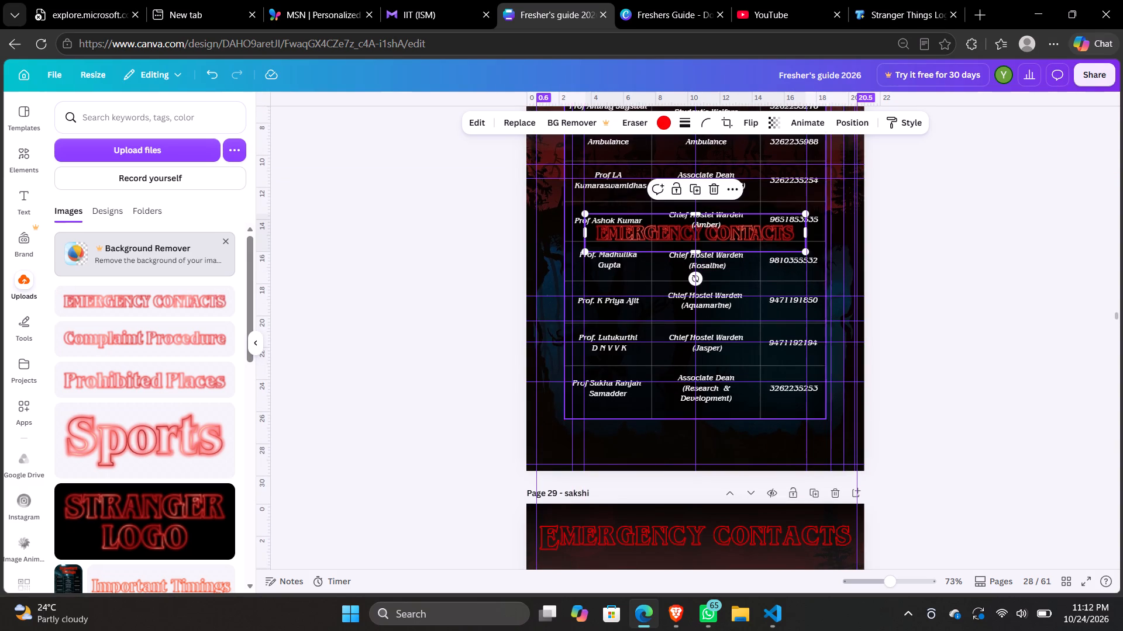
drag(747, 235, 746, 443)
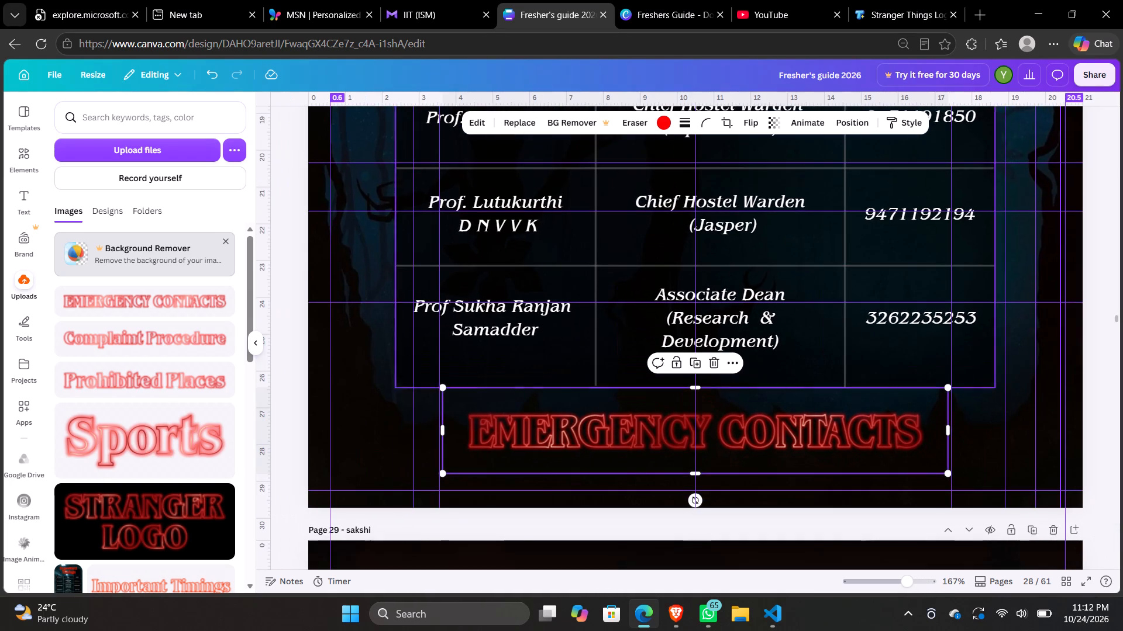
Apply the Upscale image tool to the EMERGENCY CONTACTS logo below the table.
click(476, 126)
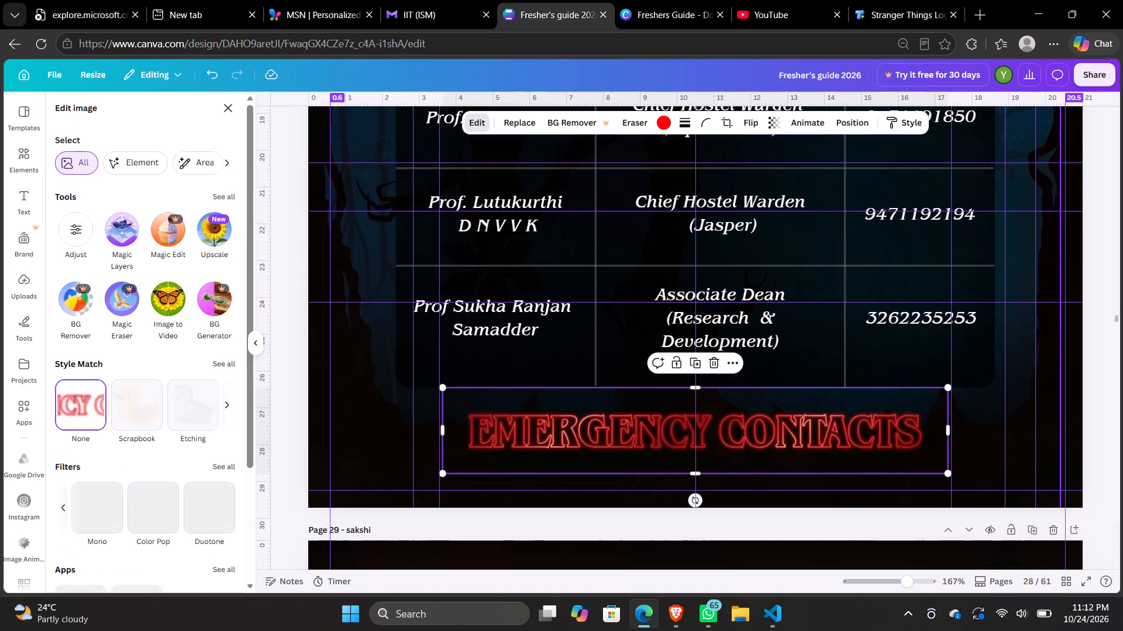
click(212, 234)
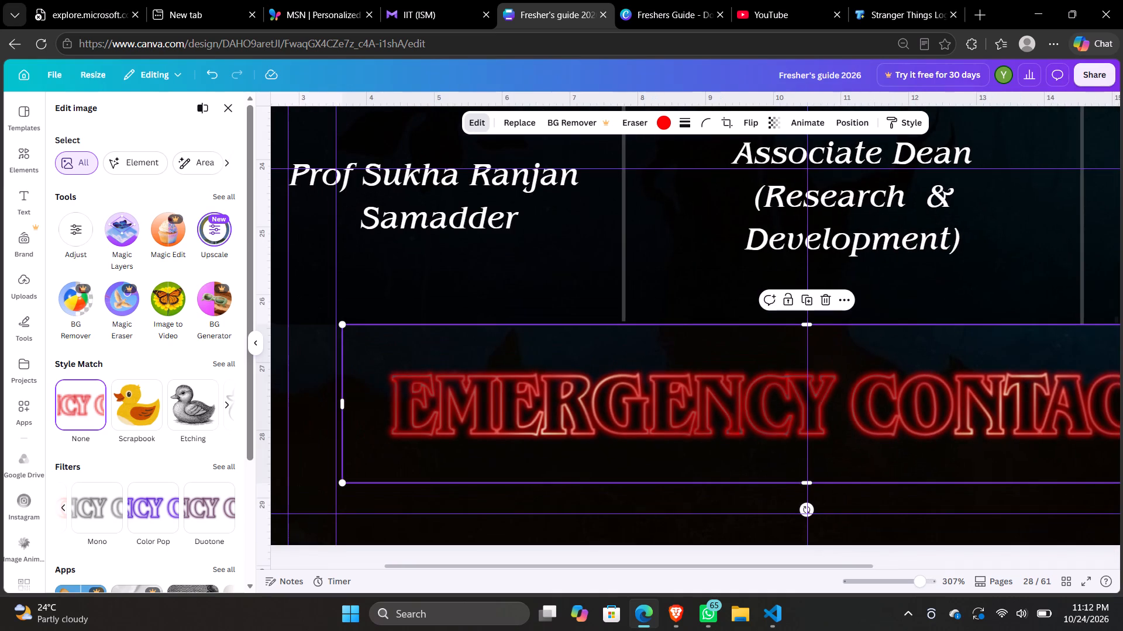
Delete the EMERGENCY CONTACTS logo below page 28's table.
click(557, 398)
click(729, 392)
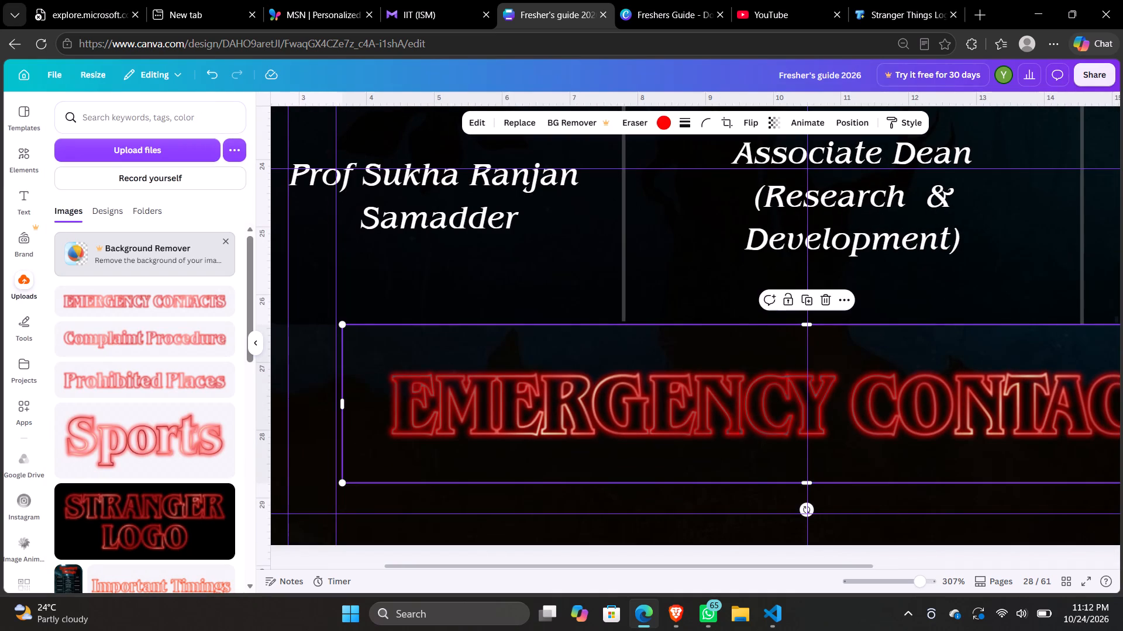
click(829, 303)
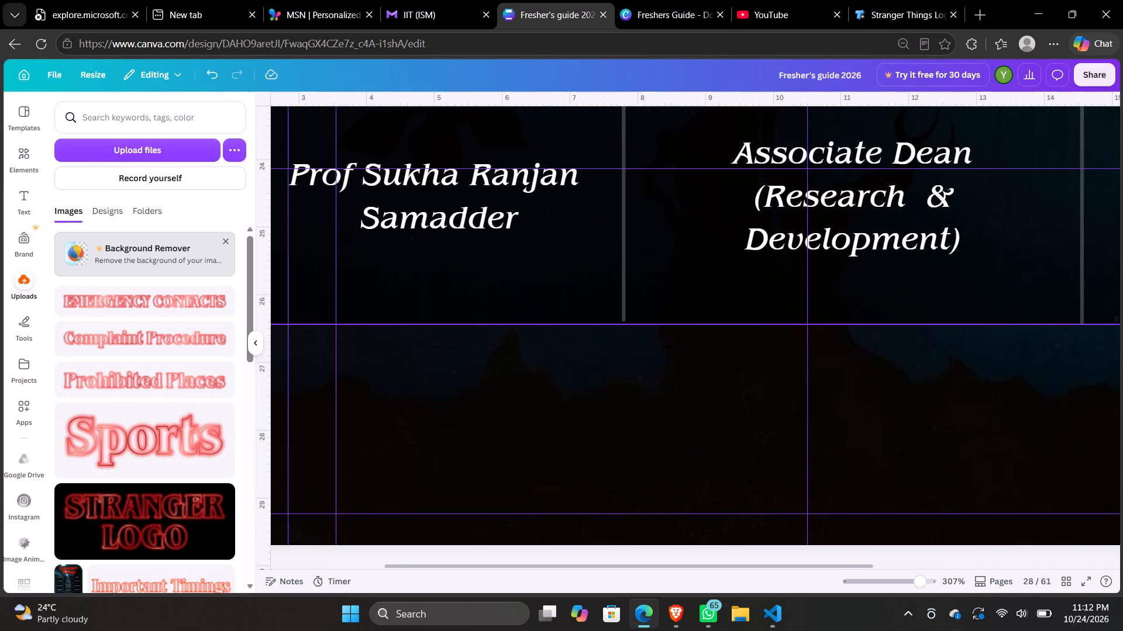
Examine the title styling on page 29 and on the Sports pages 32 and 31.
scroll(829, 303, down, 1)
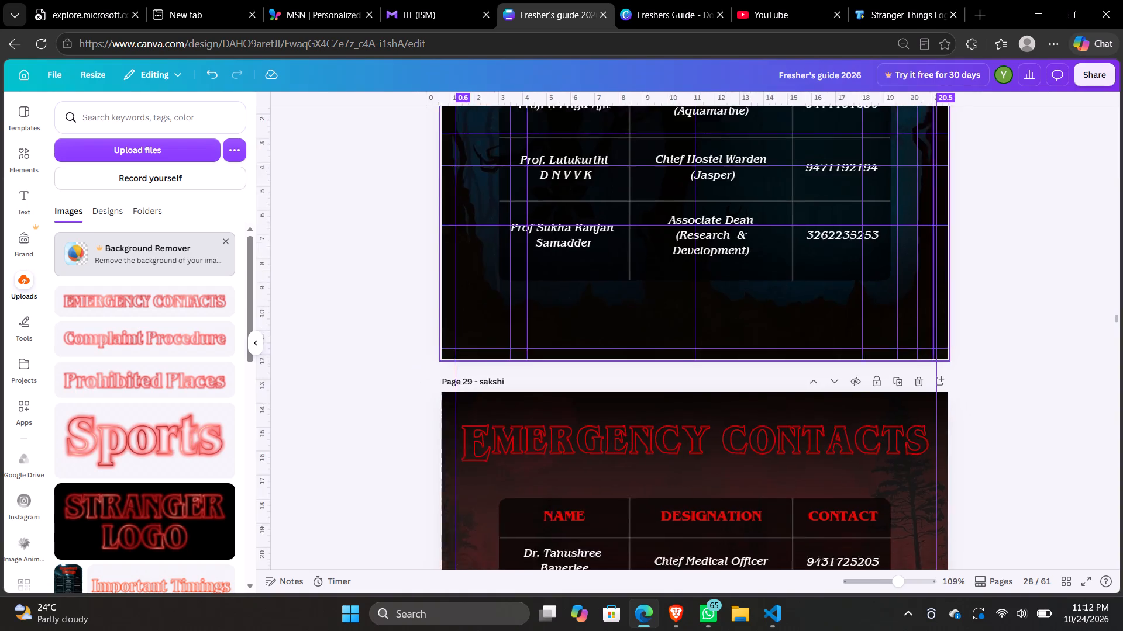
scroll(829, 303, down, 2)
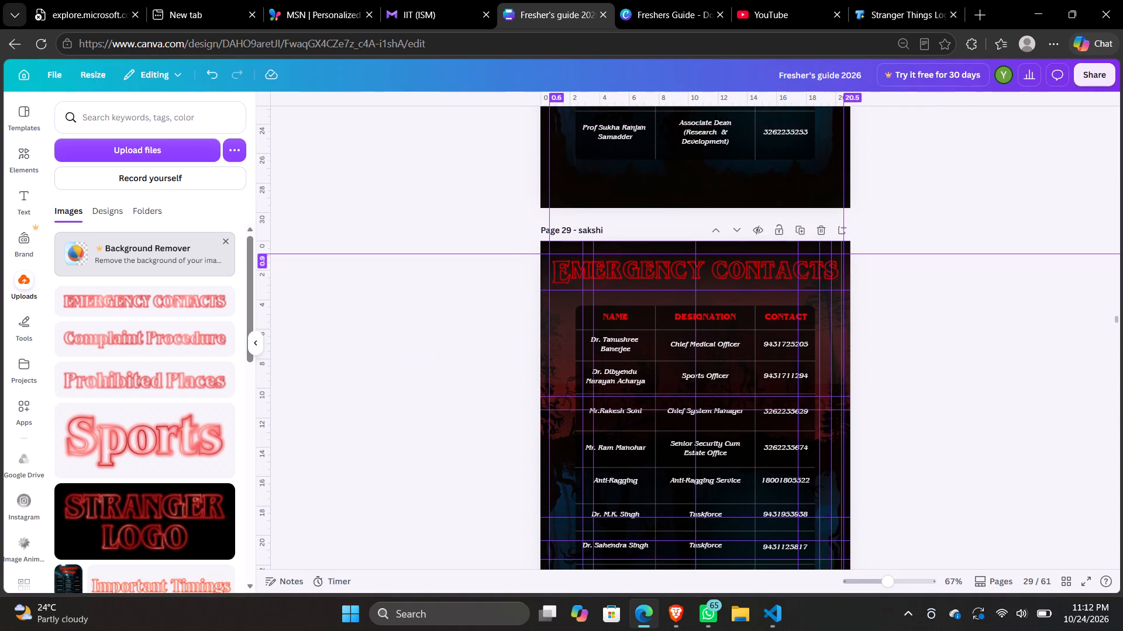
click(1068, 584)
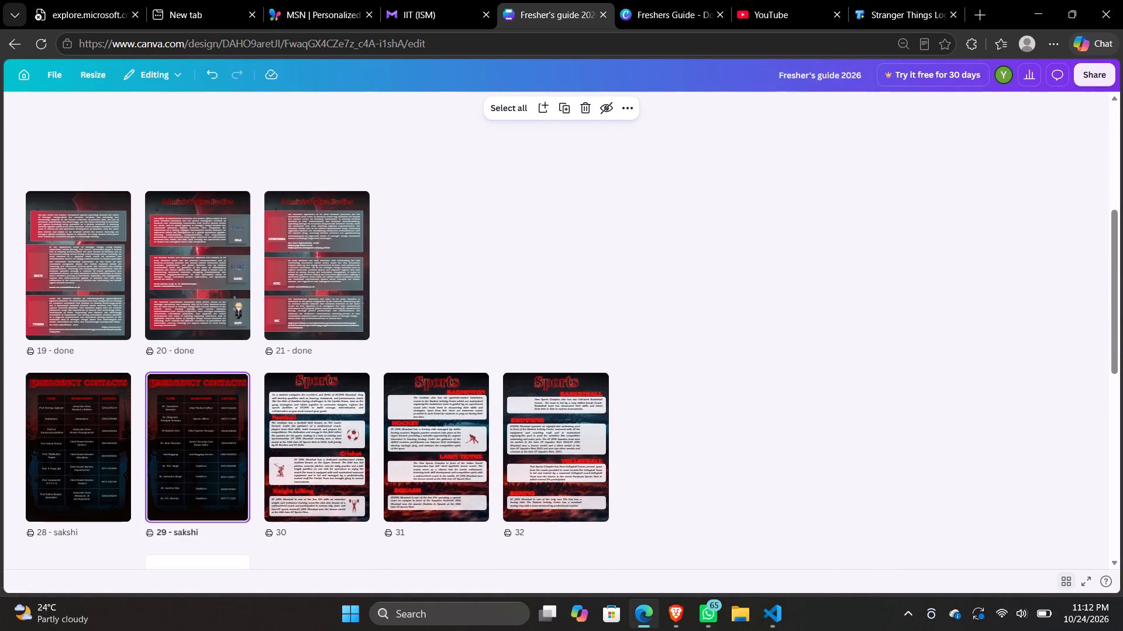
click(530, 463)
double_click(530, 463)
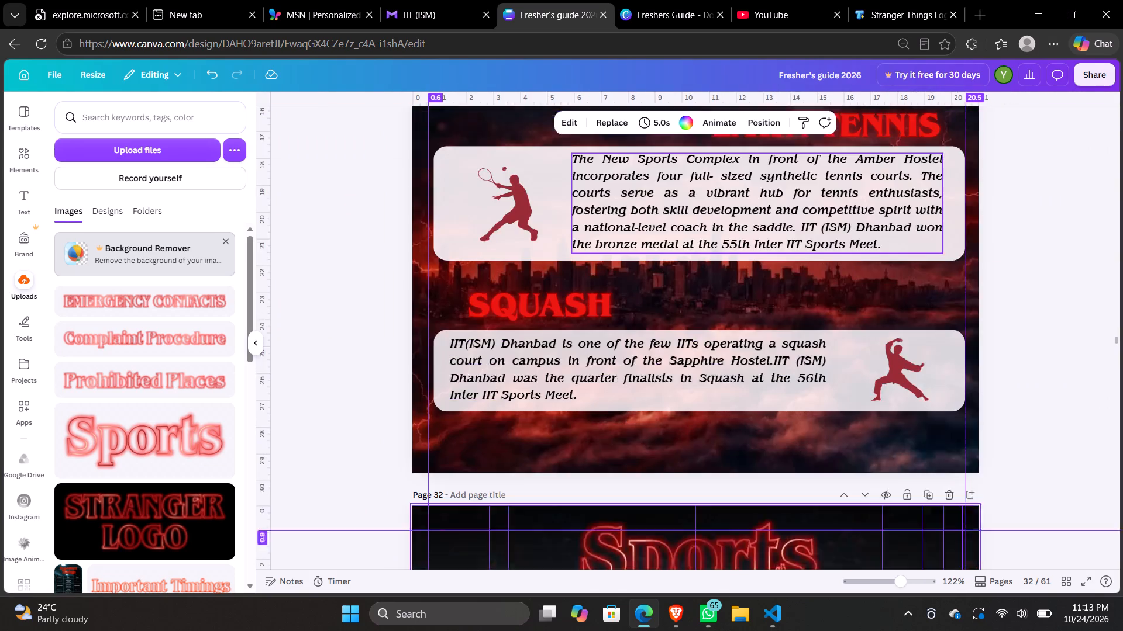
scroll(593, 248, down, 4)
scroll(593, 248, up, 2)
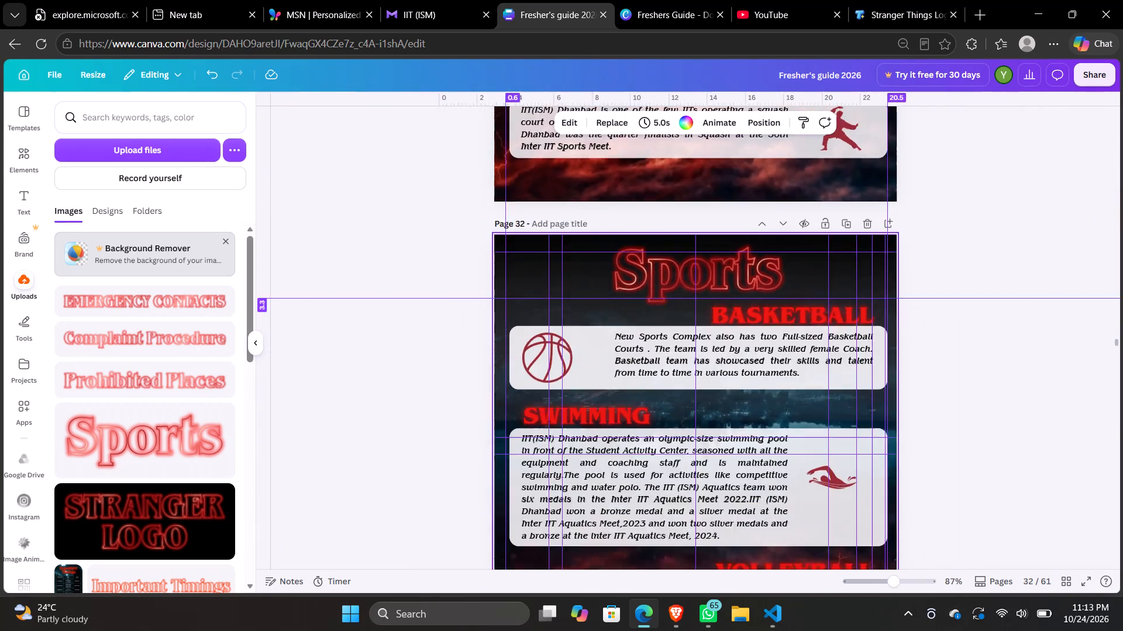
scroll(593, 248, up, 6)
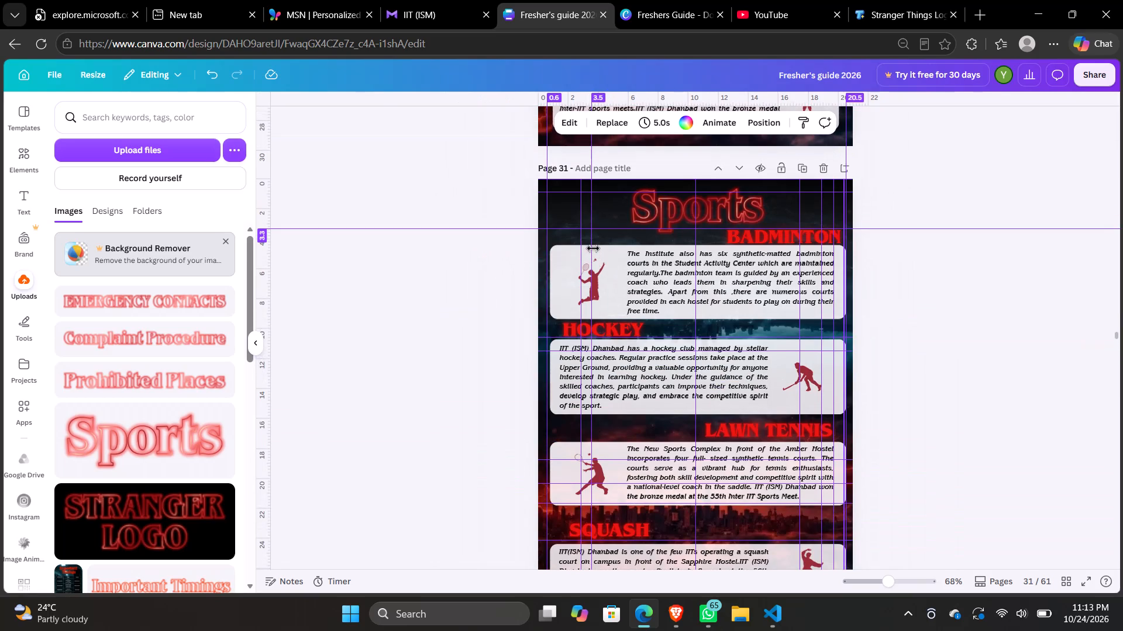
scroll(593, 248, up, 1)
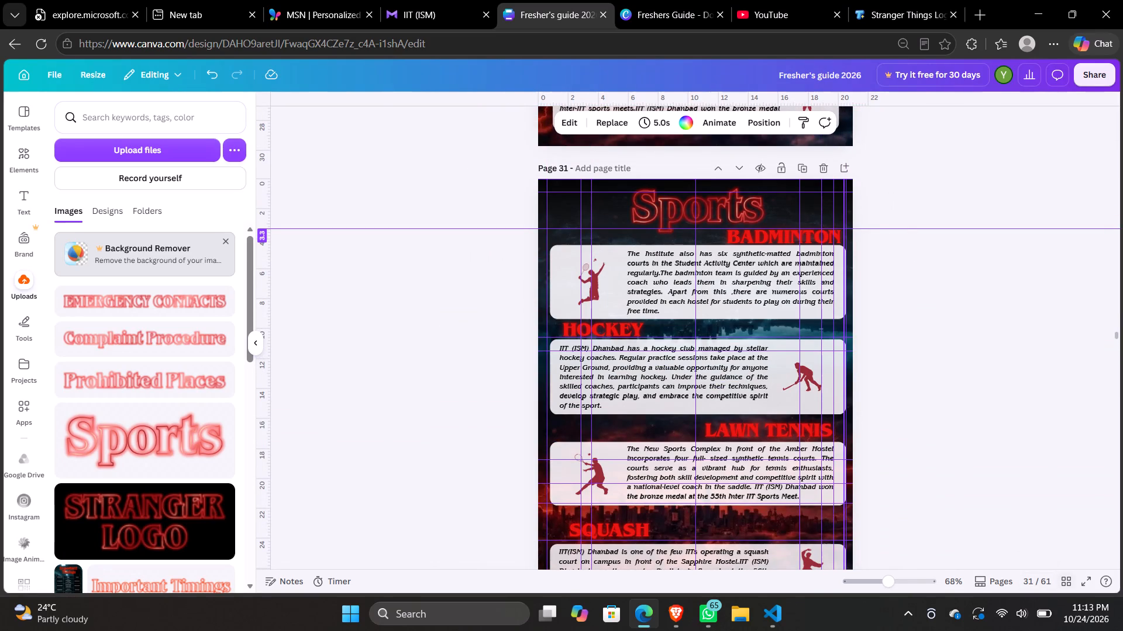
Examine the Administrative Bodies title on page 20 and compare it with the other page titles in the page overview.
click(1058, 580)
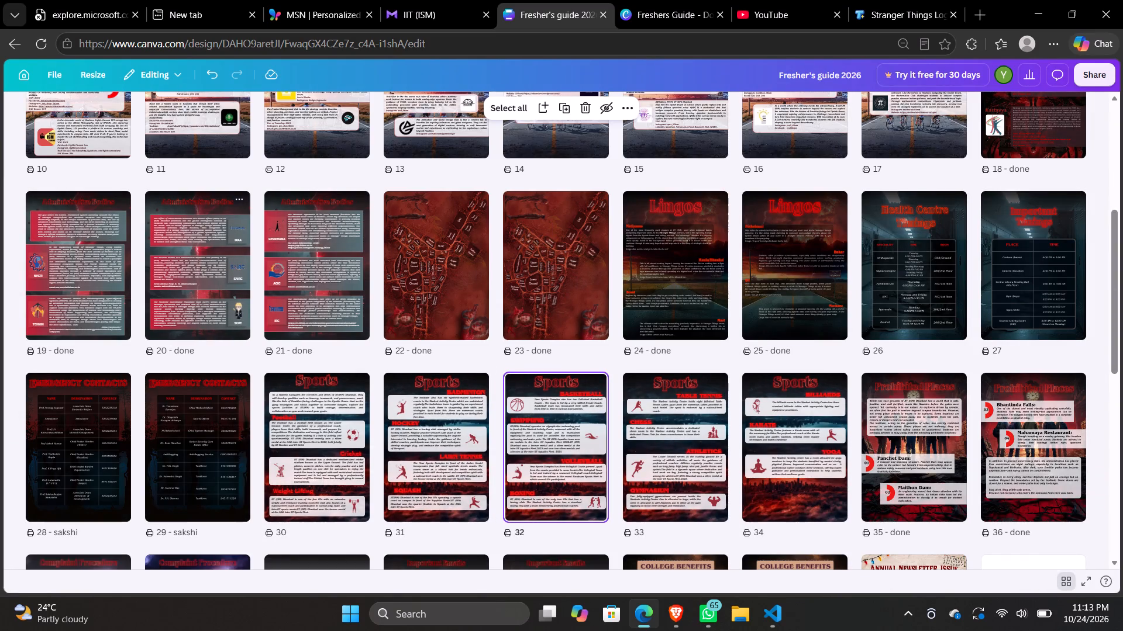
double_click(213, 266)
scroll(412, 219, up, 1)
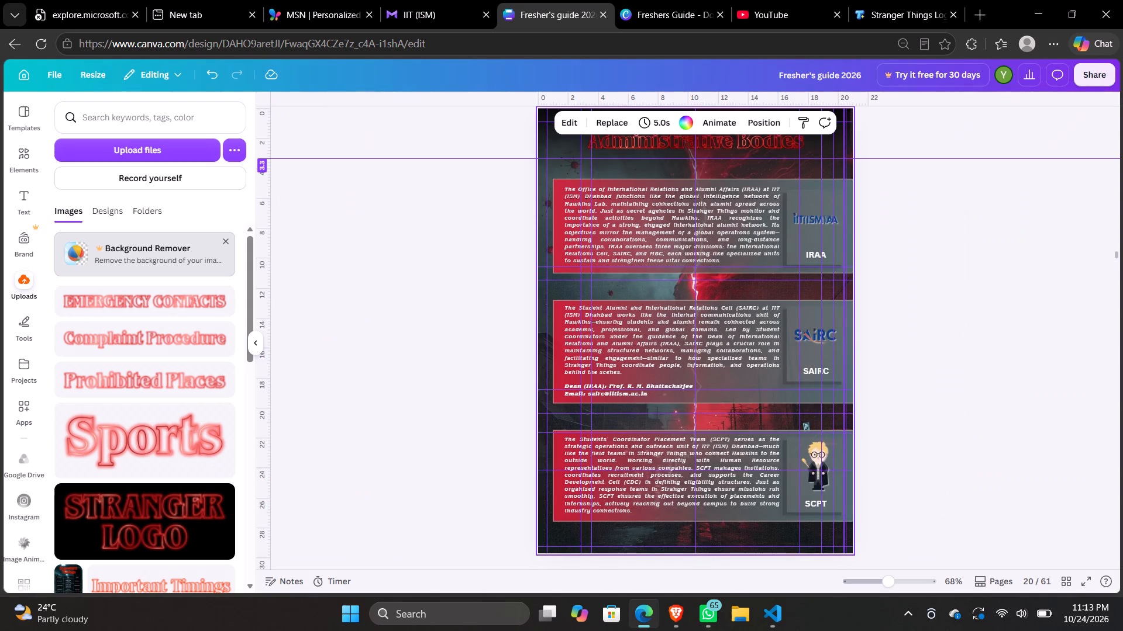
scroll(412, 219, up, 1)
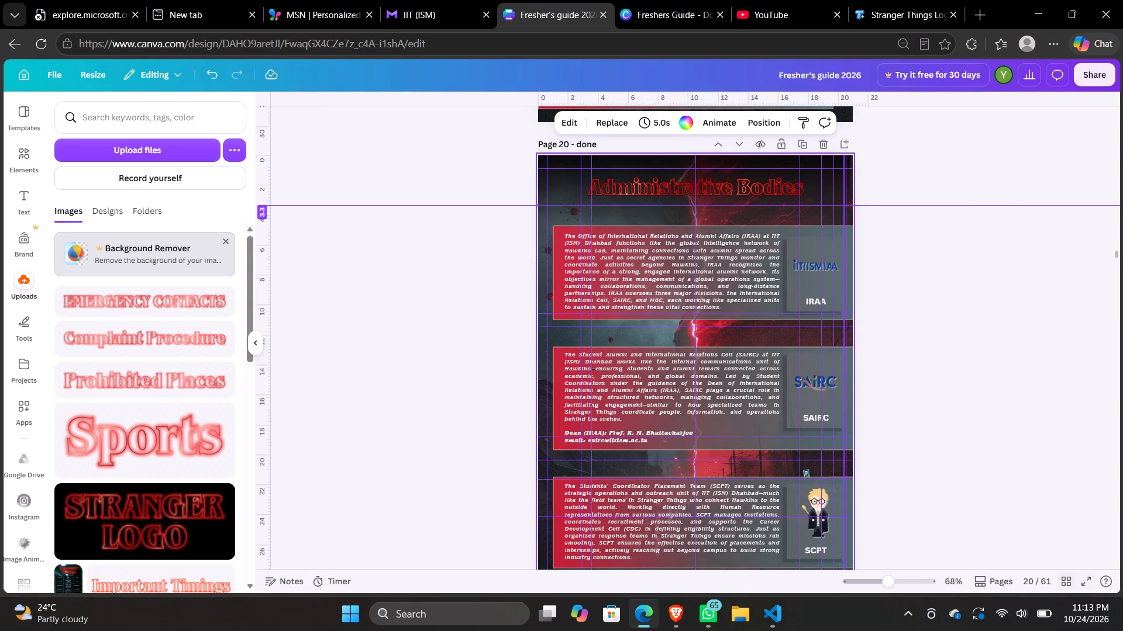
click(1067, 584)
click(1067, 584)
click(1067, 584)
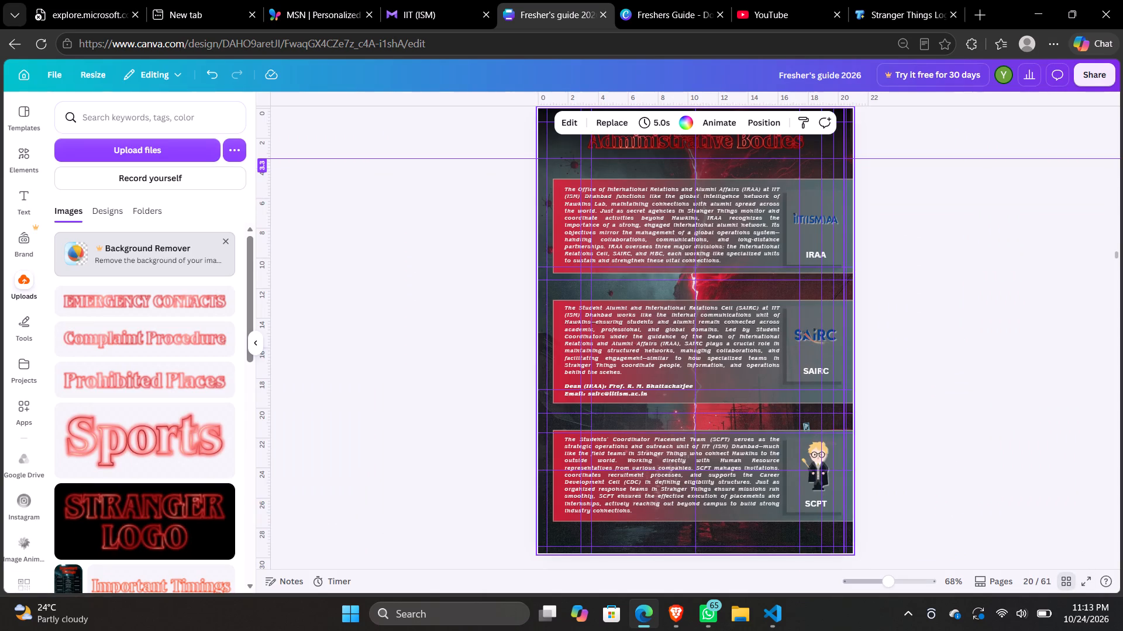
click(1067, 584)
click(1067, 584)
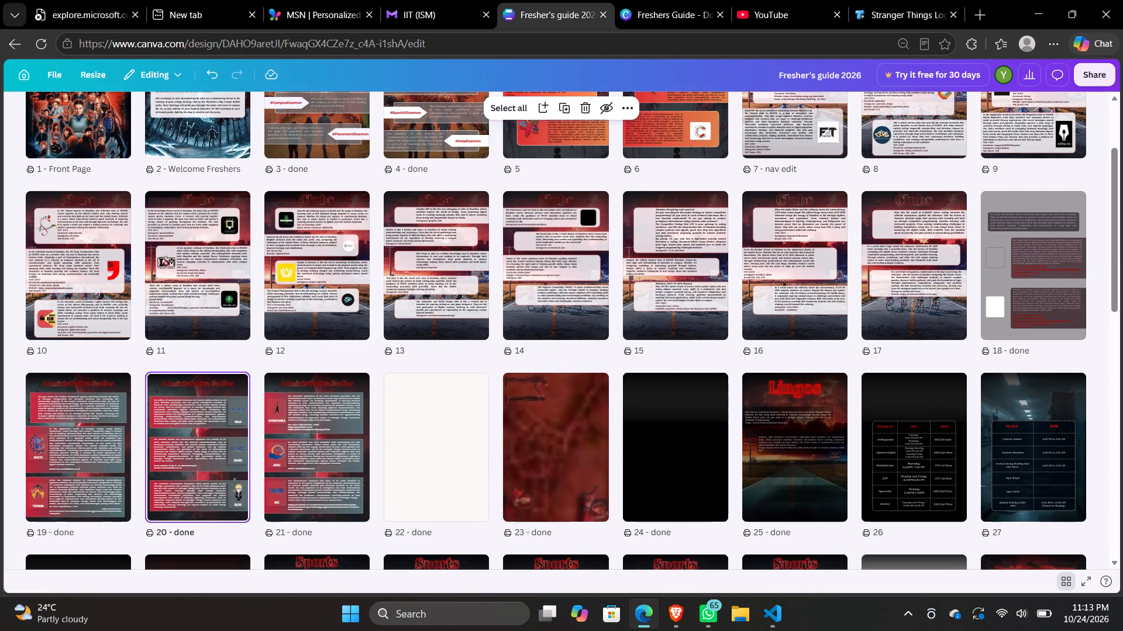
scroll(600, 372, down, 1)
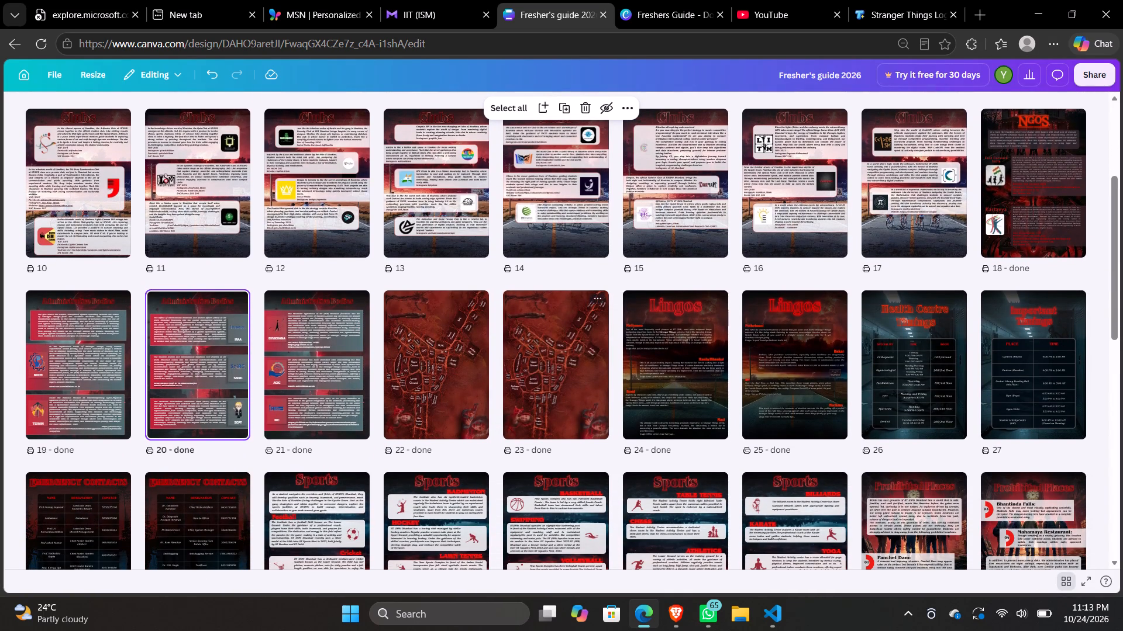
scroll(600, 372, down, 2)
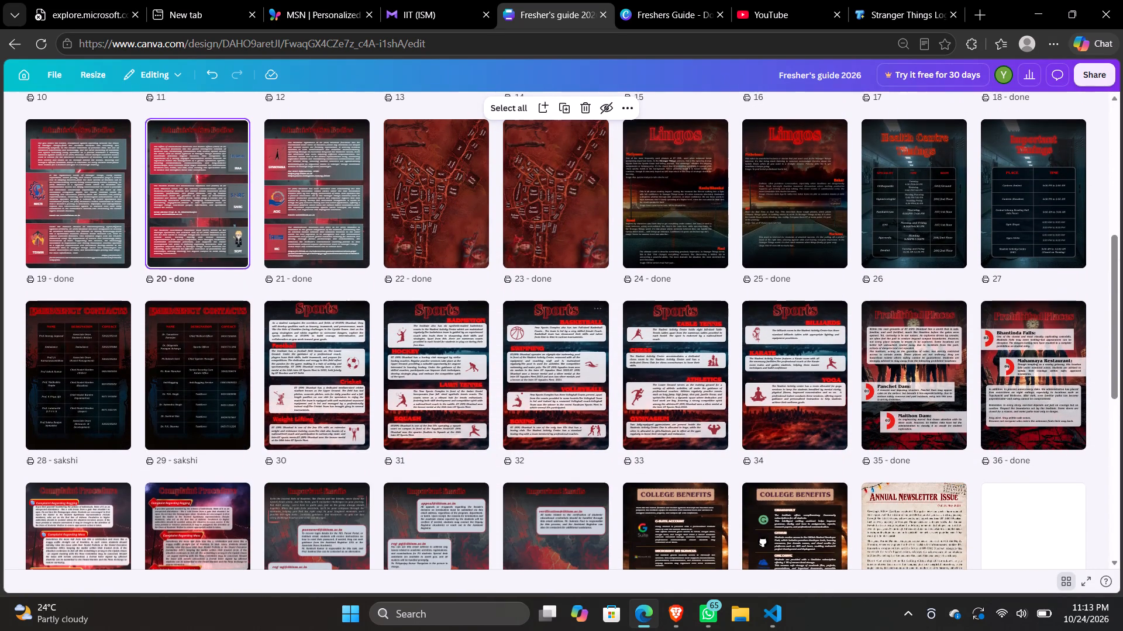
Examine the EMERGENCY CONTACTS title image on page 29, below page 28.
double_click(96, 346)
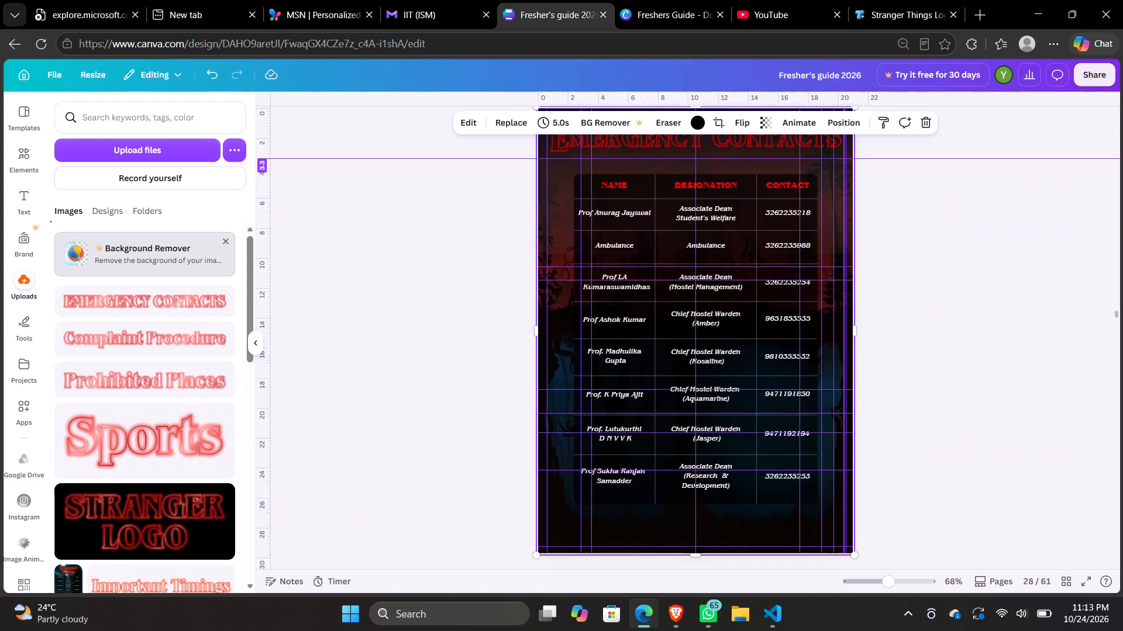
scroll(377, 289, down, 2)
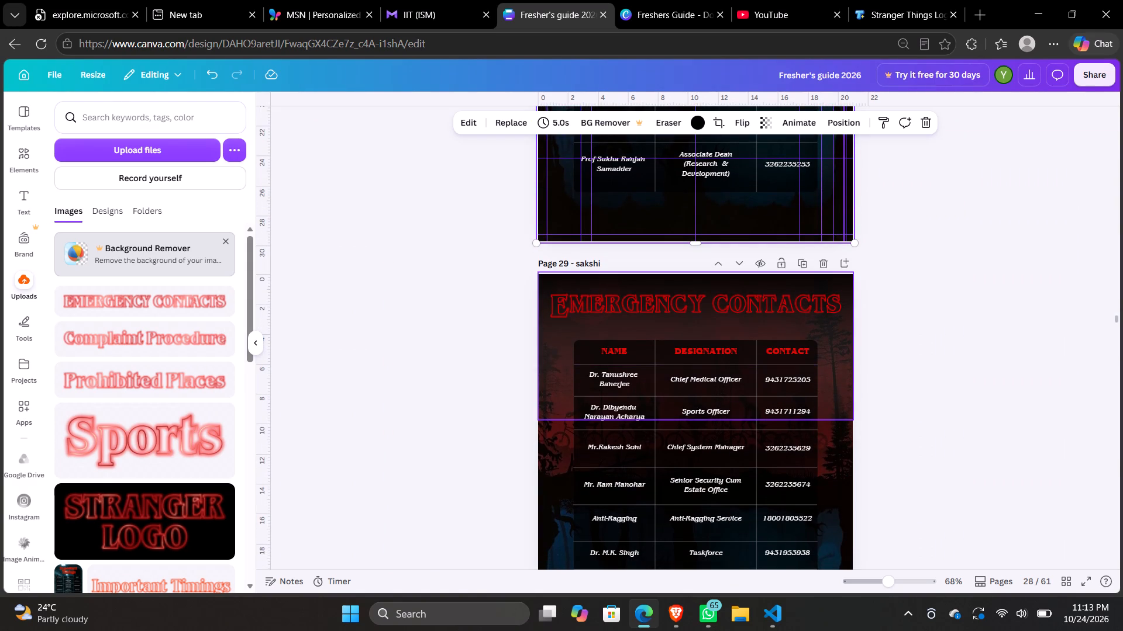
click(604, 304)
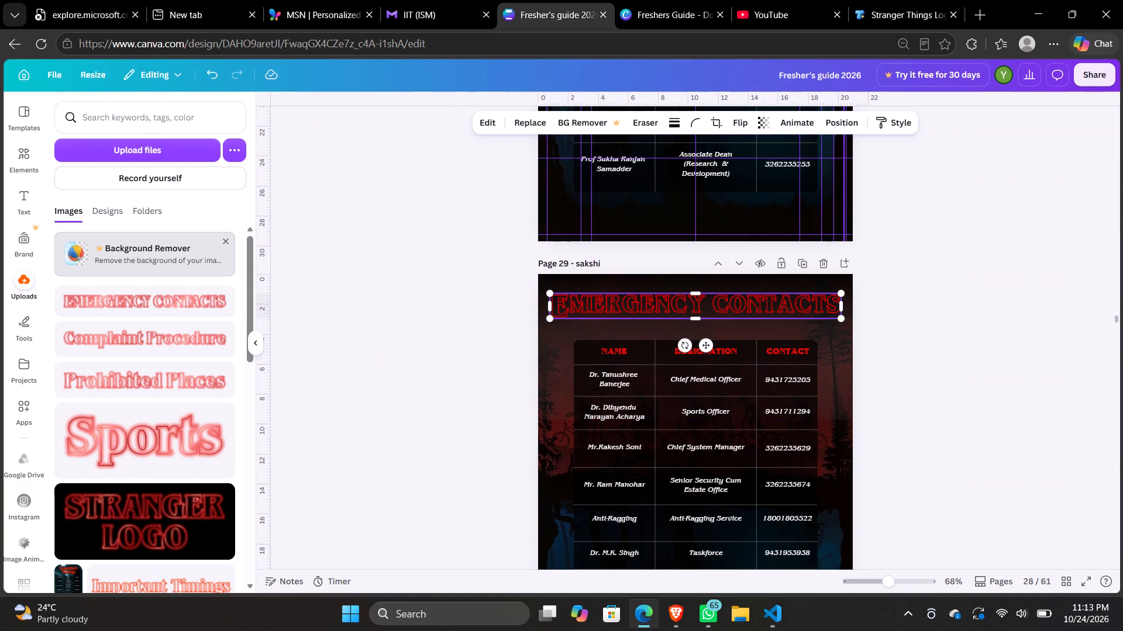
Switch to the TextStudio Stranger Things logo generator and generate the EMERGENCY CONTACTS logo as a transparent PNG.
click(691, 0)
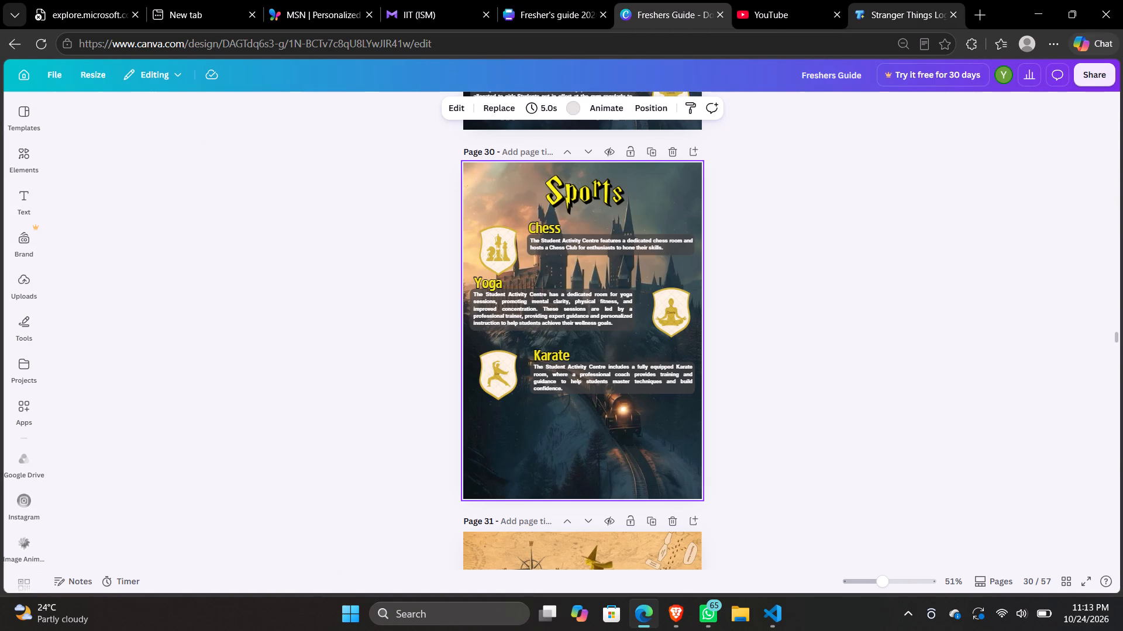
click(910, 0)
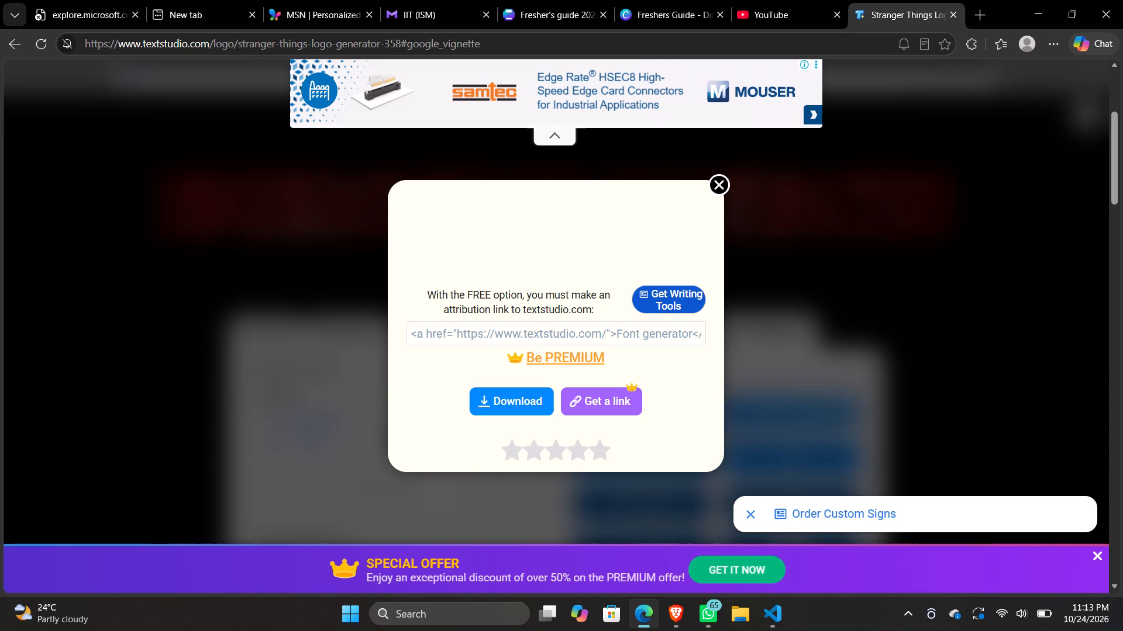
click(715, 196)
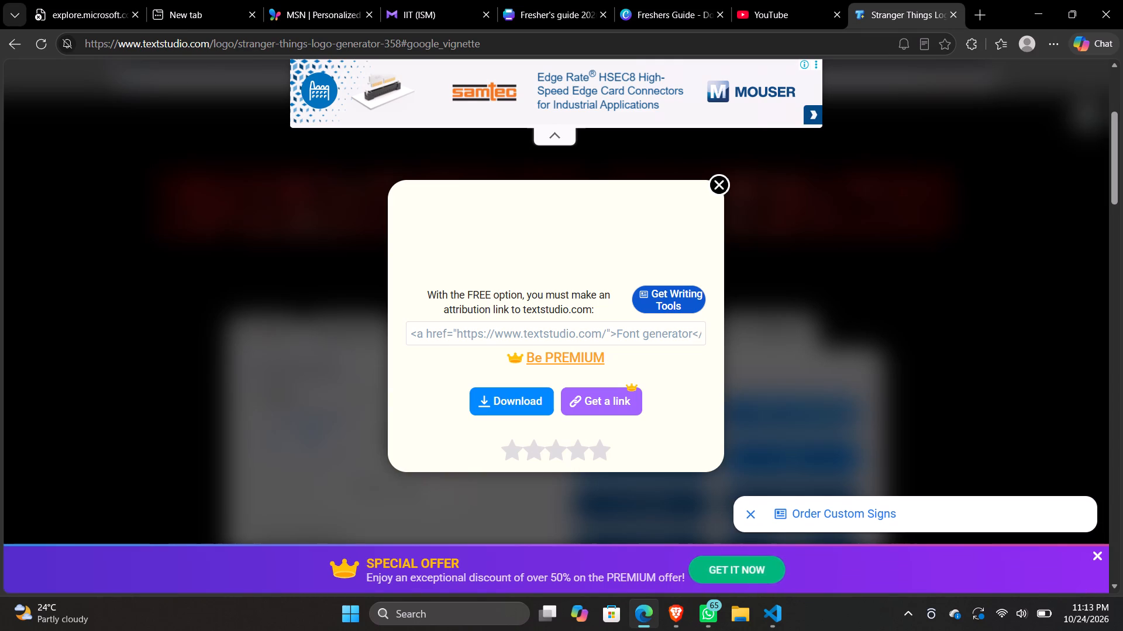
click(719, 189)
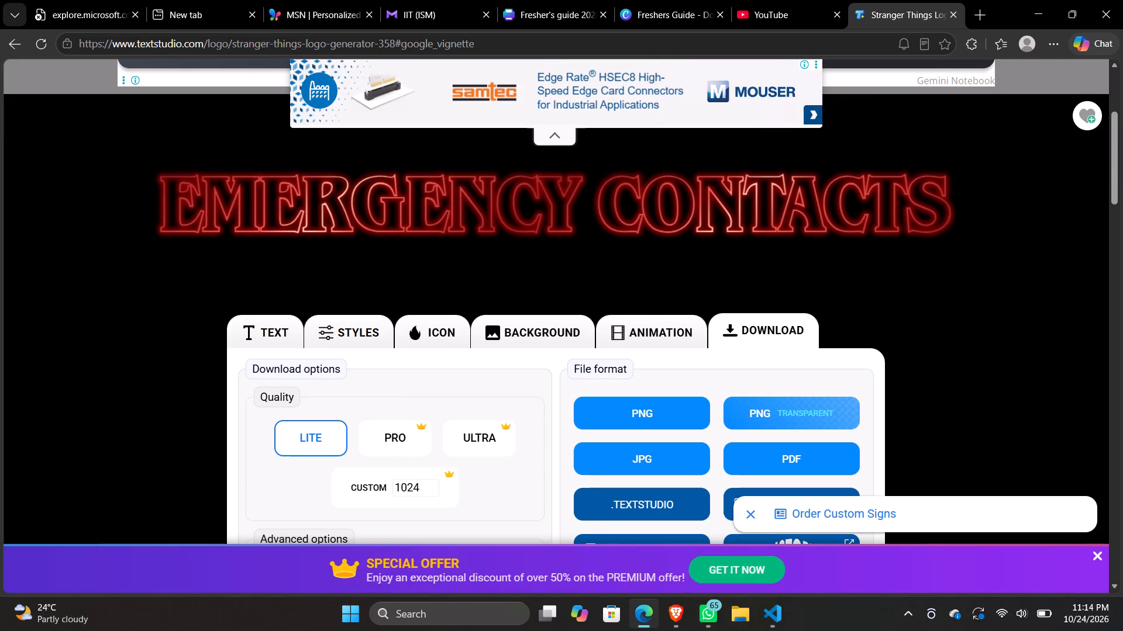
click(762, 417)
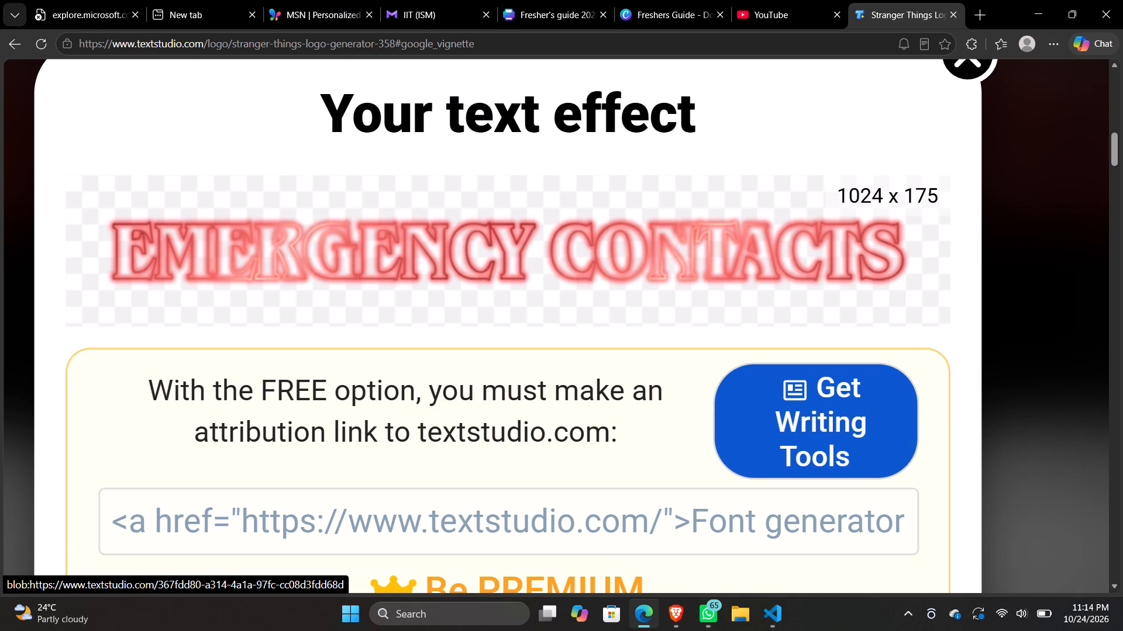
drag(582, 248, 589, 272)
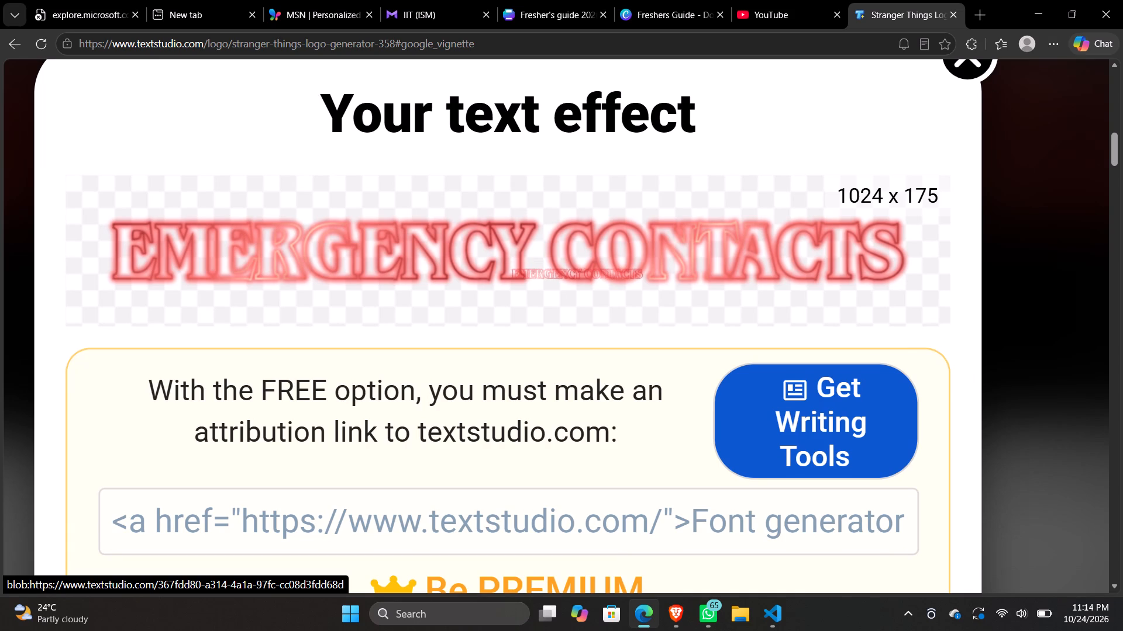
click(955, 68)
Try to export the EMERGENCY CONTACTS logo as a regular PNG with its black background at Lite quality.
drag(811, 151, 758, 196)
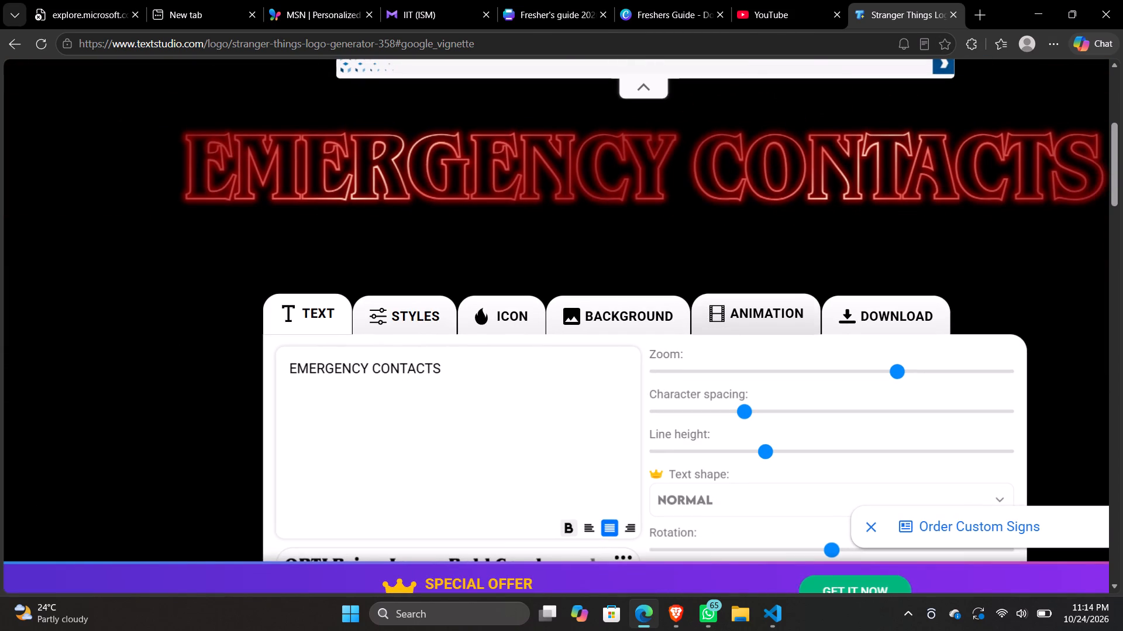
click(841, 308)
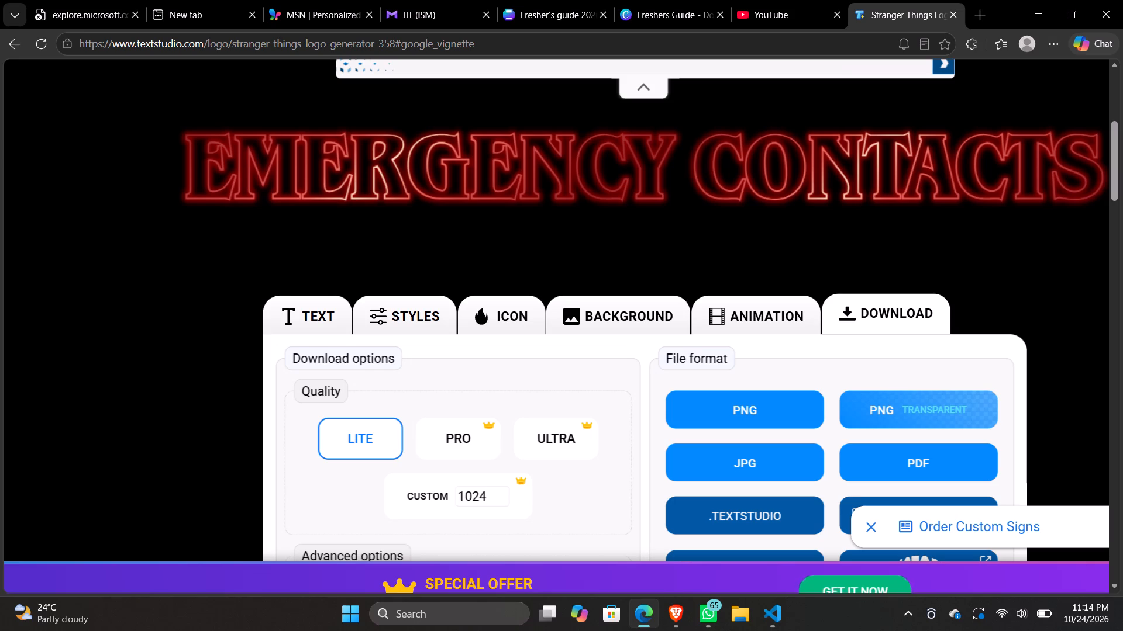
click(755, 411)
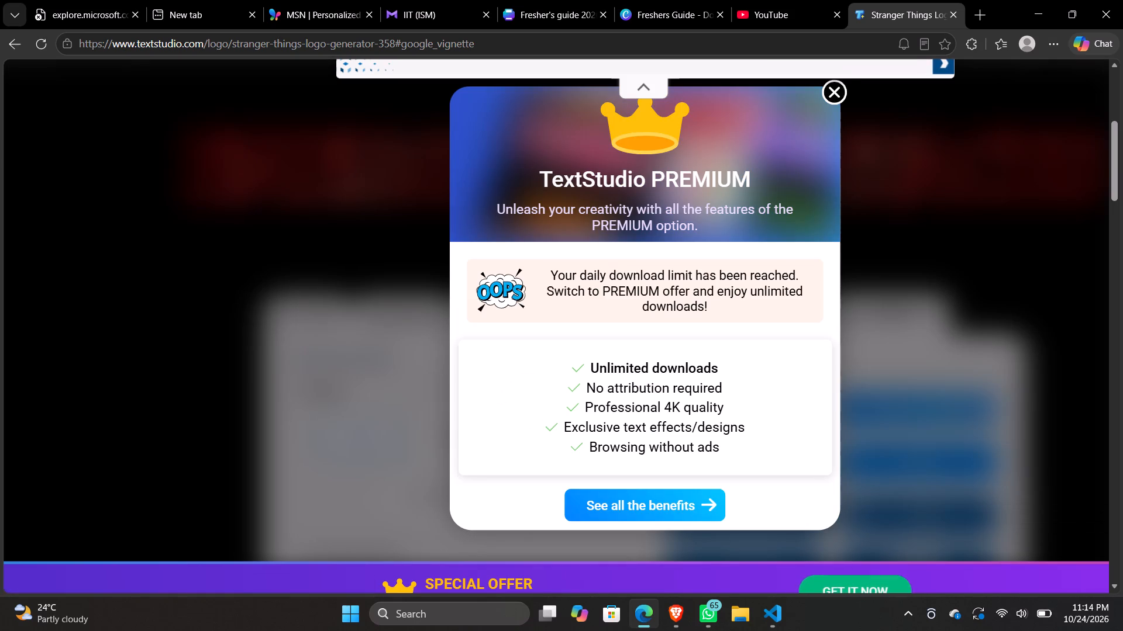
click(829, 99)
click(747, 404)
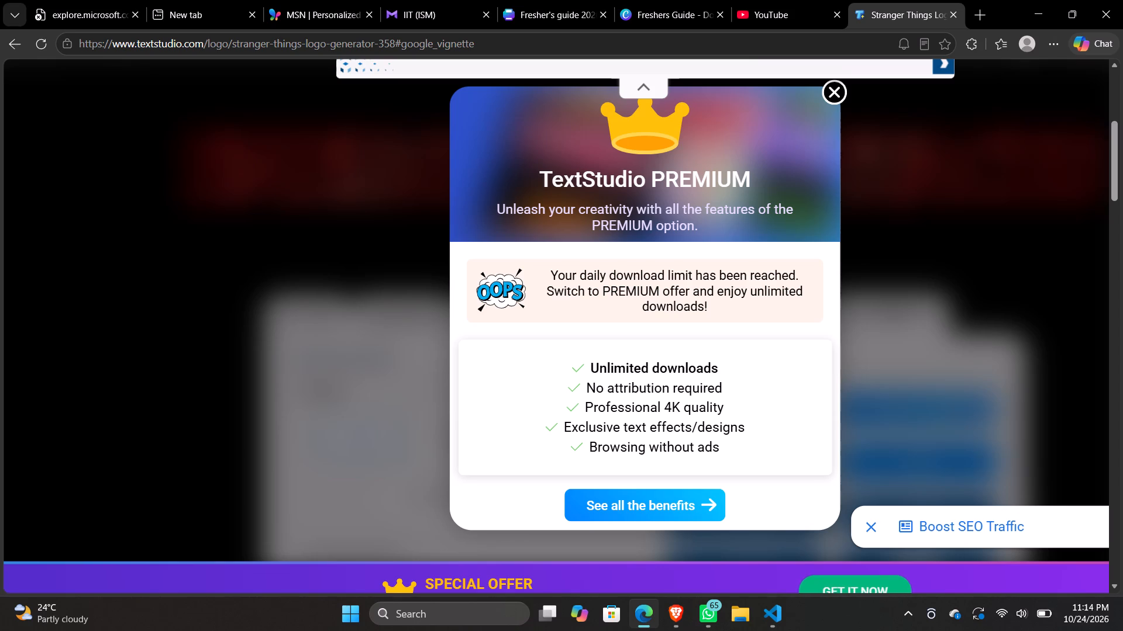
Switch to Brave, play the Na Ja video by Pav Dharia on YouTube, and return to the logo generator in Edge.
click(678, 611)
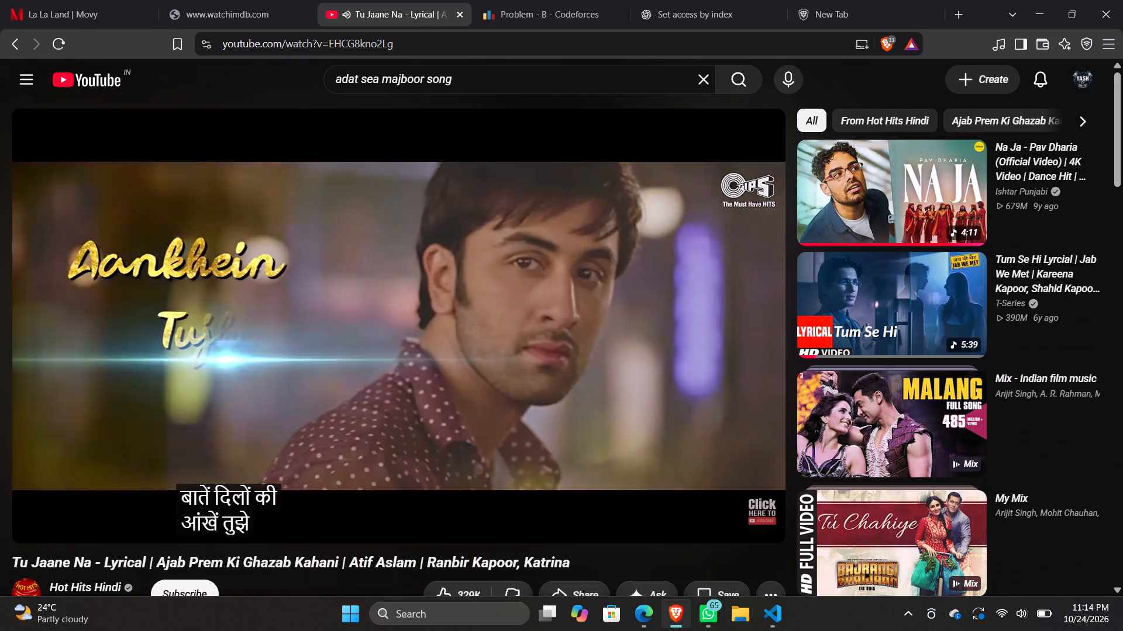
click(848, 189)
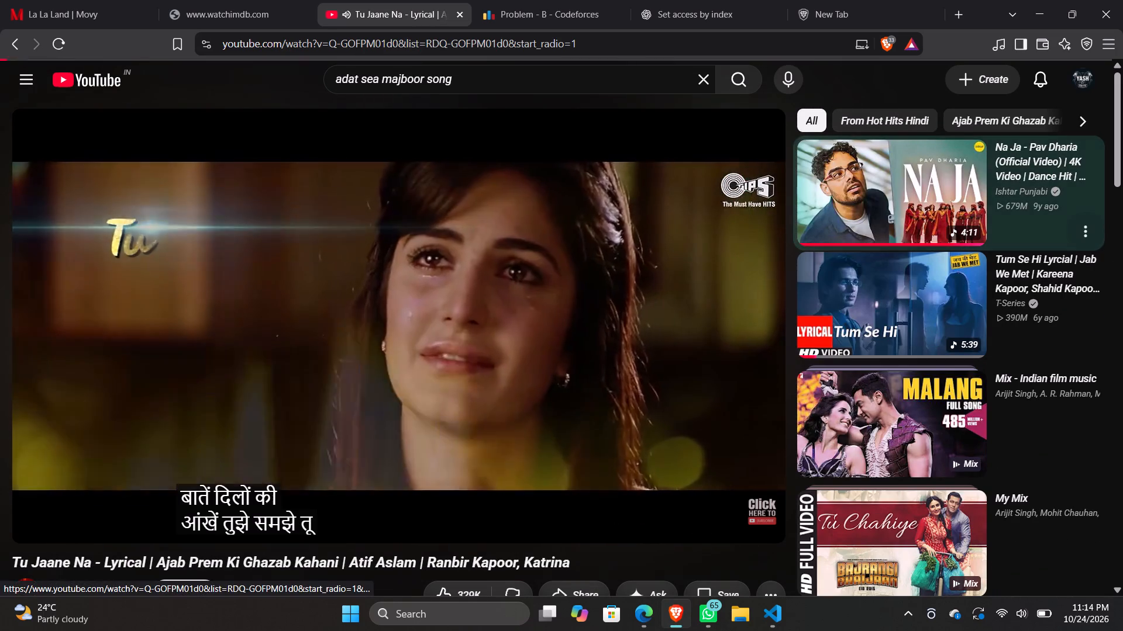
click(649, 609)
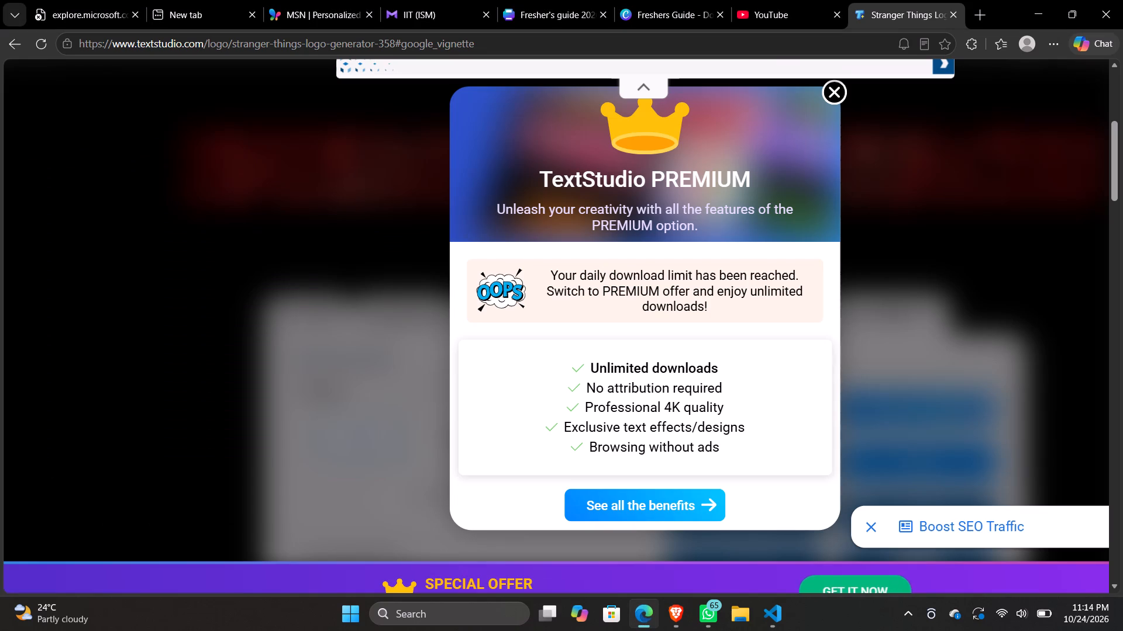
Dismiss the premium offer and examine the EMERGENCY CONTACTS logo preview with its quality, advanced and file format download options.
click(839, 83)
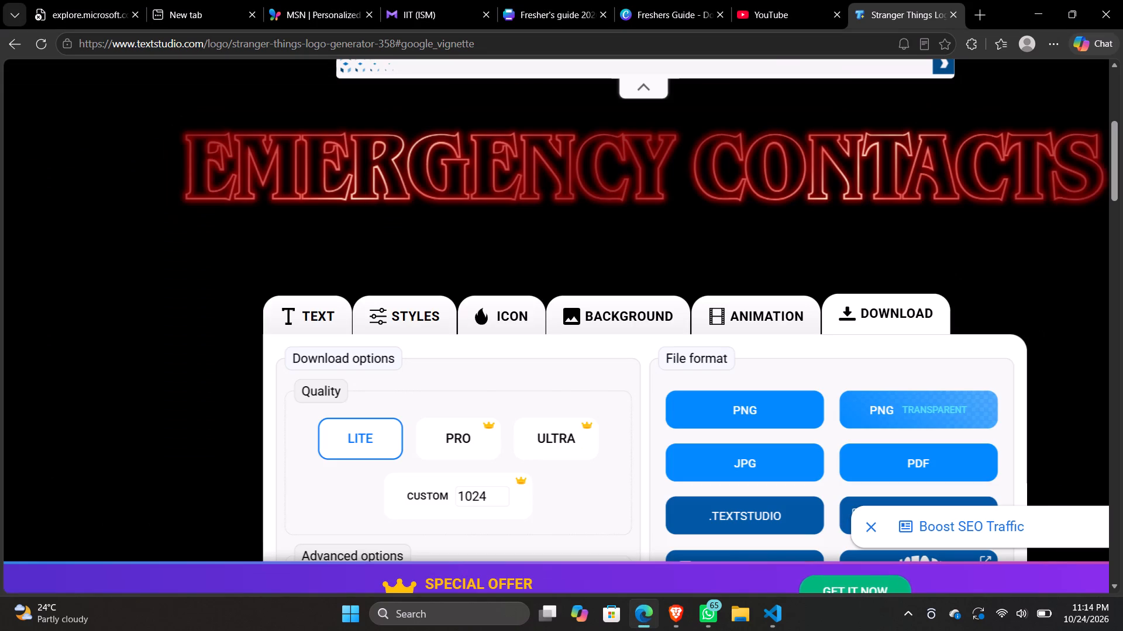
scroll(857, 458, down, 2)
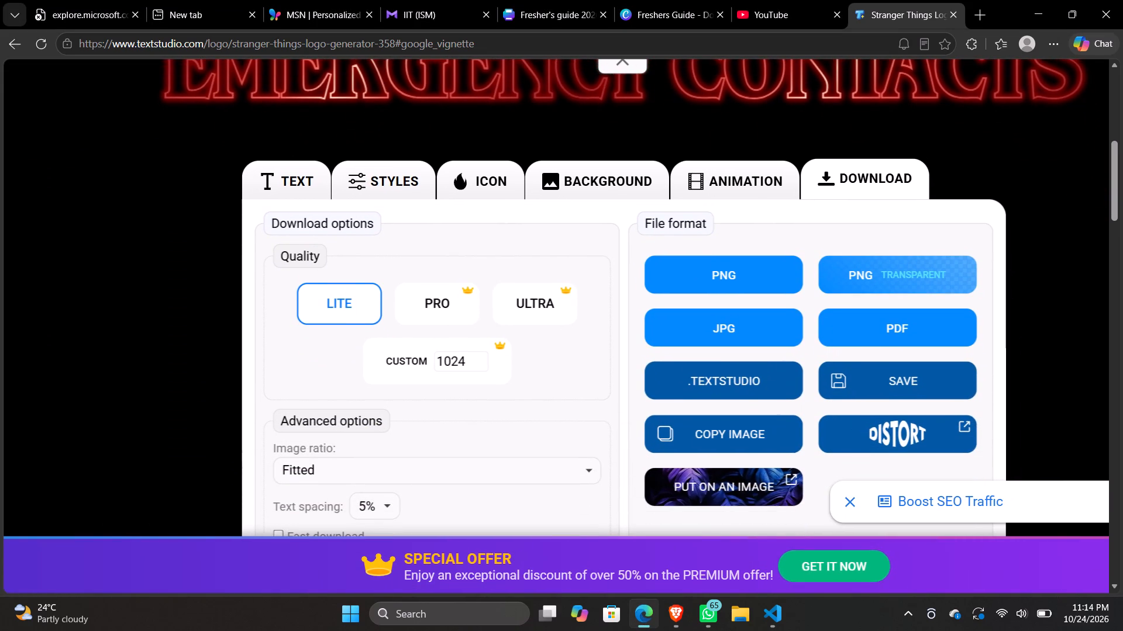
scroll(857, 458, down, 1)
scroll(857, 458, up, 2)
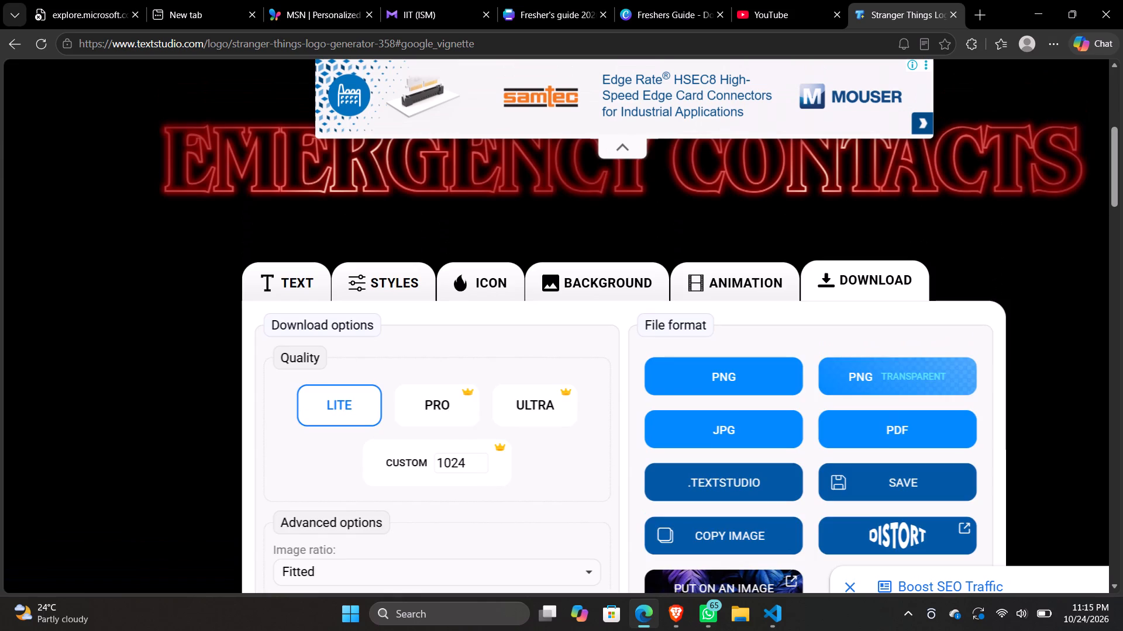
scroll(857, 458, up, 4)
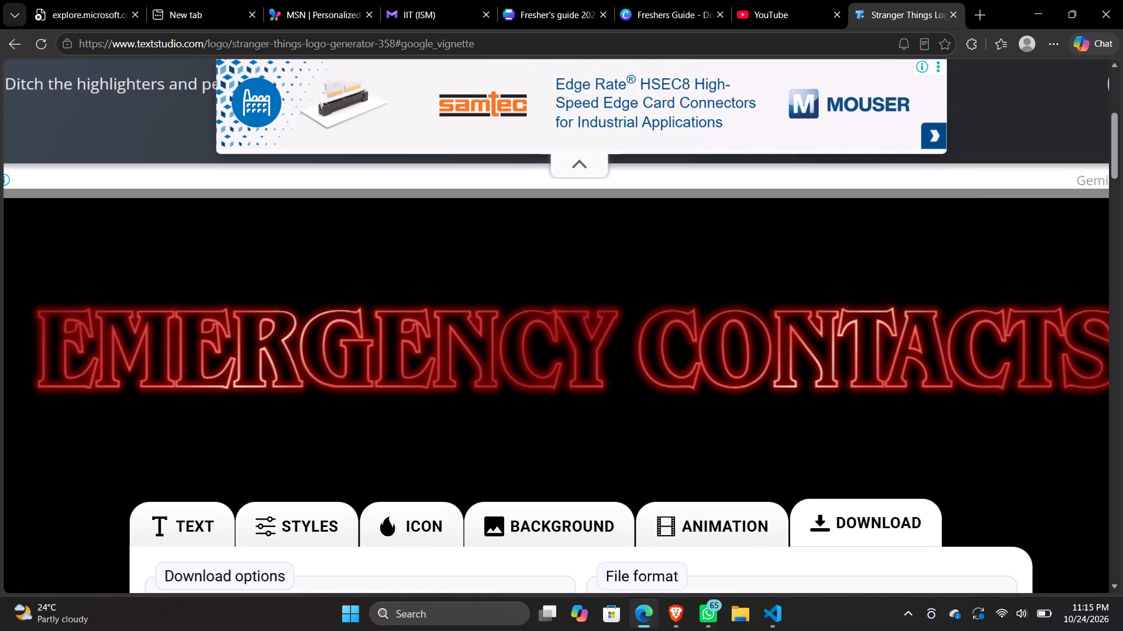
scroll(857, 458, up, 1)
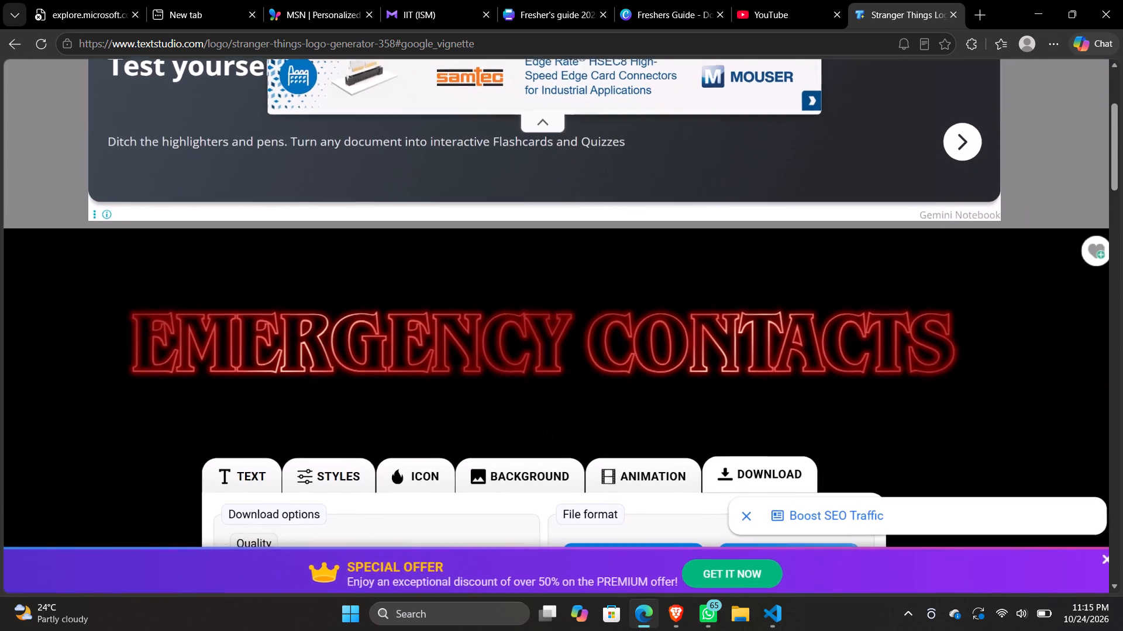
scroll(857, 458, down, 2)
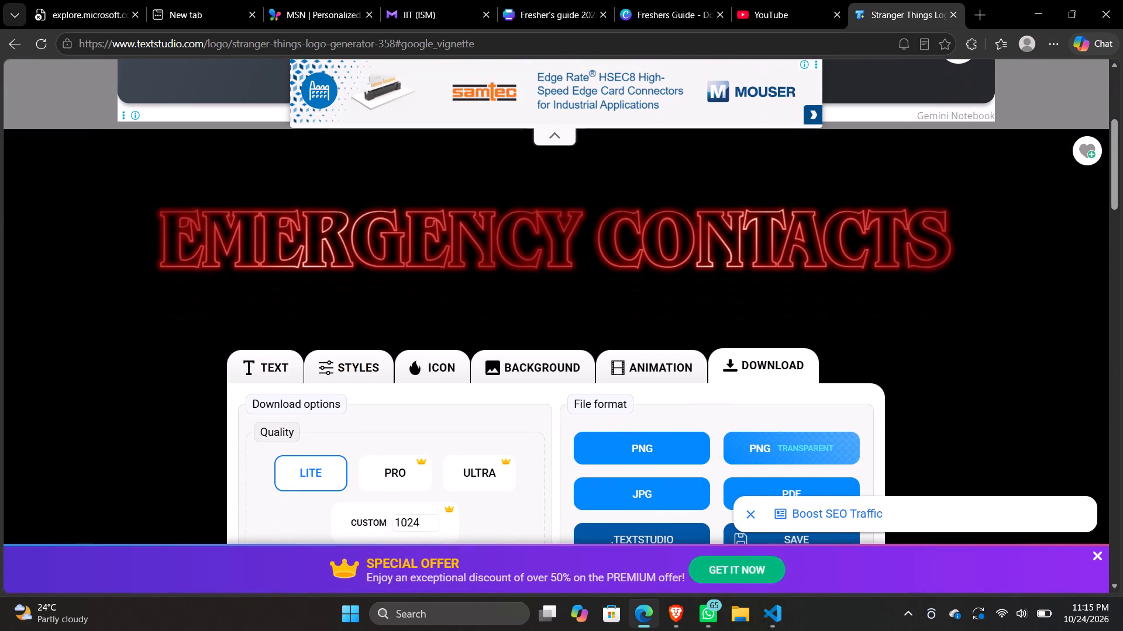
scroll(857, 458, down, 1)
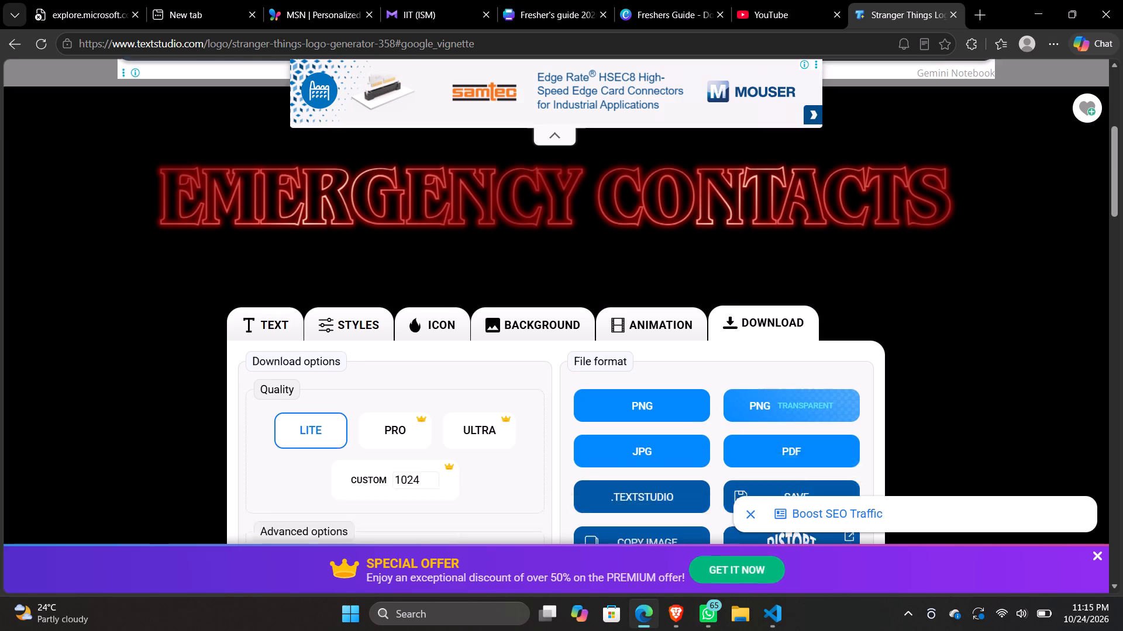
scroll(857, 458, down, 2)
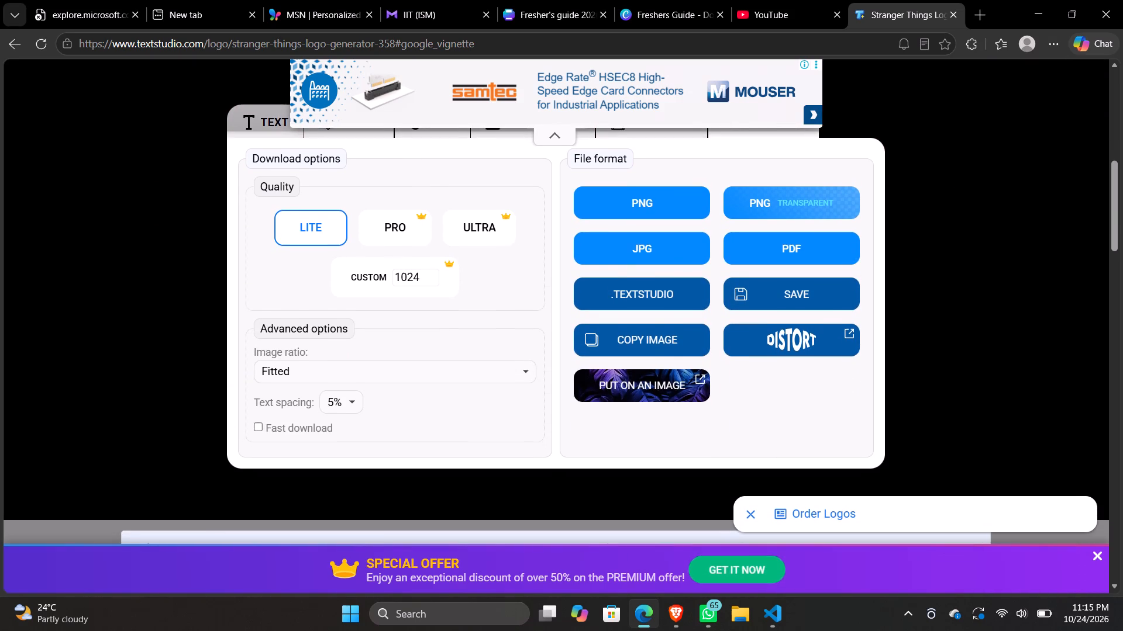
scroll(857, 458, down, 1)
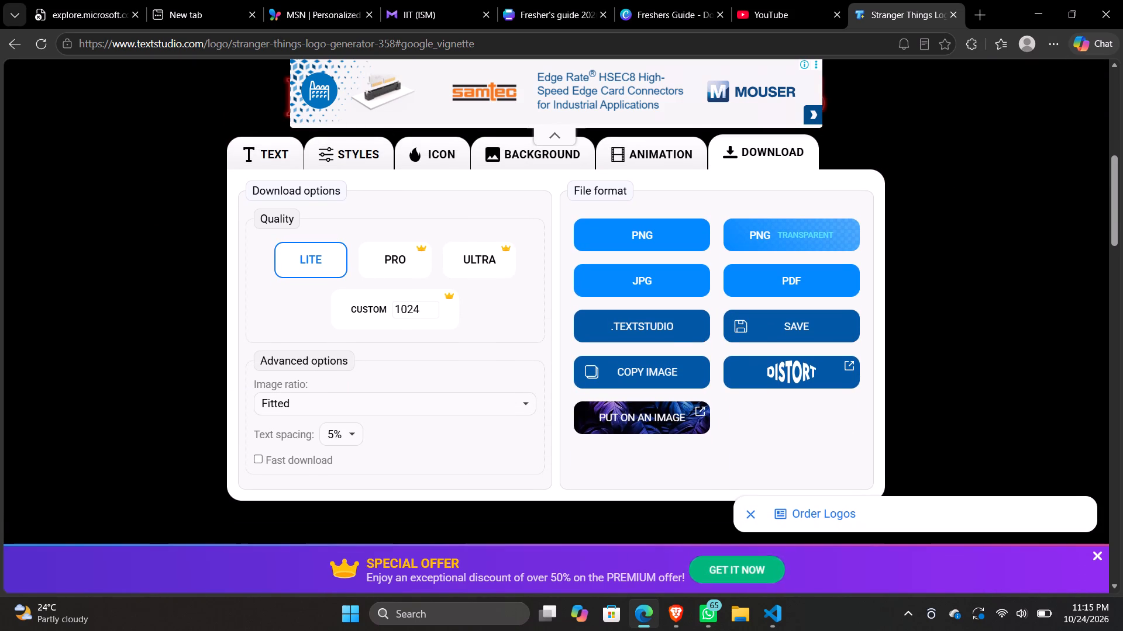
scroll(857, 458, up, 2)
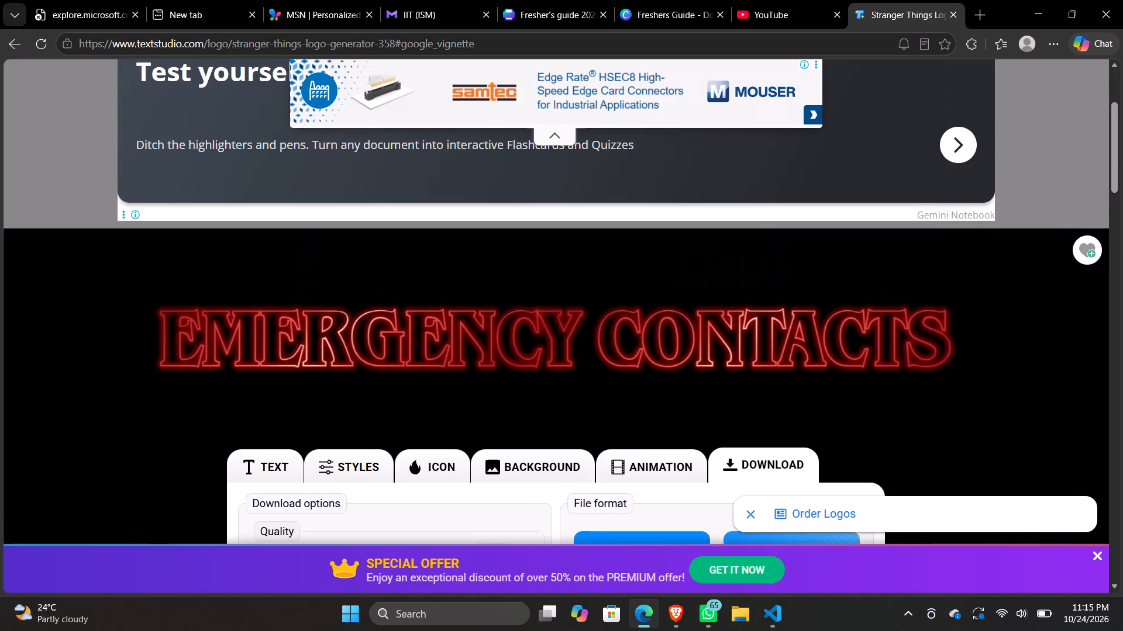
scroll(857, 458, up, 1)
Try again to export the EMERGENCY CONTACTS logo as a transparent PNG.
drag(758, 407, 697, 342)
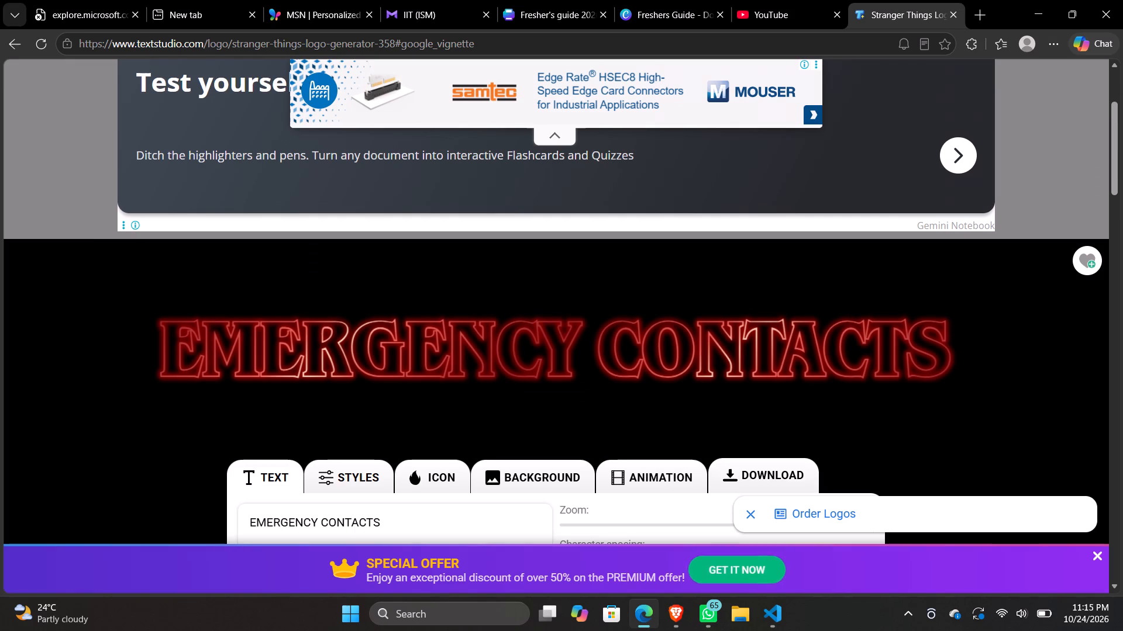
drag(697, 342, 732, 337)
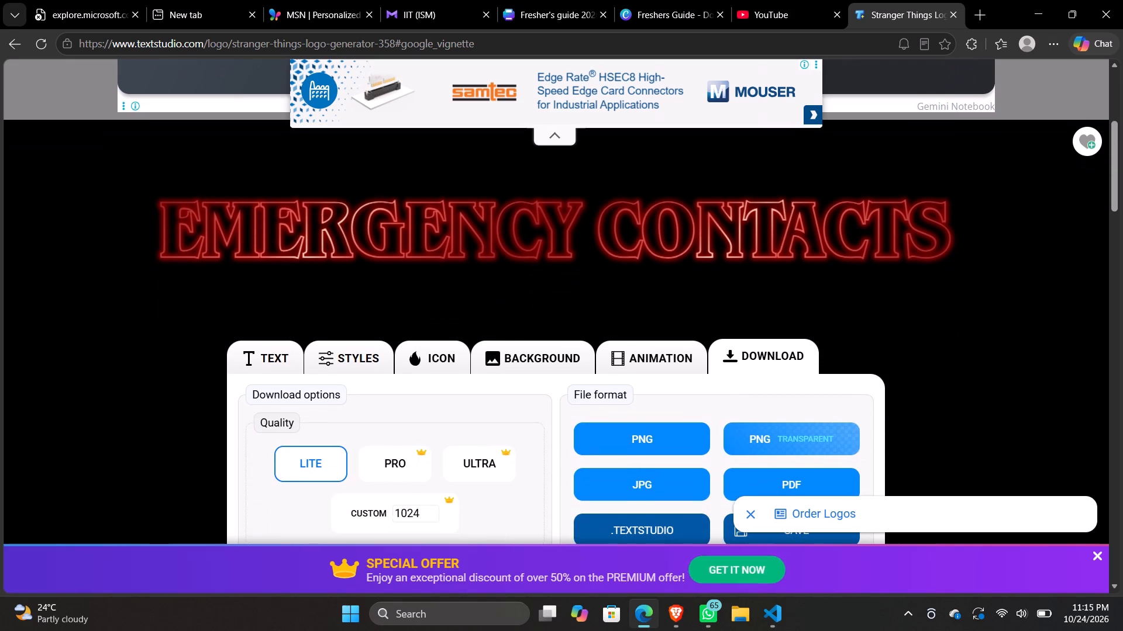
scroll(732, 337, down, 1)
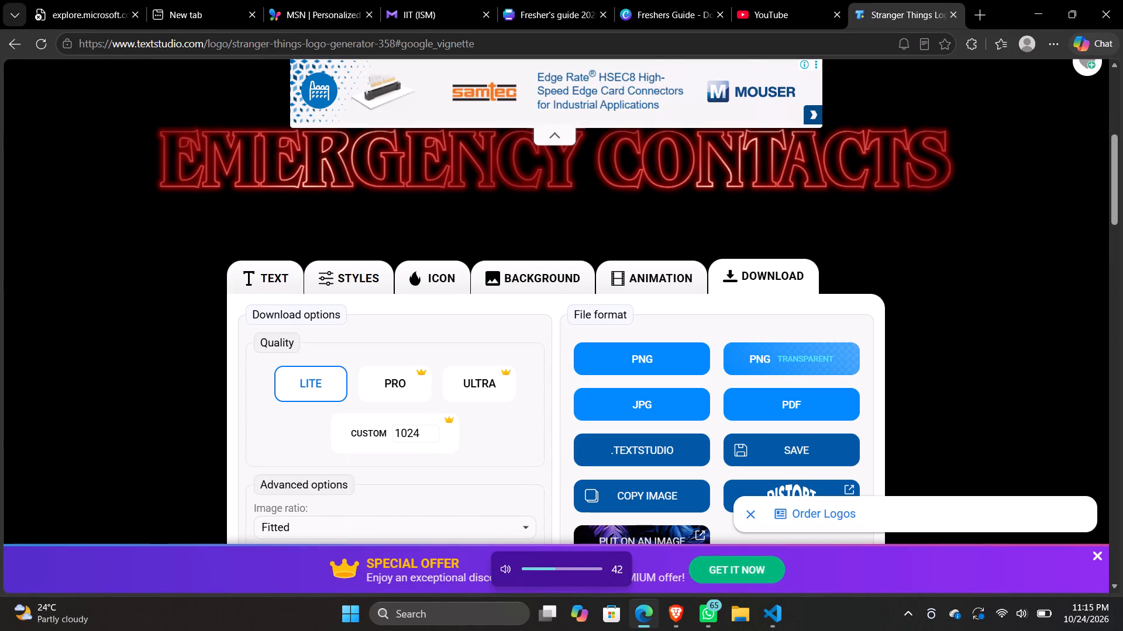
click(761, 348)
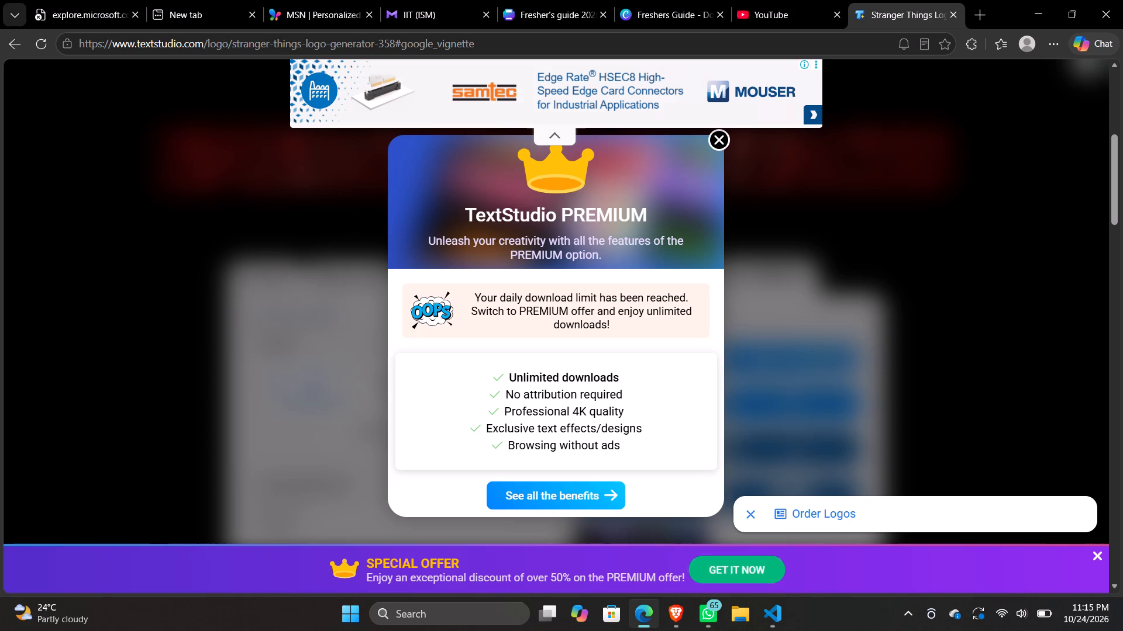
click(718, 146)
Collapse the ad banner above the preview and take a rectangular screenshot of the EMERGENCY CONTACTS logo on its black background.
click(555, 143)
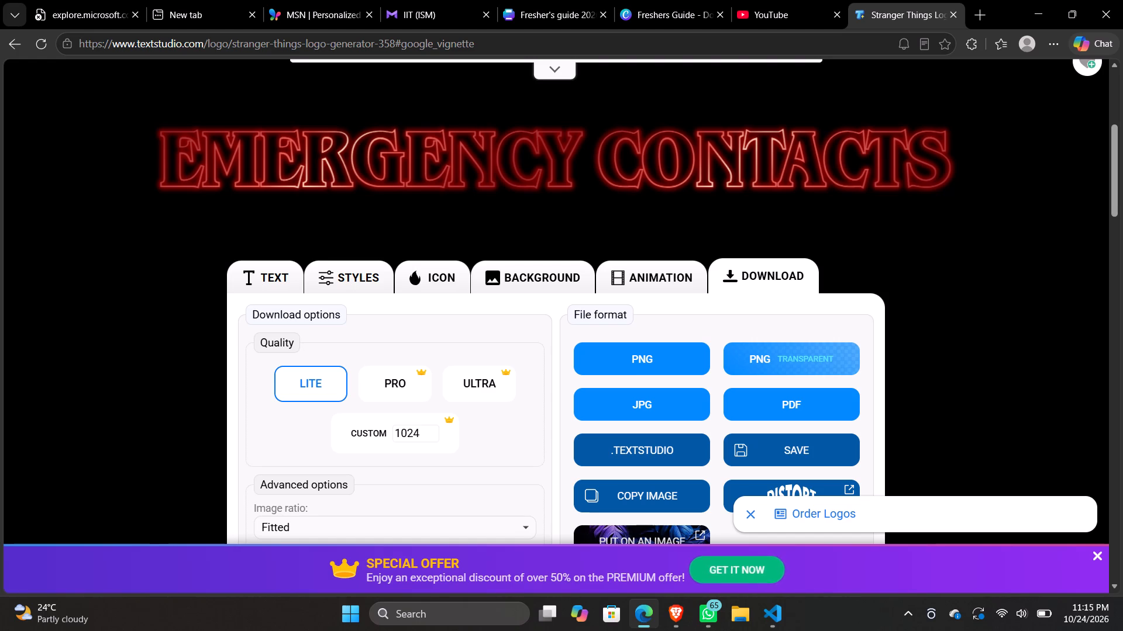
key(ctrl+super+s)
key(super+u)
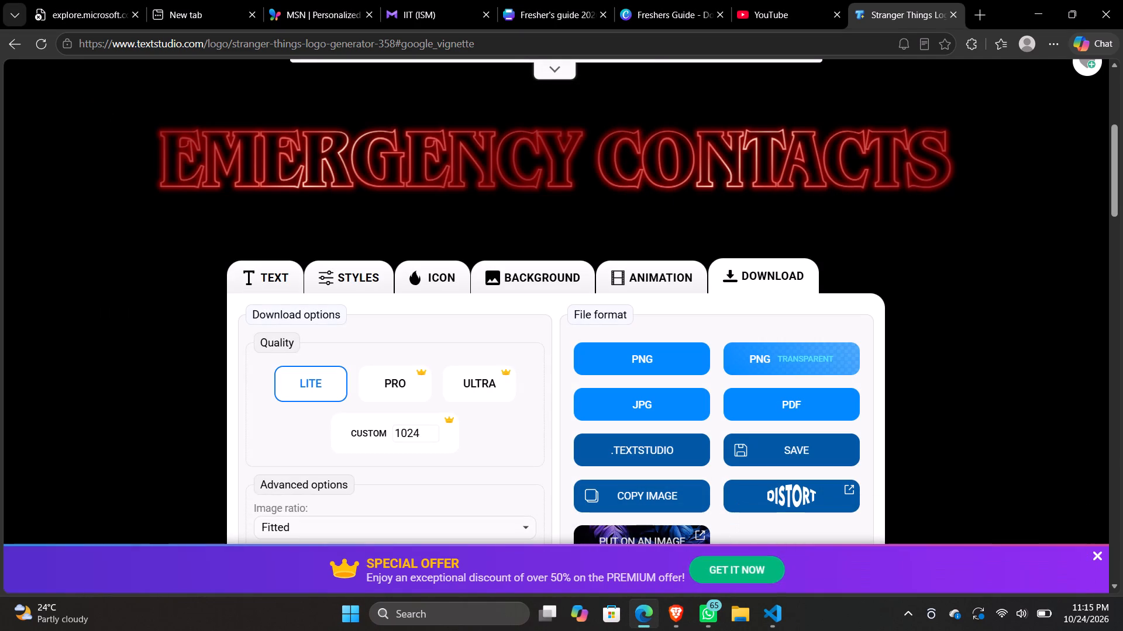
key(shift+super+s)
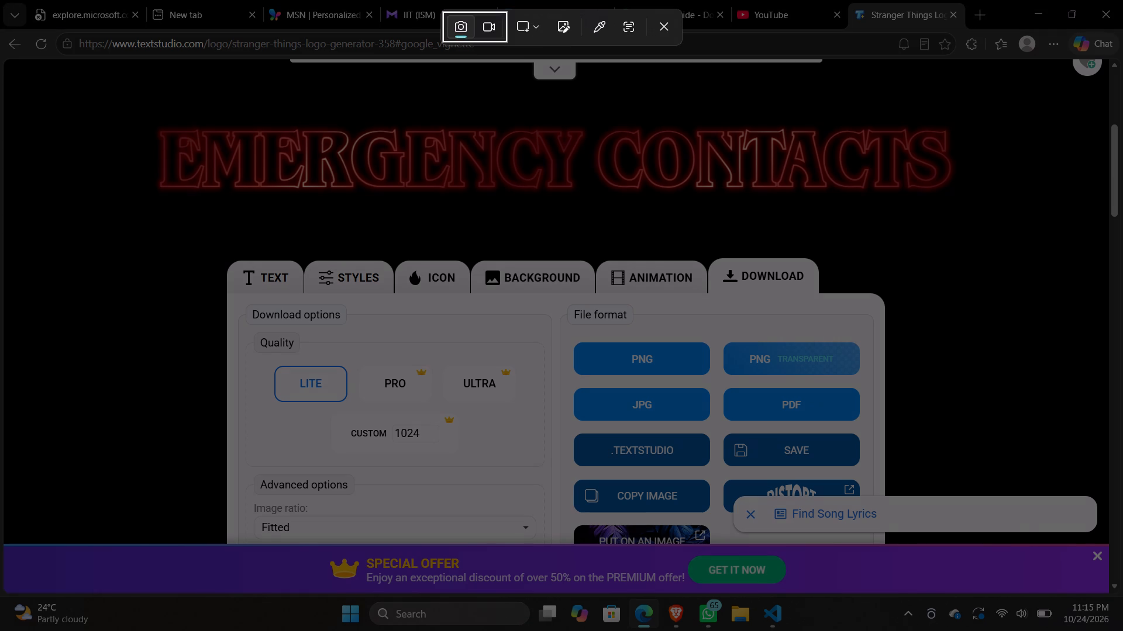
drag(70, 91, 983, 247)
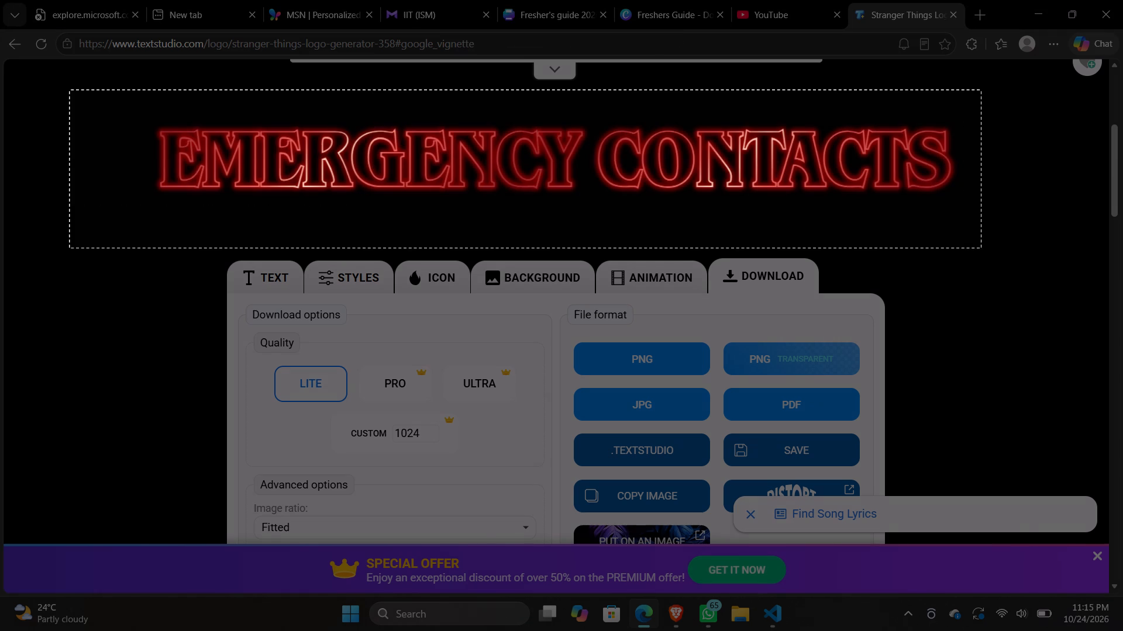
Complete the rectangular screen capture around the EMERGENCY CONTACTS logo on its black background.
drag(983, 247, 989, 240)
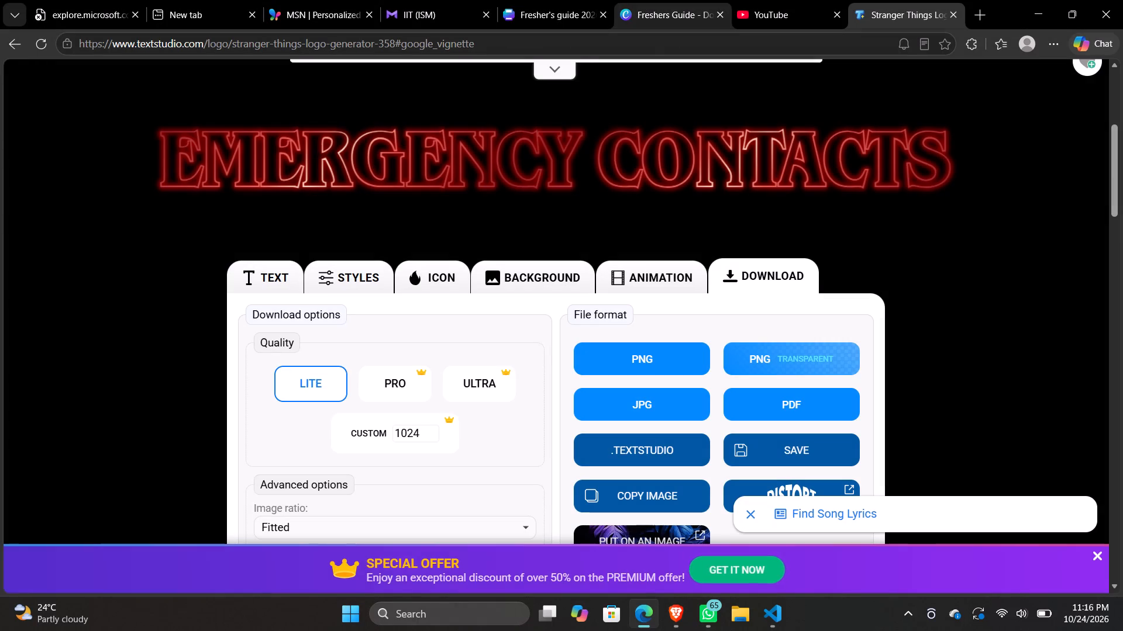
Open Canva in a new browser tab and place the EMERGENCY CONTACTS screenshot in a new Instagram Post (4:5) design.
click(972, 13)
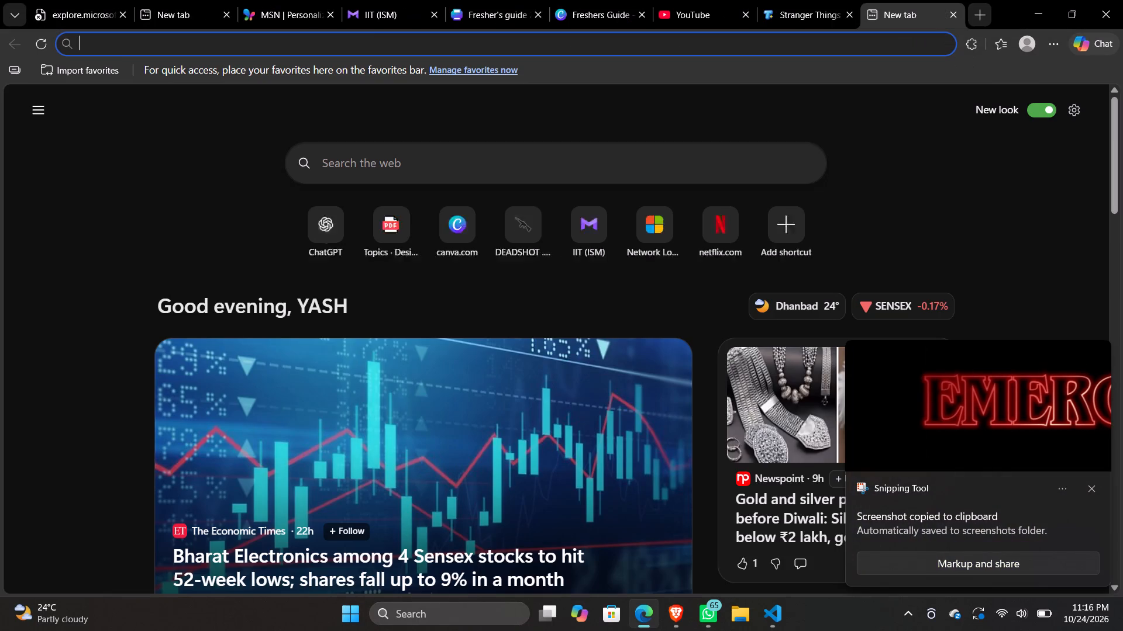
text(can)
key(Return)
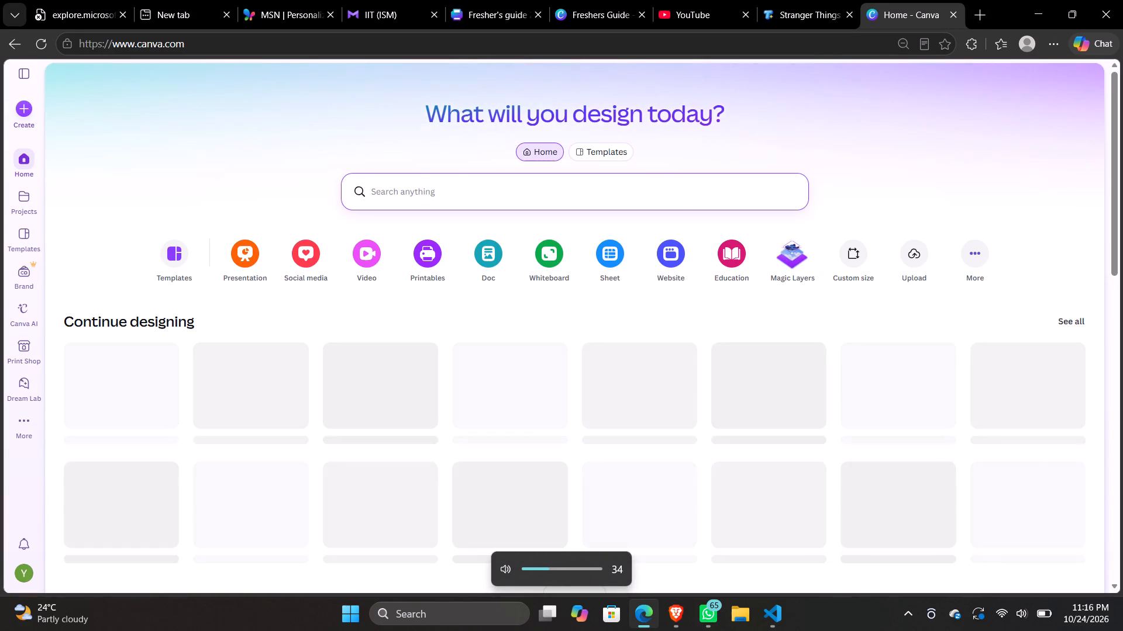
click(23, 574)
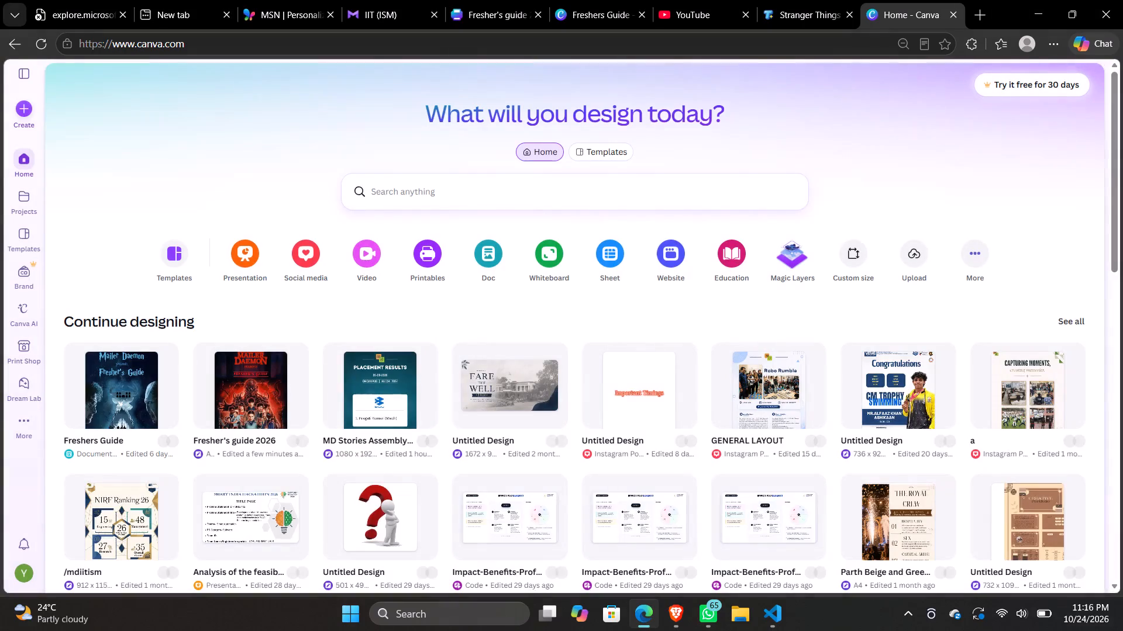
Switch the Canva account from the Personal team to the Mailer Daemon team.
click(23, 574)
click(23, 574)
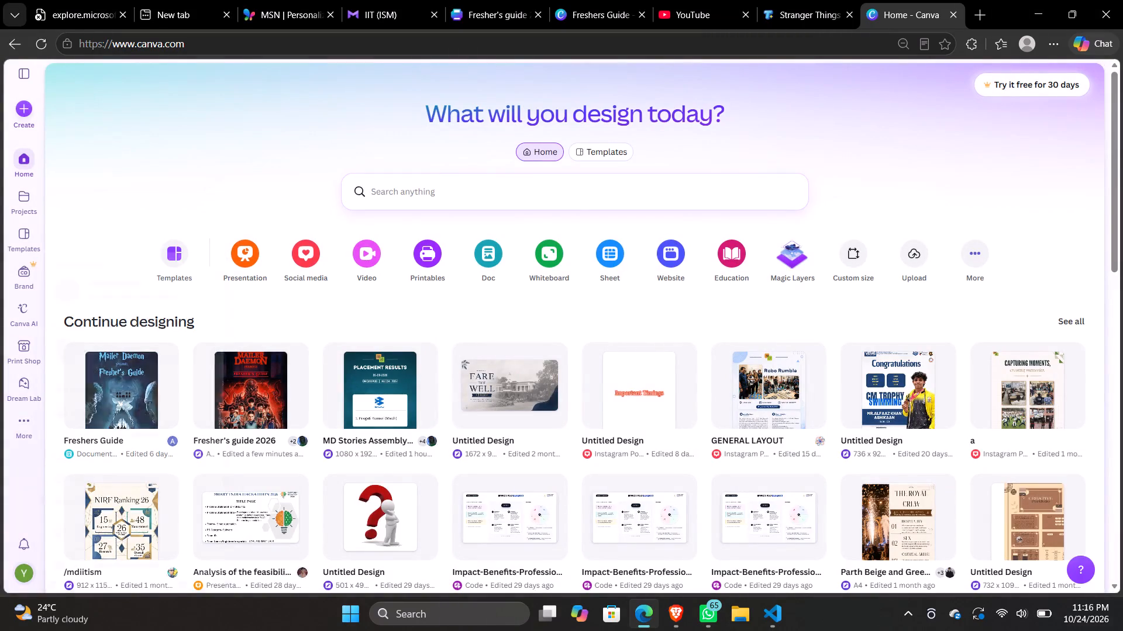
click(168, 315)
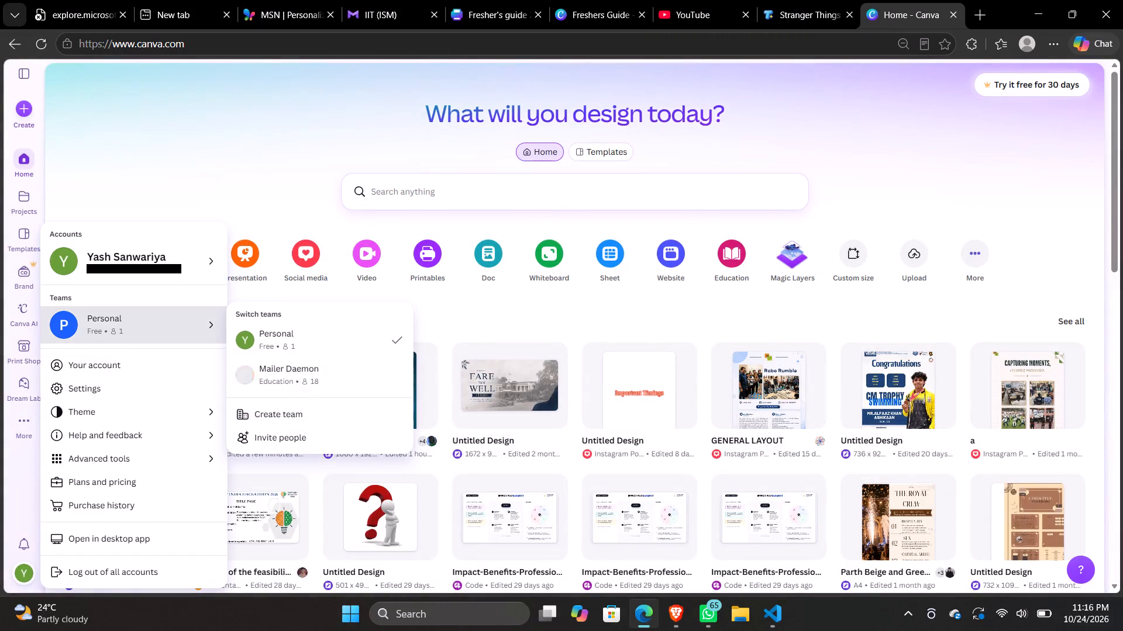
click(264, 364)
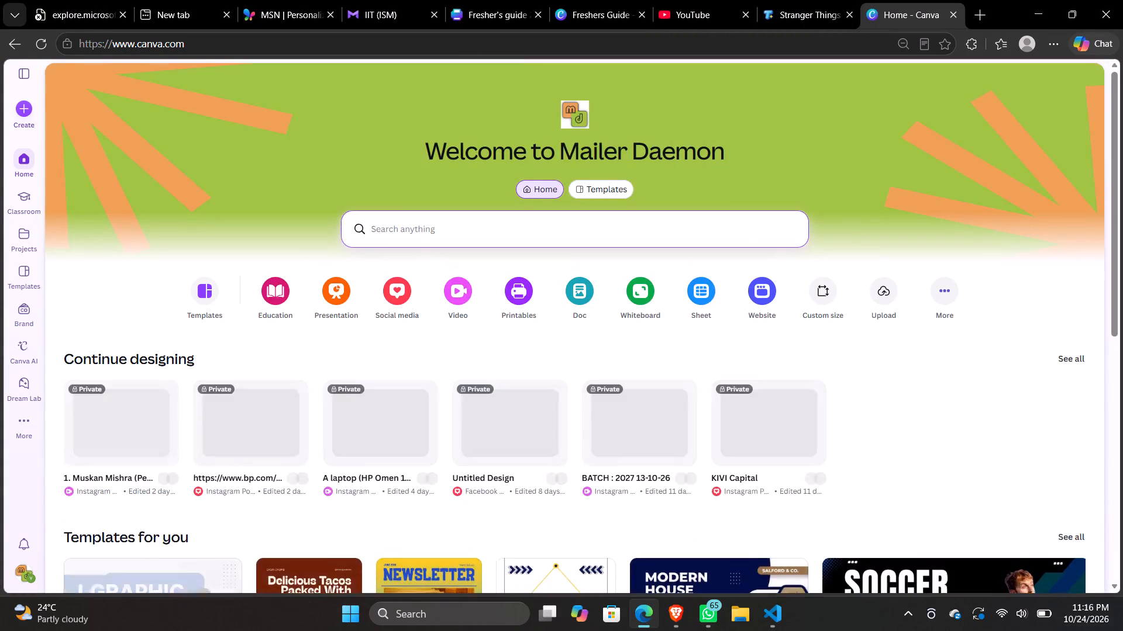
Create a blank Instagram Post (4:5, Portrait) design in the Mailer Daemon team.
click(409, 300)
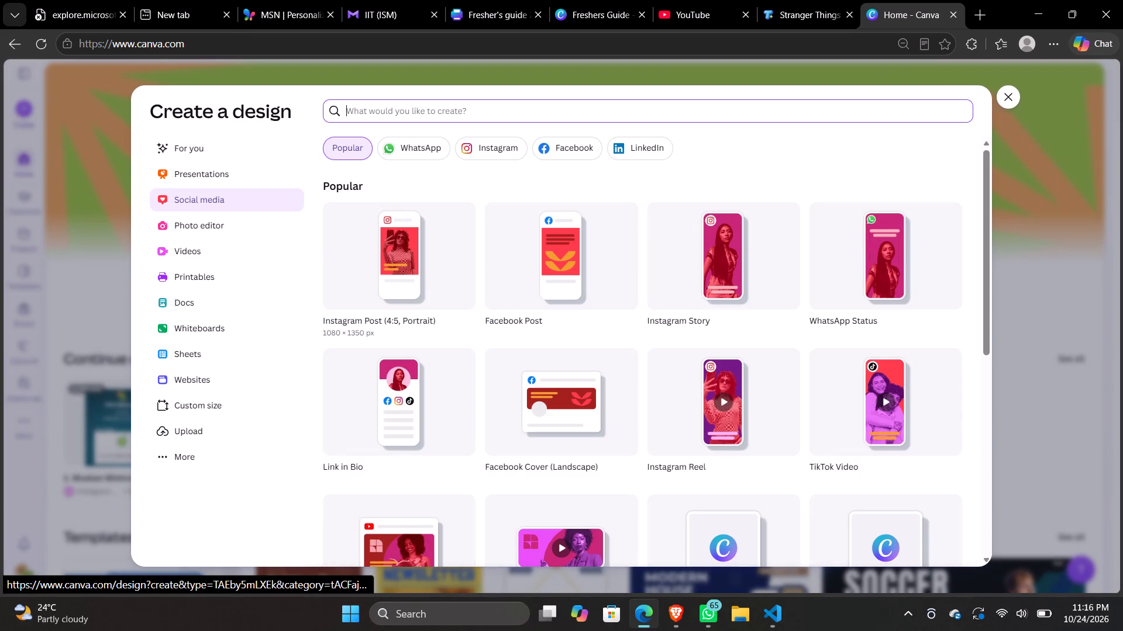
click(421, 278)
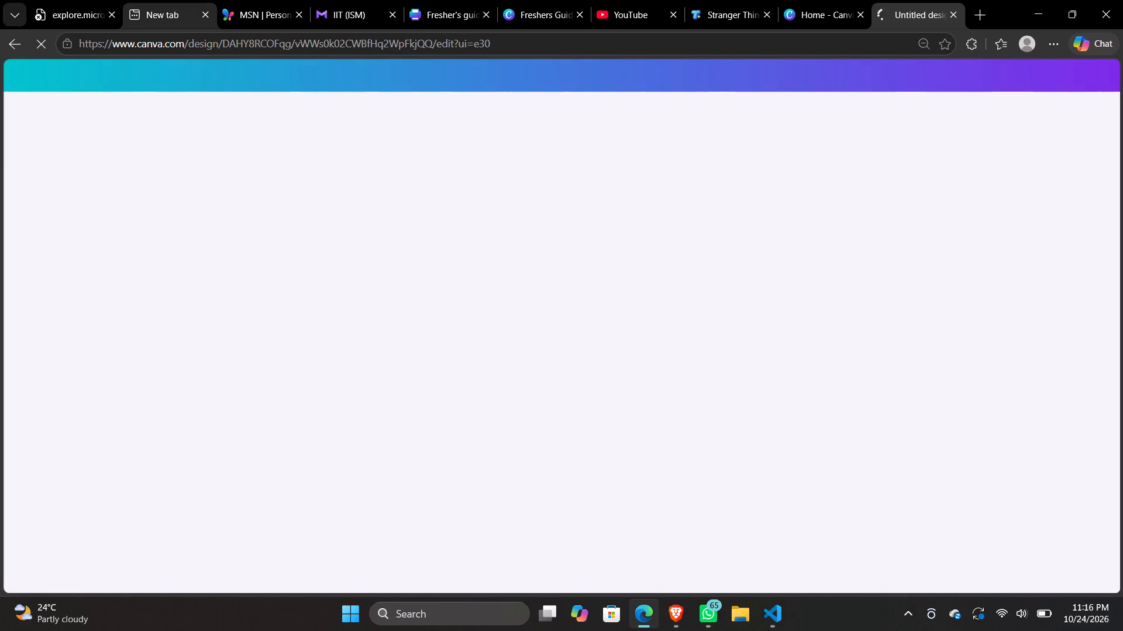
Close the unneeded browser tabs, keeping Freshers Guide, the Stranger Things logo generator and the Canva tabs, and return to the new design.
triple_click(201, 13)
triple_click(201, 13)
click(201, 13)
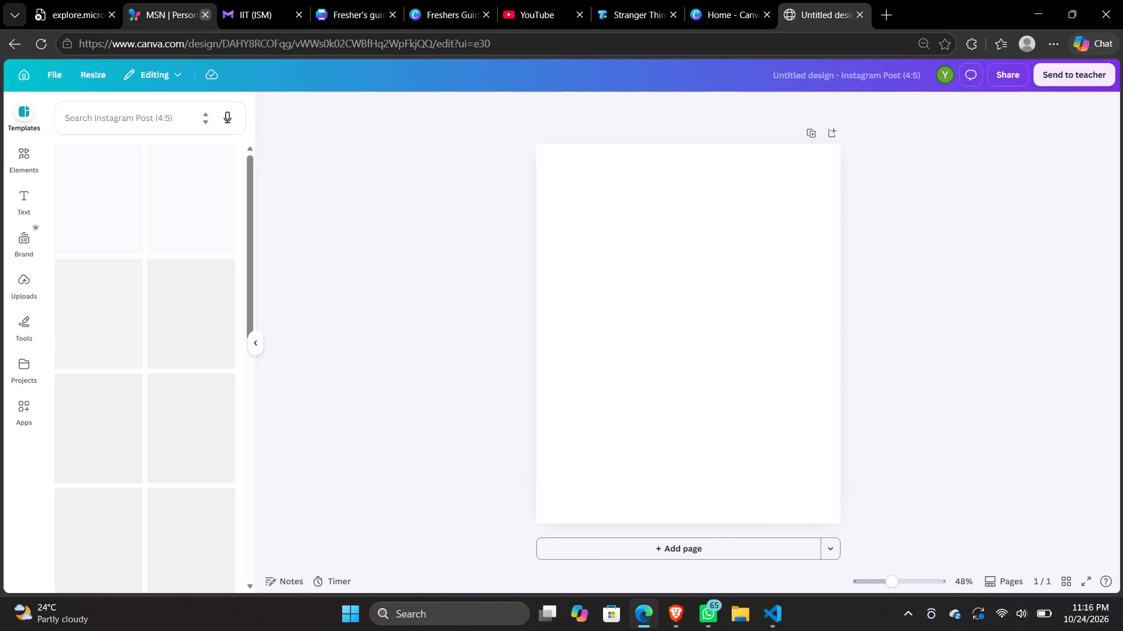
click(201, 13)
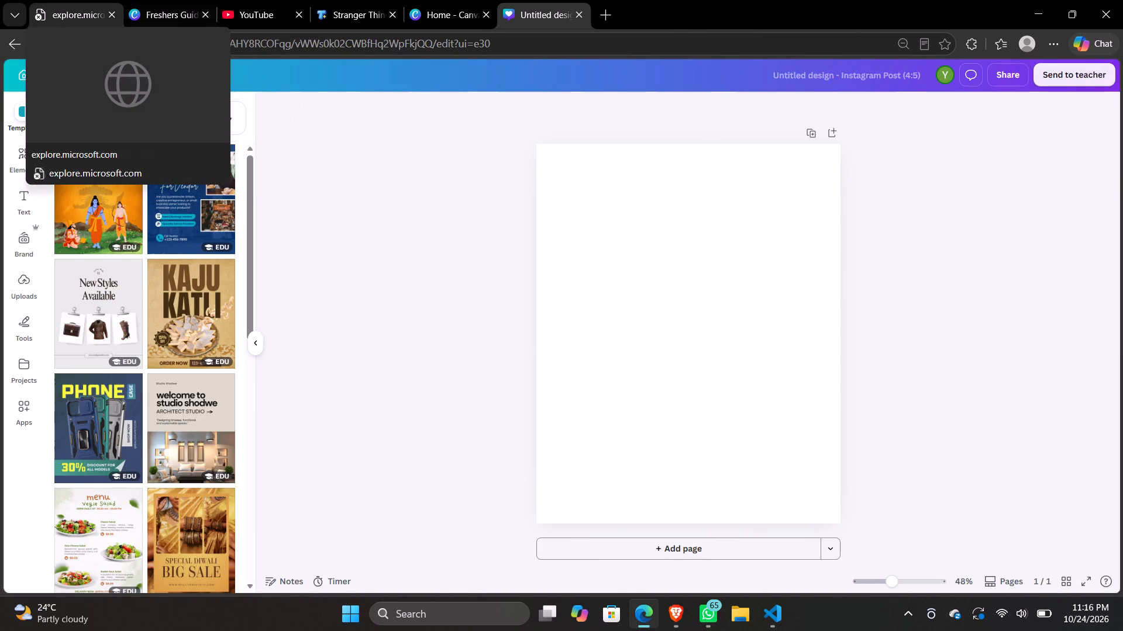
click(122, 13)
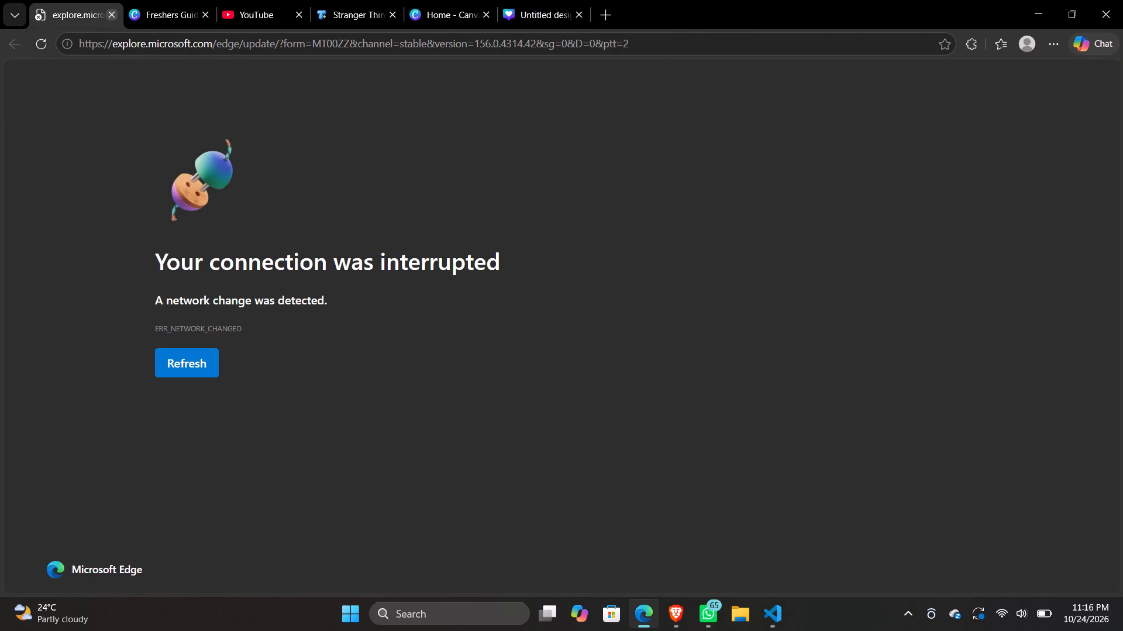
click(116, 11)
click(160, 7)
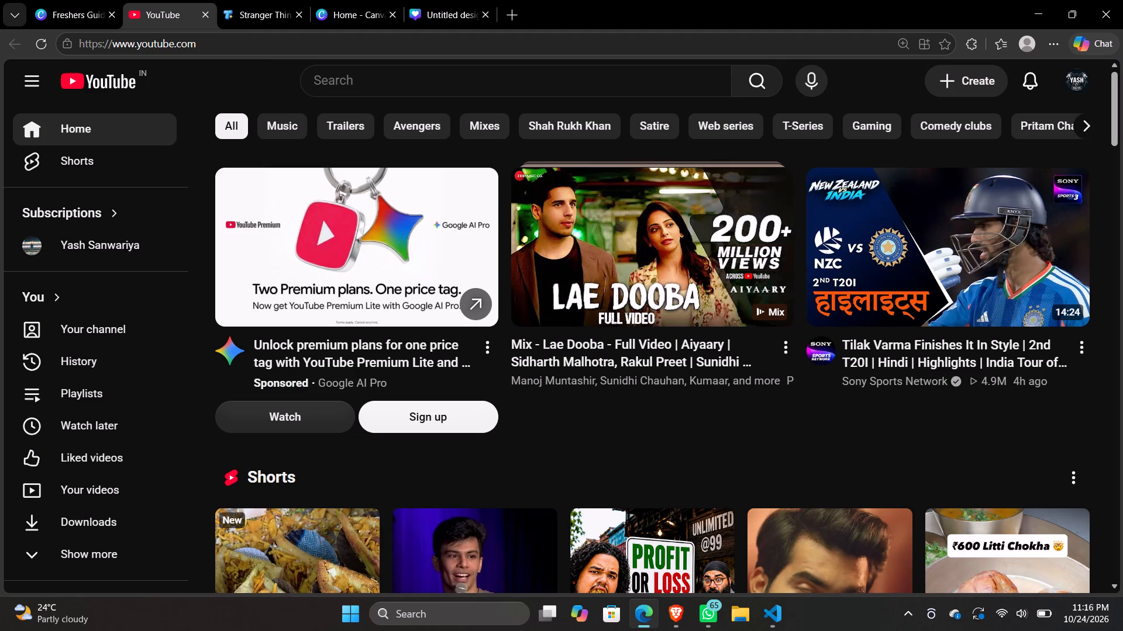
click(209, 15)
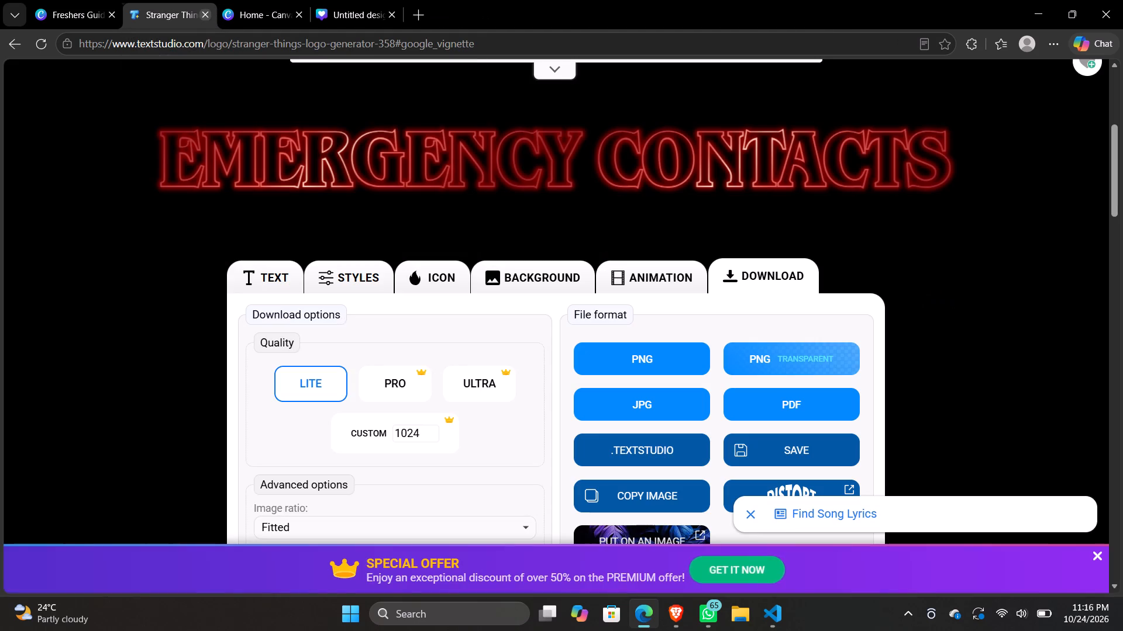
click(326, 4)
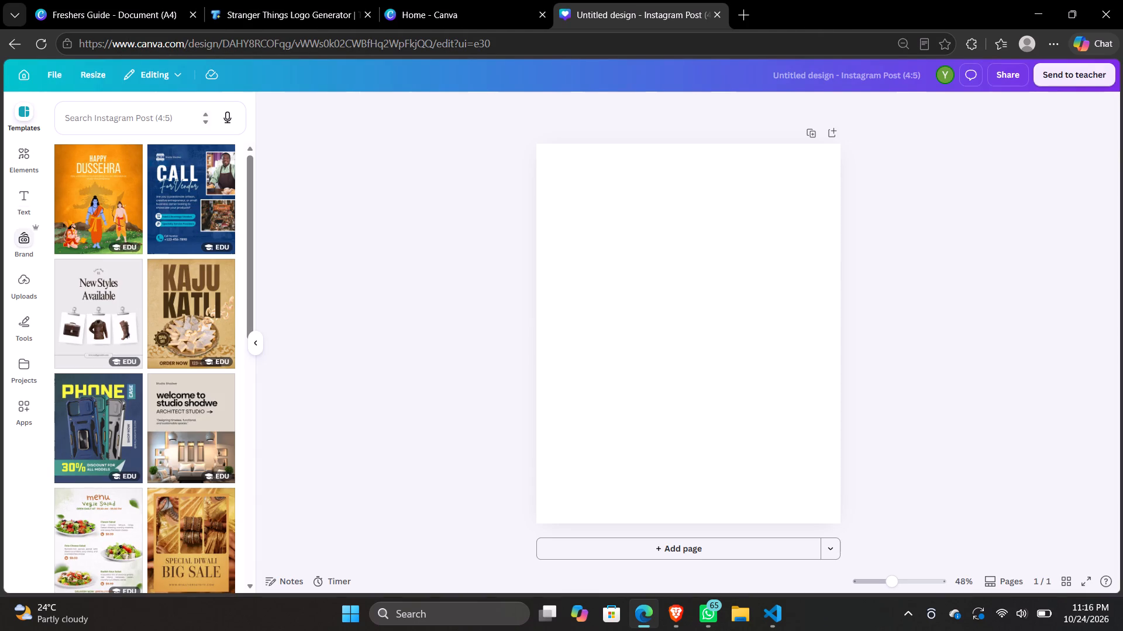
Upload the EMERGENCY-CONTACTS-10-24-2026 PNG from Downloads to the design's uploads.
click(21, 294)
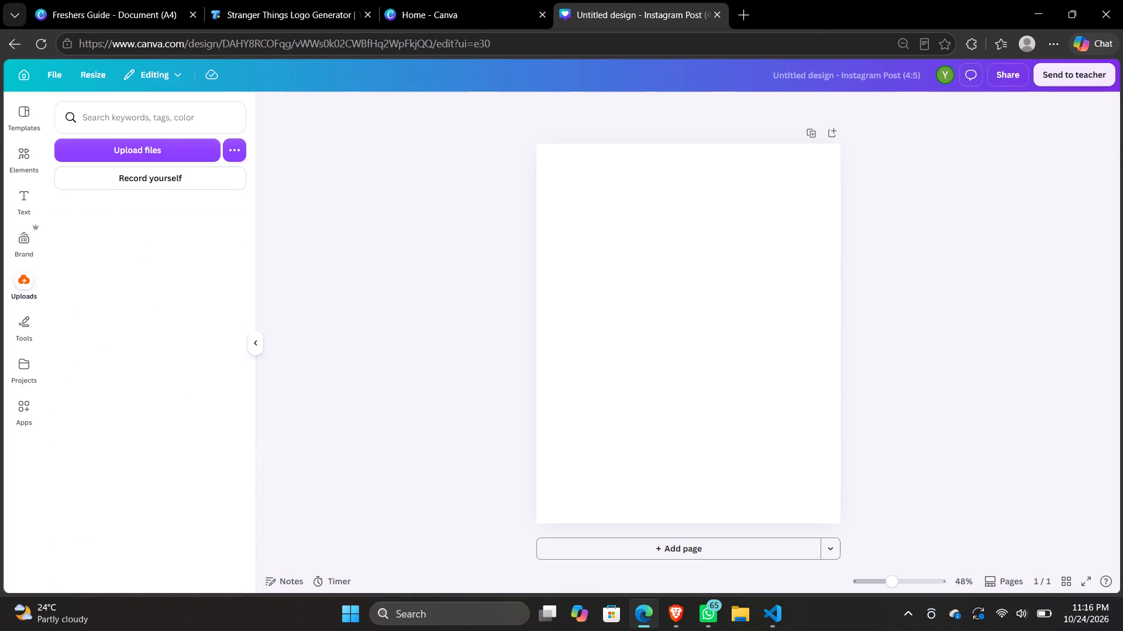
click(132, 150)
click(169, 130)
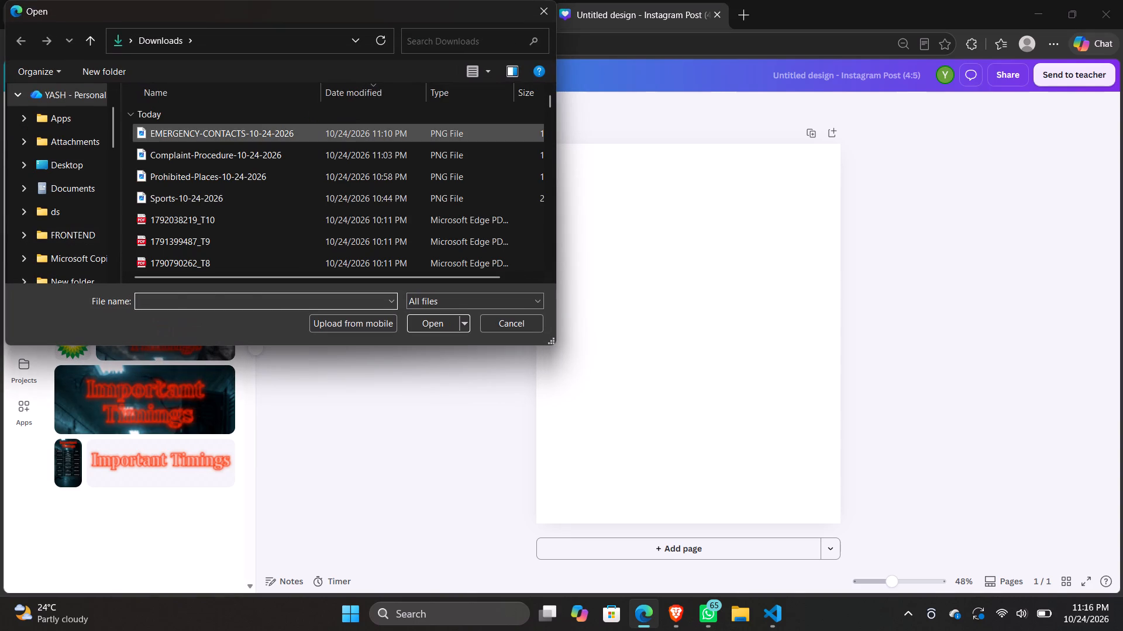
key(Return)
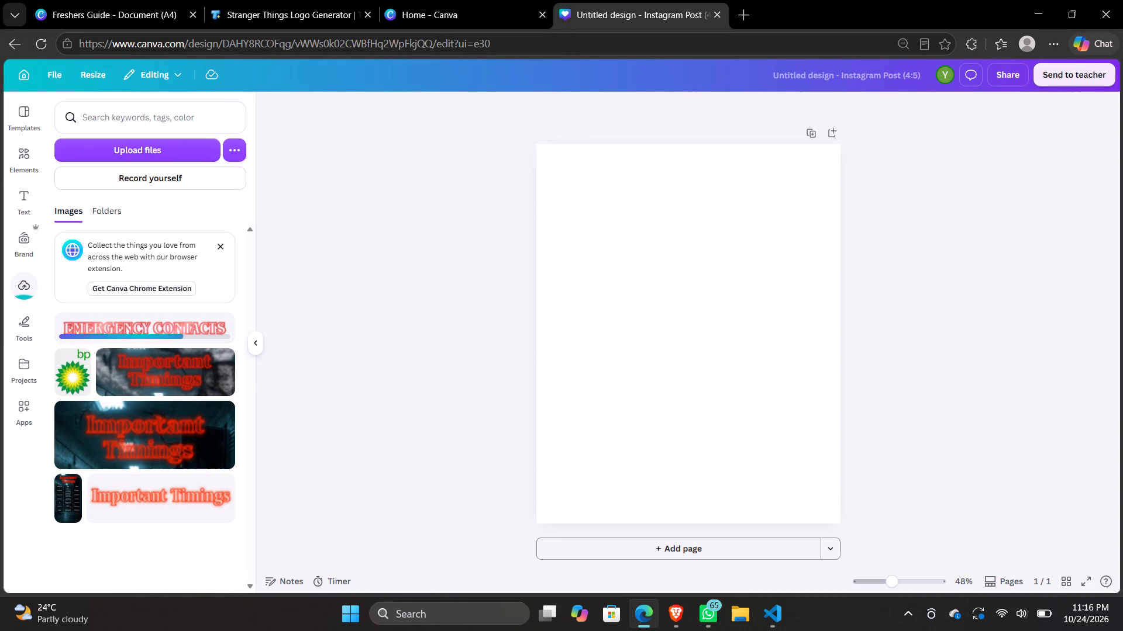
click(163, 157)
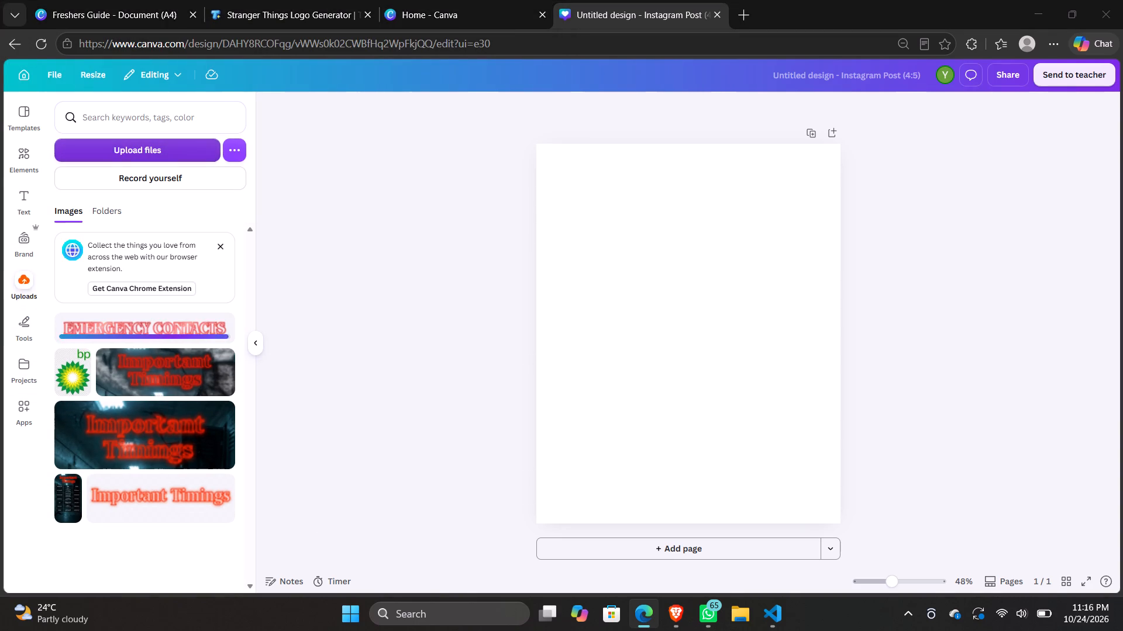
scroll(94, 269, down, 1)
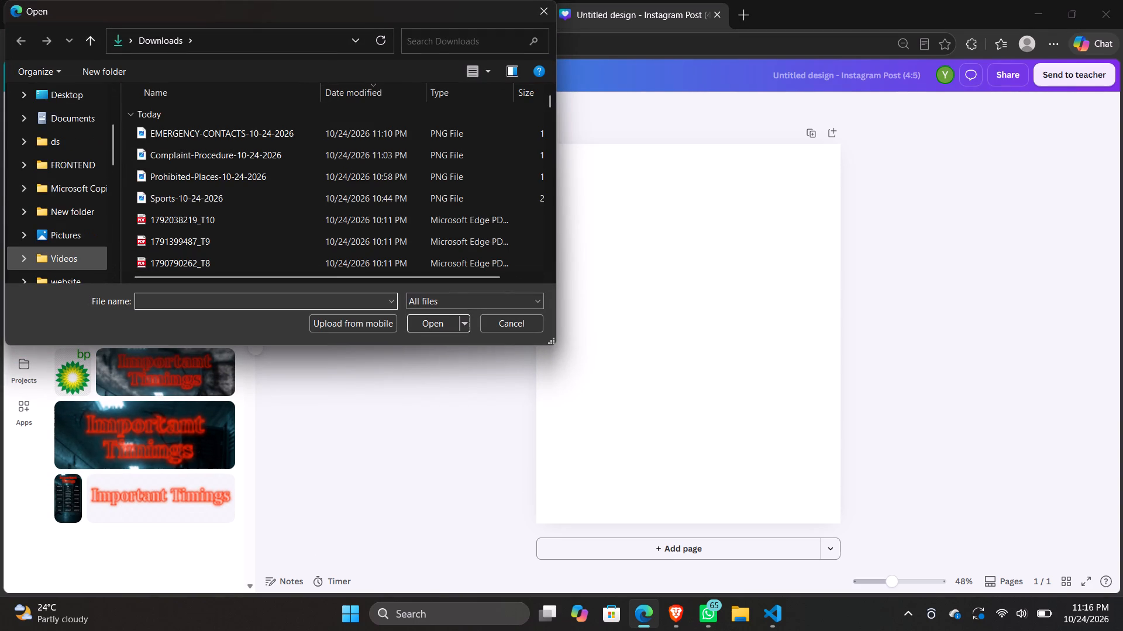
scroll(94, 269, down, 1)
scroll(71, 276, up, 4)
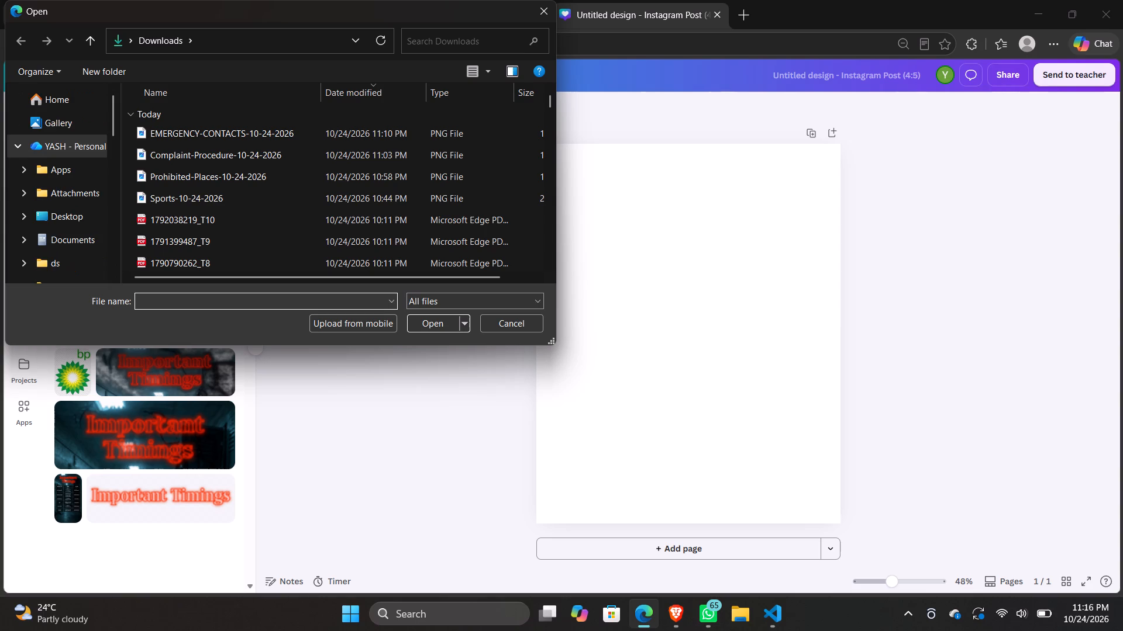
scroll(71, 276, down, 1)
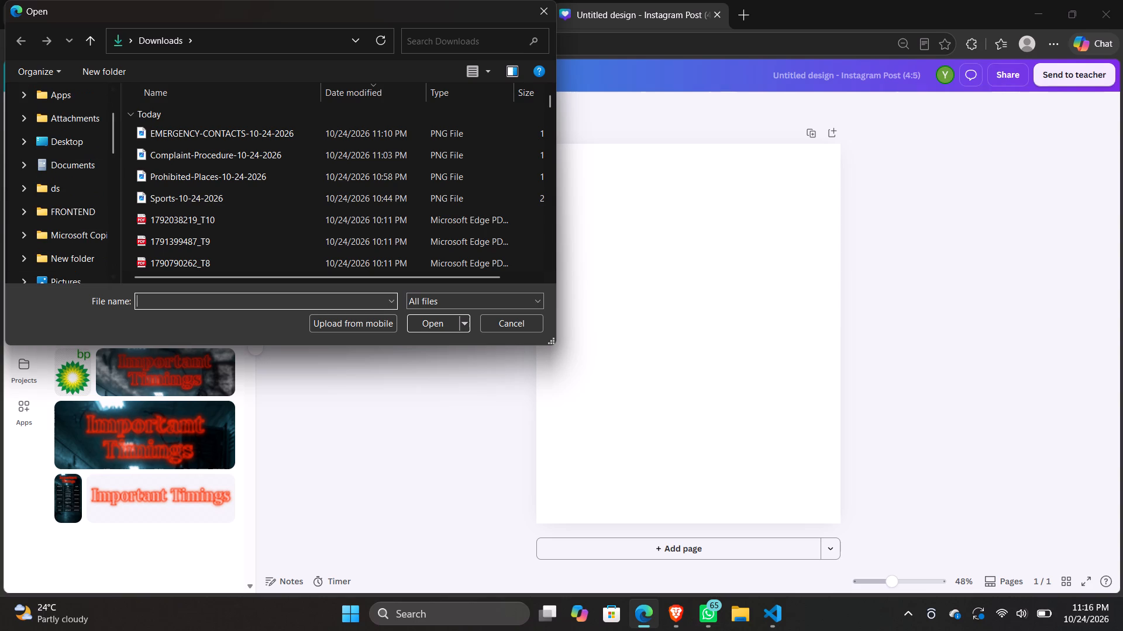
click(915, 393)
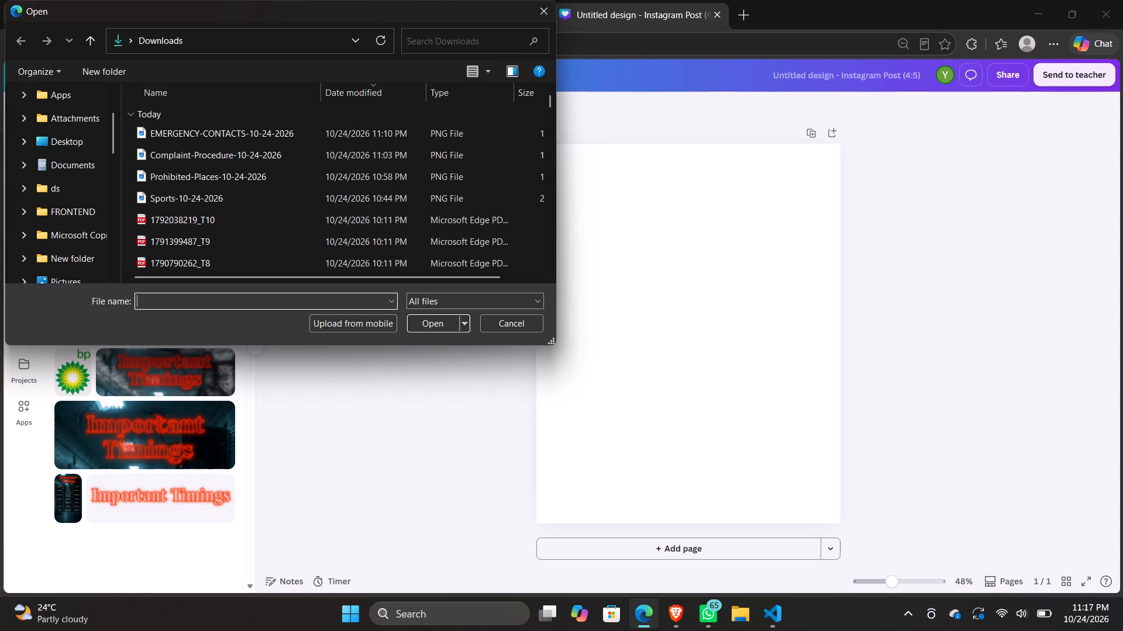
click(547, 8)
Paste the copied EMERGENCY CONTACTS screenshot with its black background onto the blank page.
key(ctrl+v)
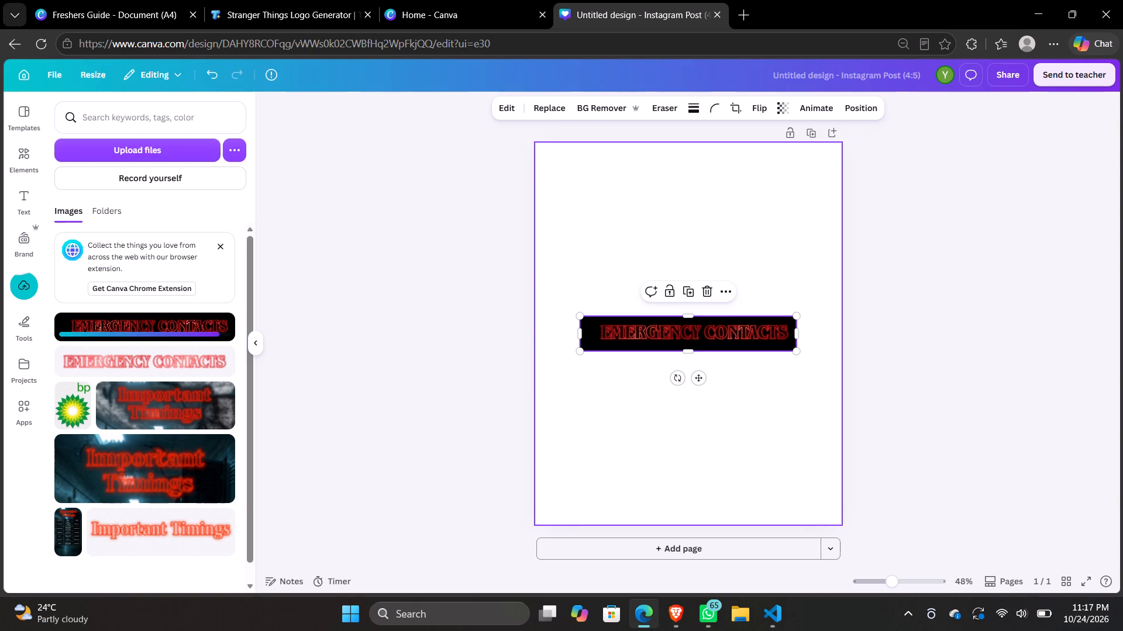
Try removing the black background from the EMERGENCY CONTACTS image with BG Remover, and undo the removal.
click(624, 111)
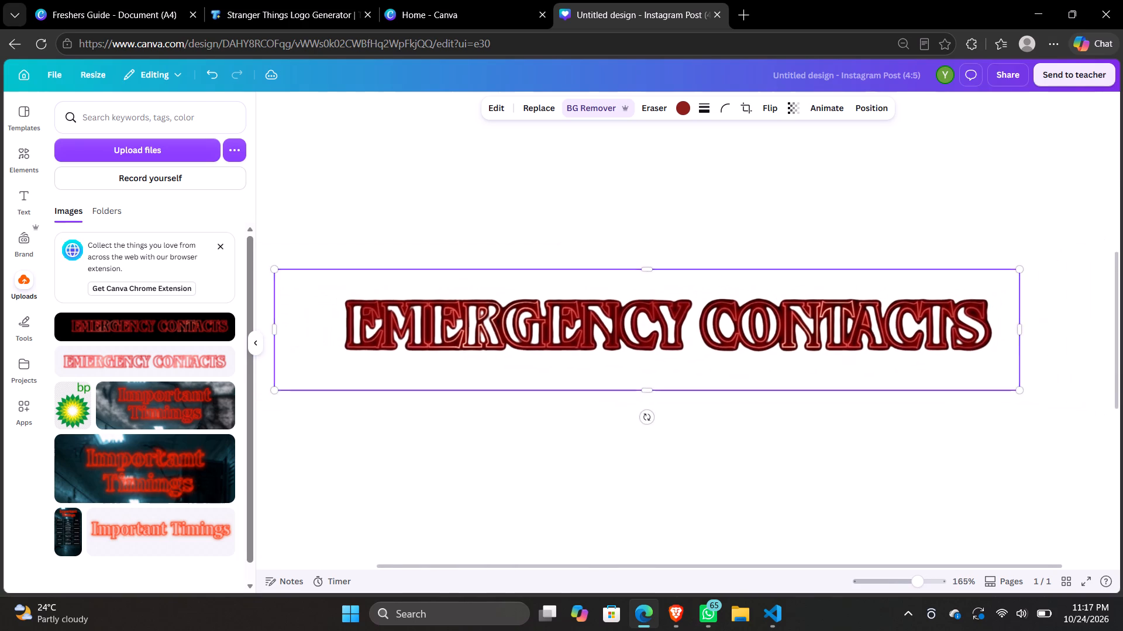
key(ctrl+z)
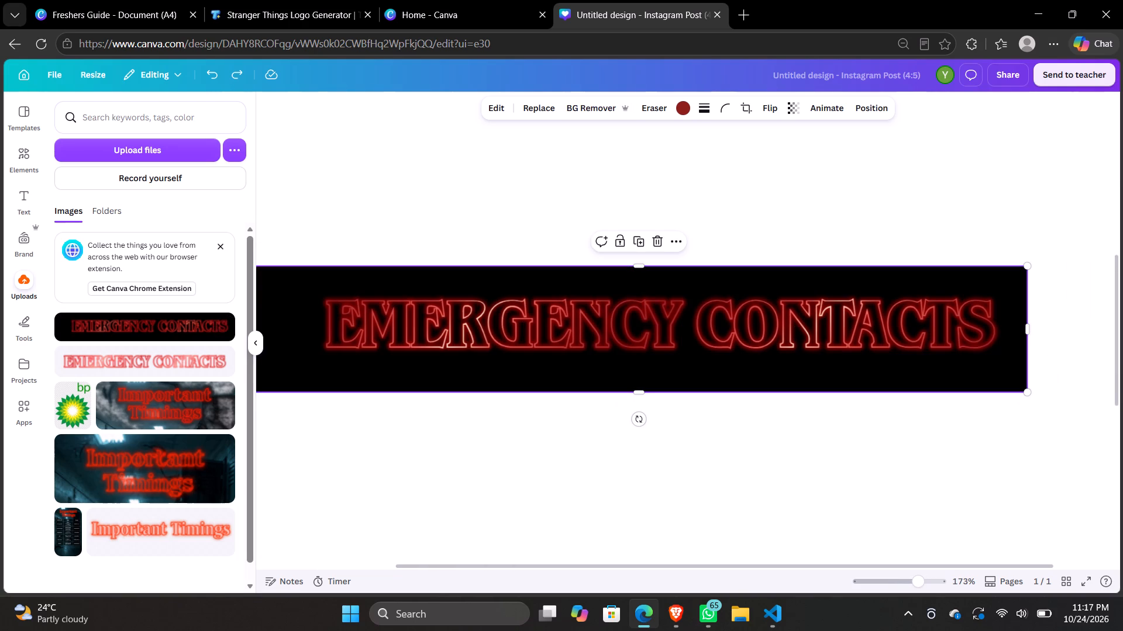
Upscale the EMERGENCY CONTACTS image with the image editing tools.
click(501, 116)
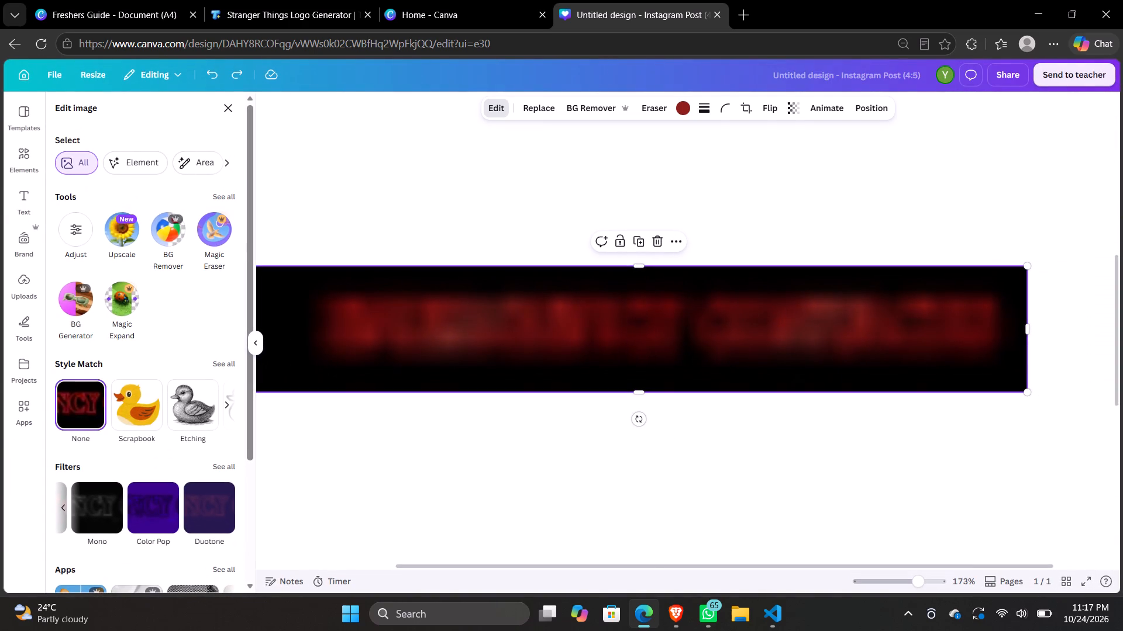
click(123, 233)
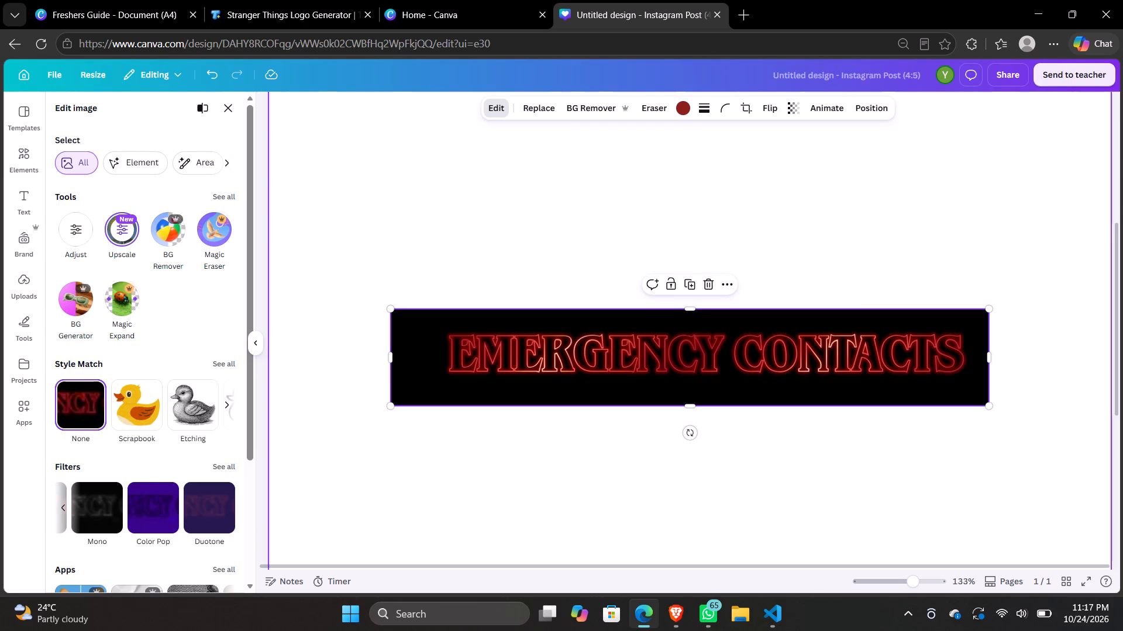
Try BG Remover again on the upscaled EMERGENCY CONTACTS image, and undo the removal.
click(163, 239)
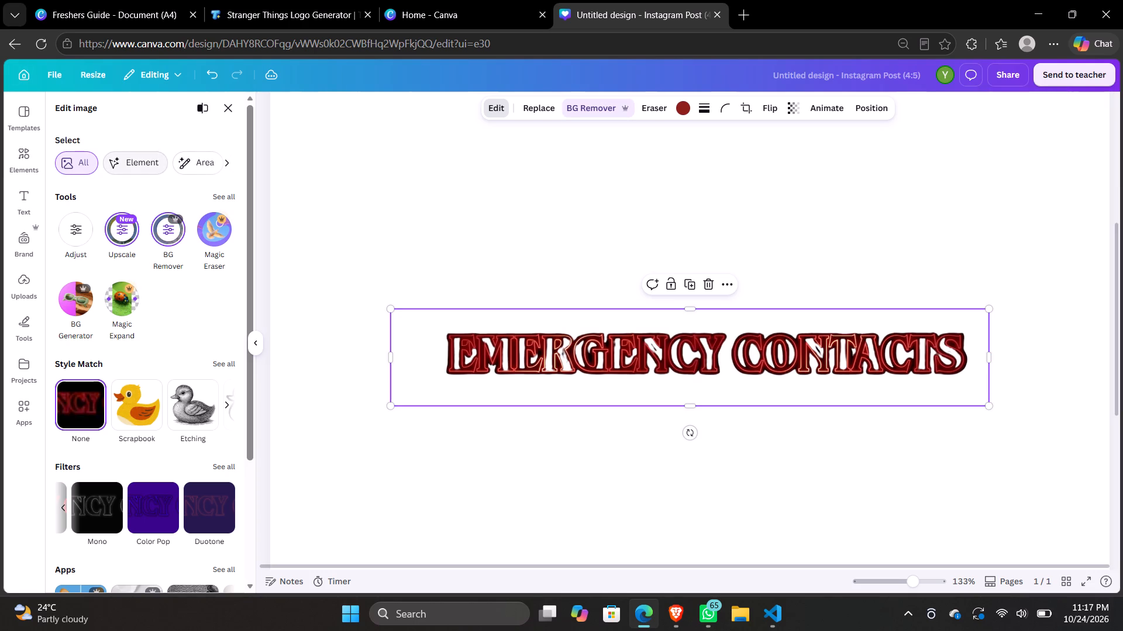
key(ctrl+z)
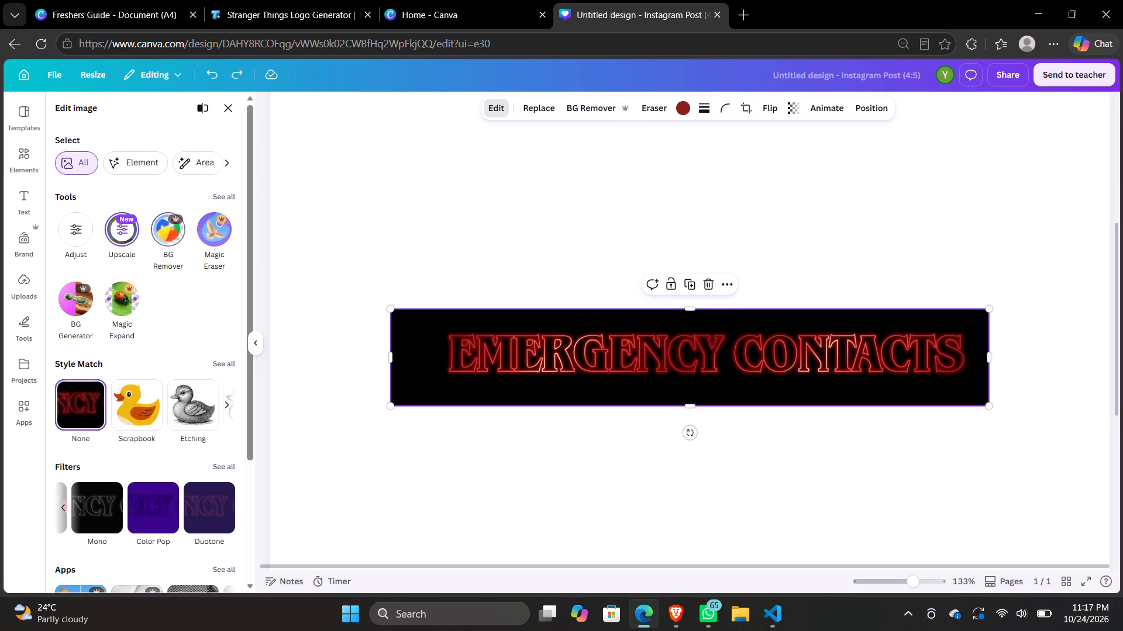
Download only the selected EMERGENCY CONTACTS image as a high-quality PNG at size 1, keeping its black background.
click(729, 286)
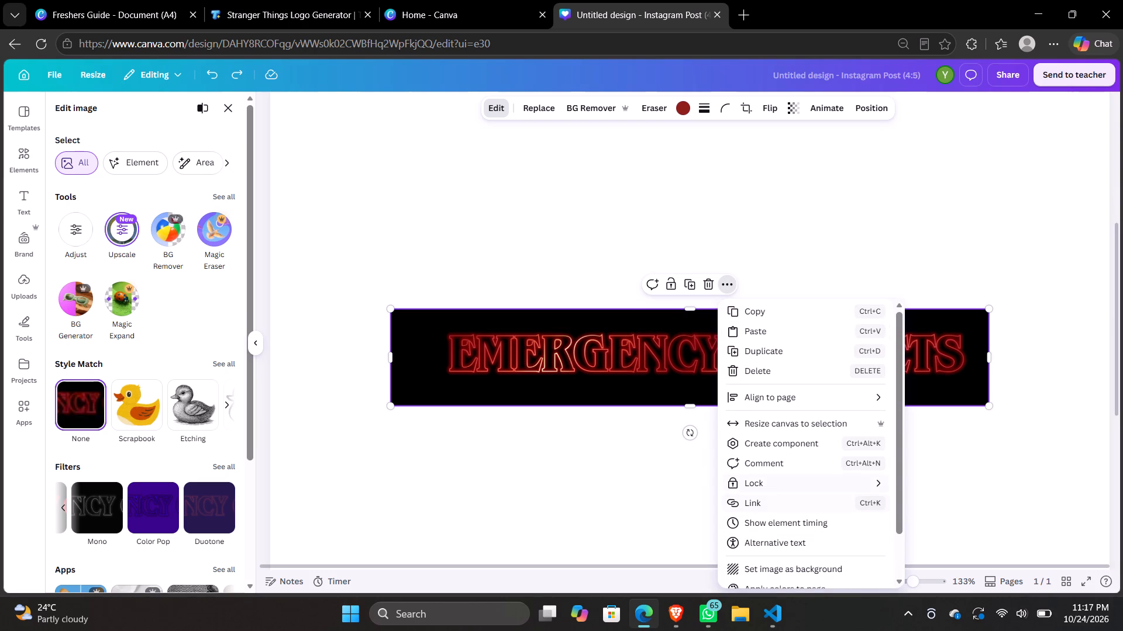
scroll(773, 543, down, 3)
click(771, 556)
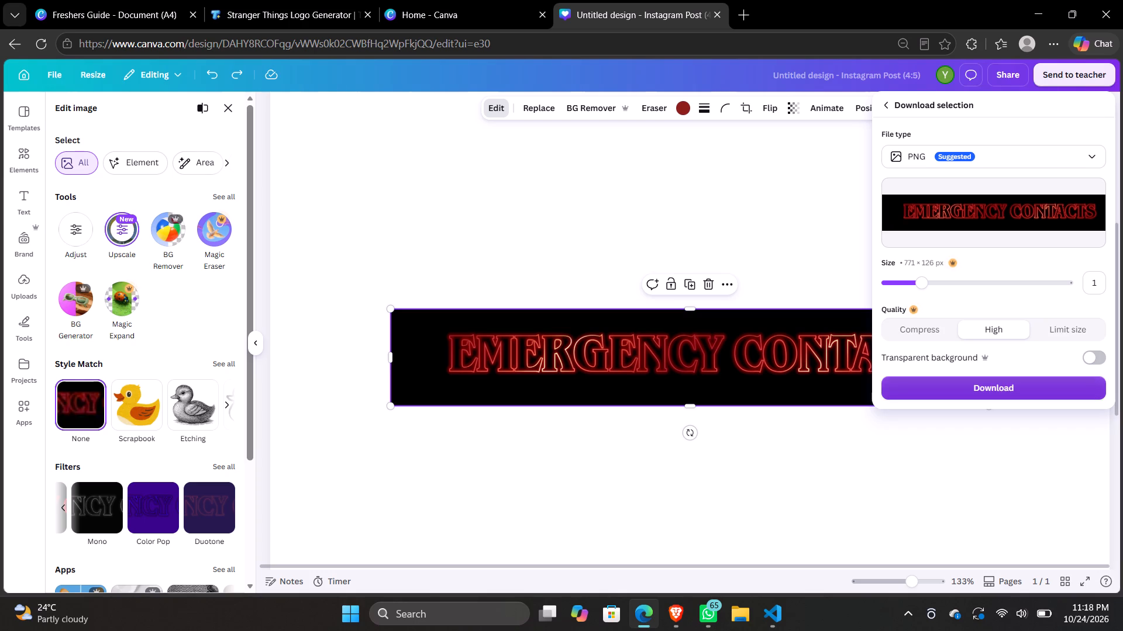
click(910, 394)
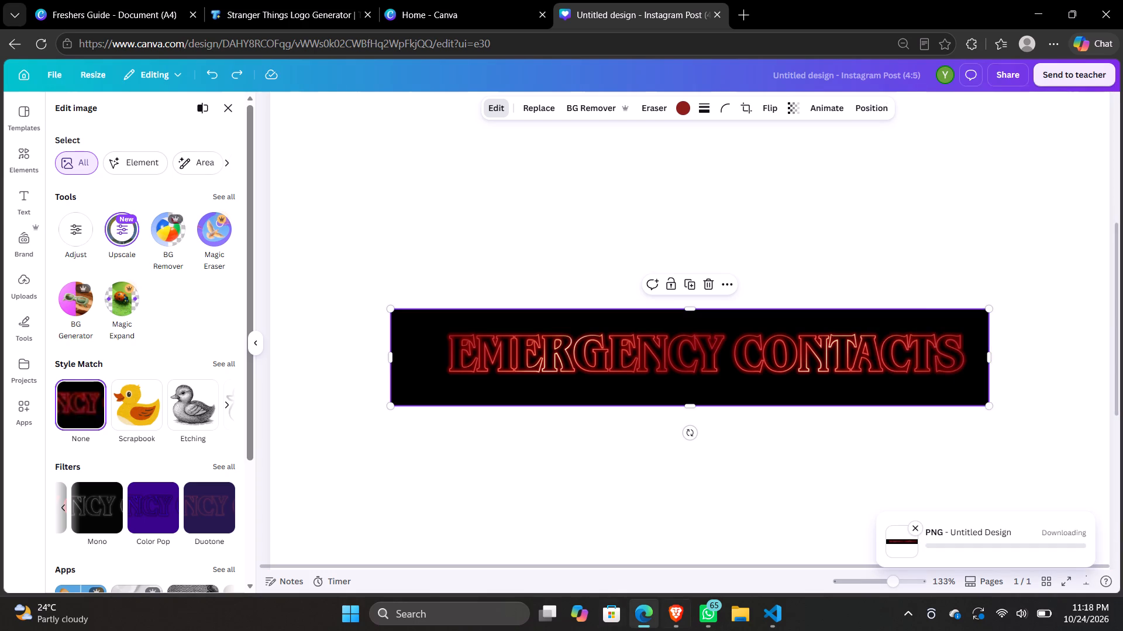